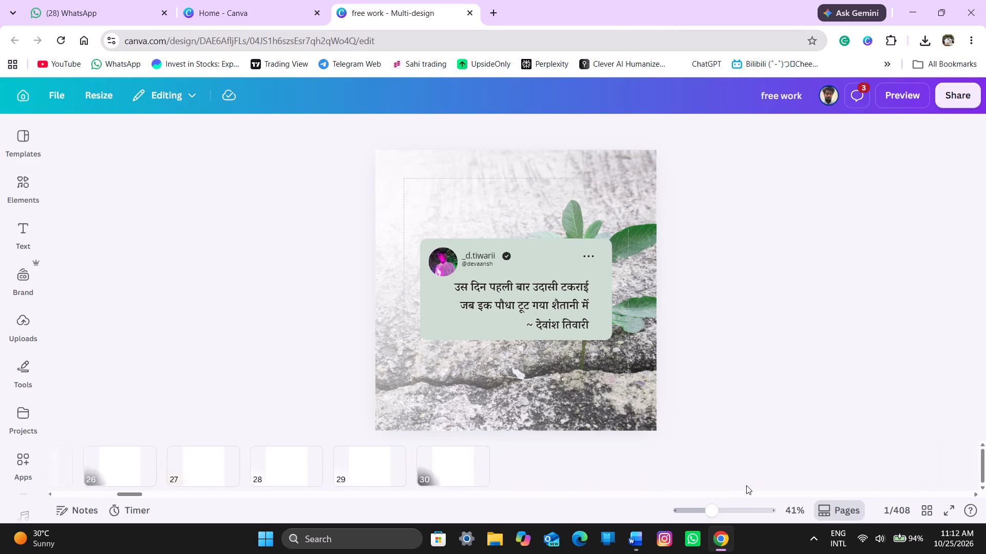
scroll(746, 485, left, 18)
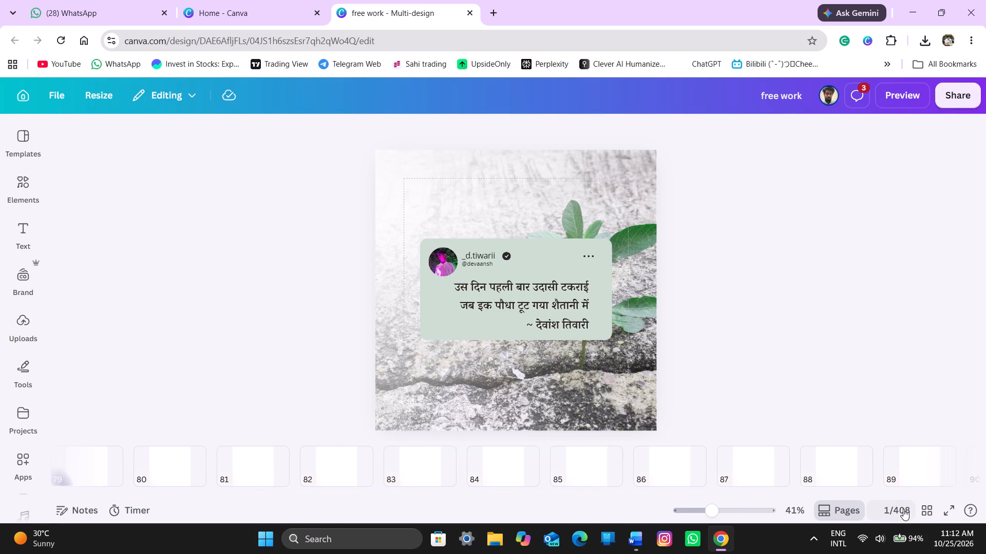
click(898, 504)
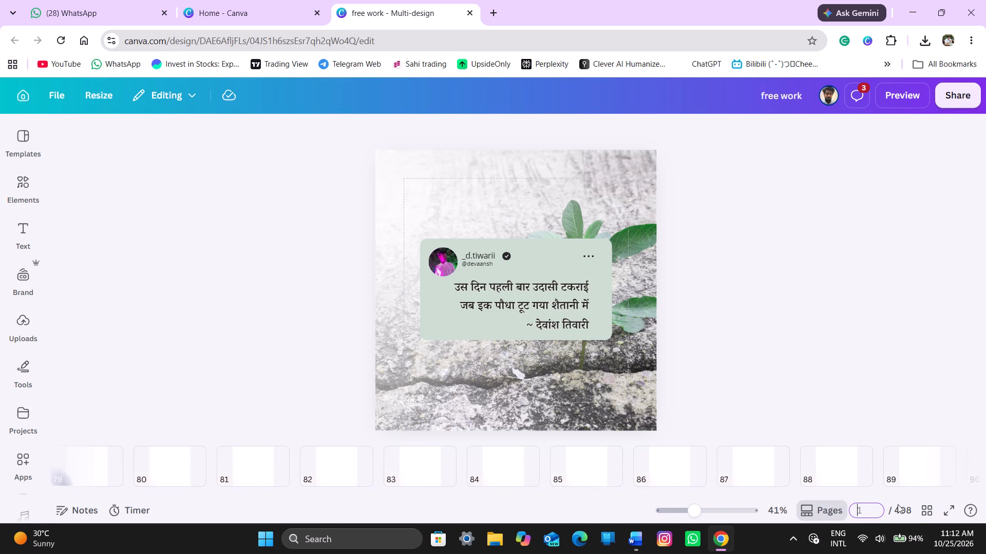
text(400)
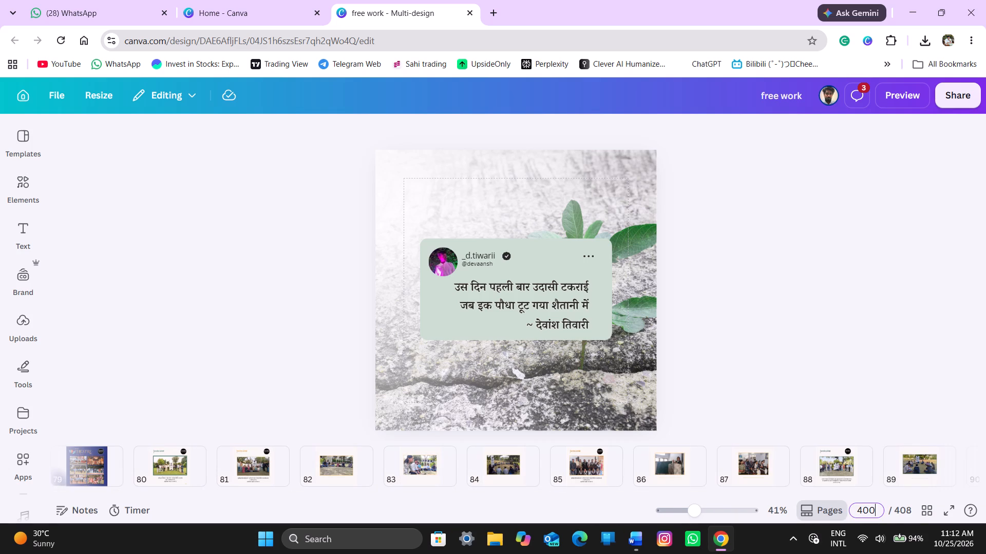
key(Return)
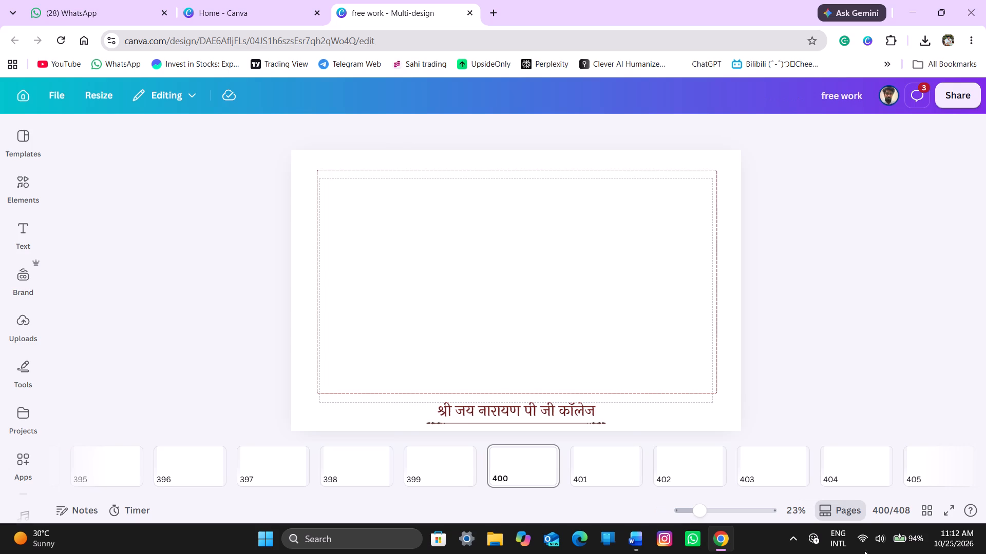
Find the earlier चर्चा सत्र event poster among the pages before 400 and open it on page 371.
scroll(497, 479, right, 9)
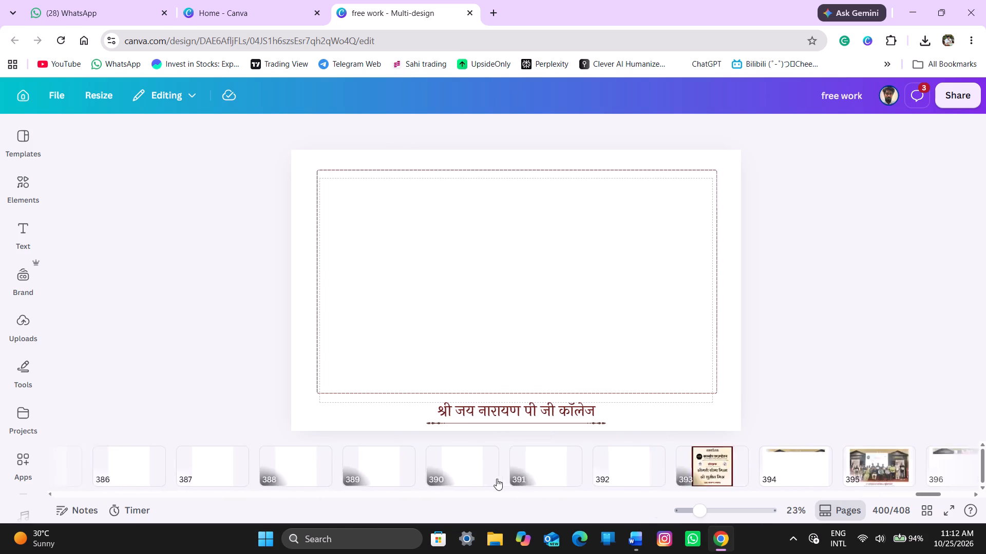
scroll(497, 479, right, 8)
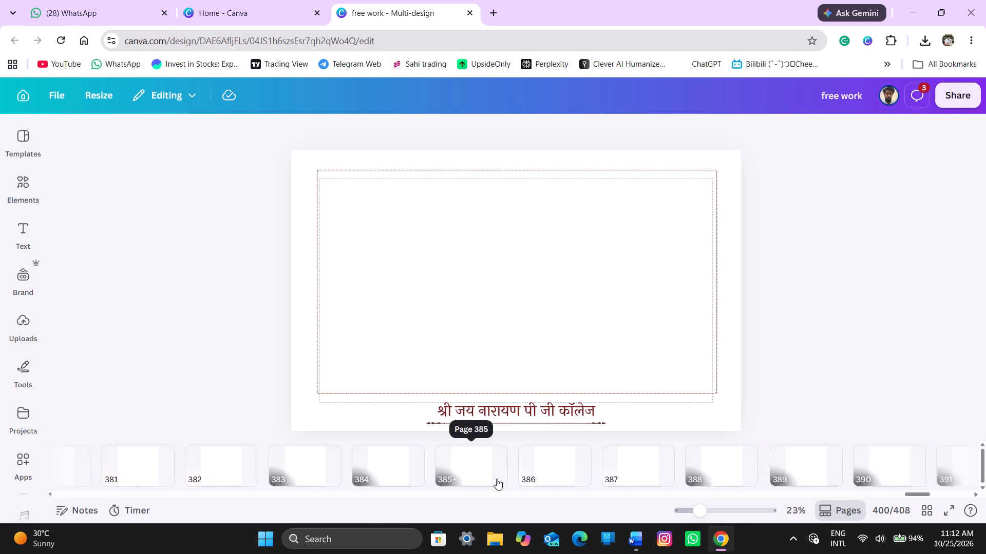
scroll(497, 479, right, 10)
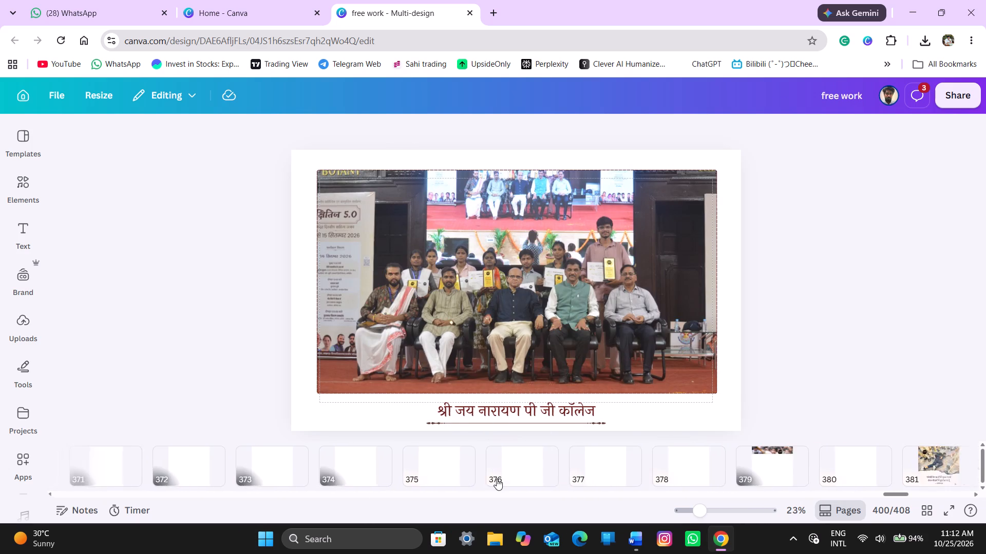
scroll(497, 479, right, 6)
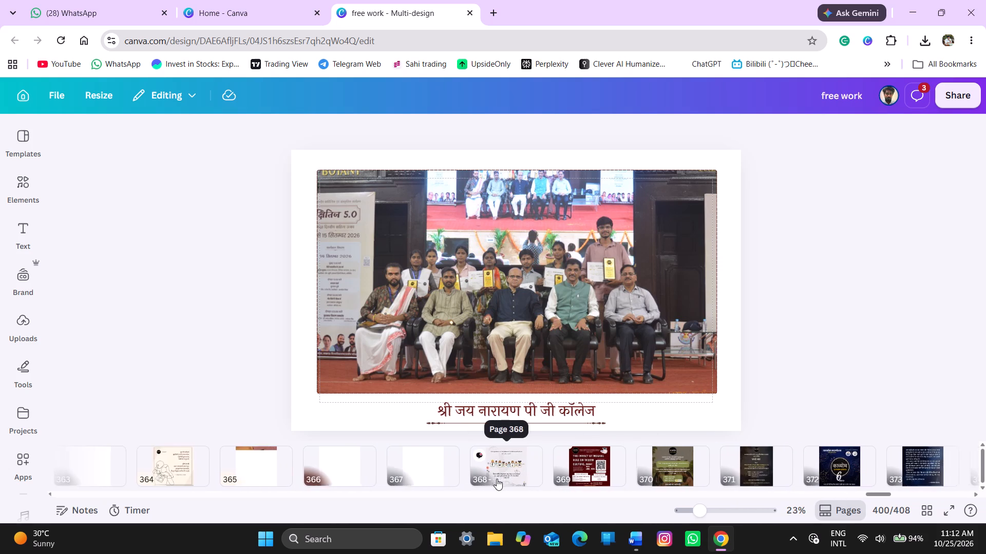
click(710, 458)
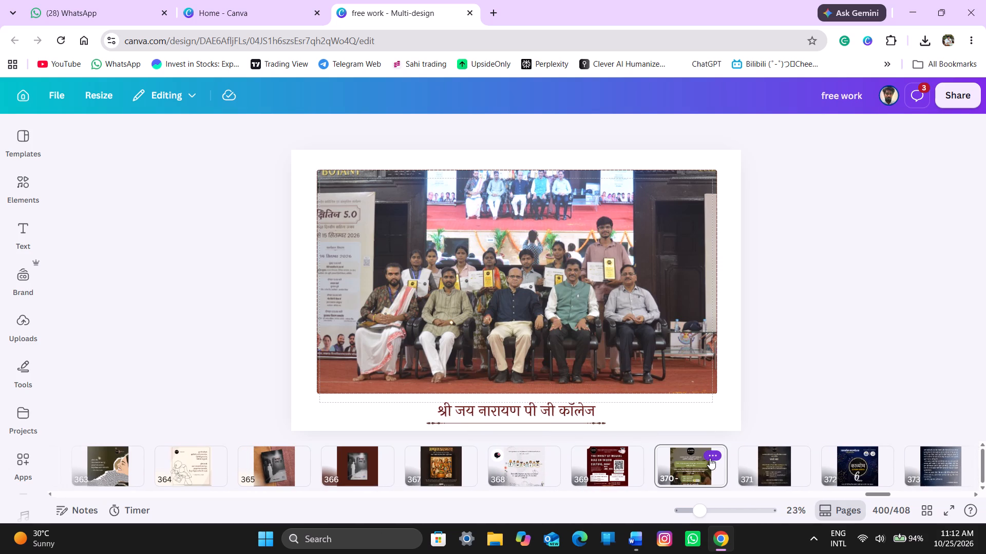
click(743, 466)
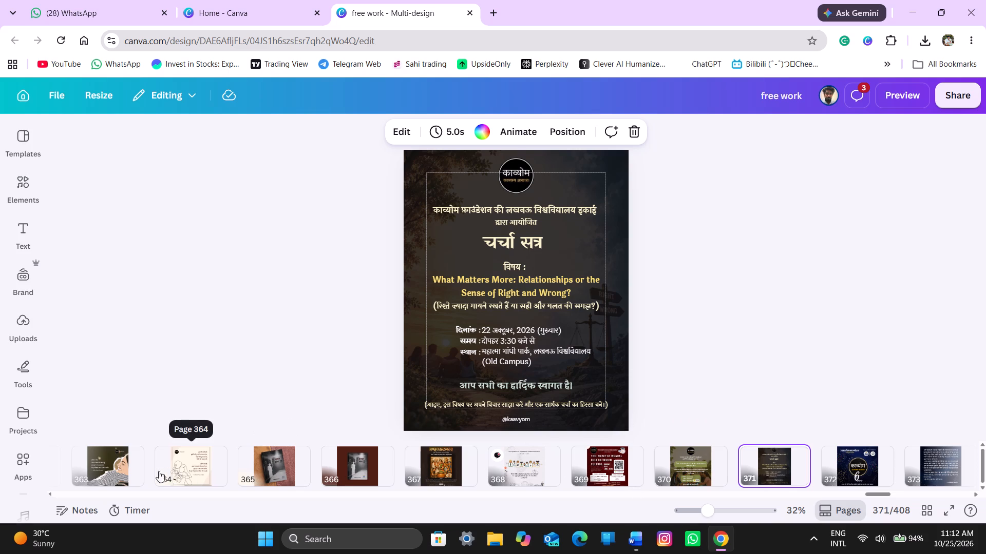
Look through the thumbnails of the pages around the चर्चा सत्र poster, from about page 355 to 377, for other poster designs.
scroll(175, 467, right, 4)
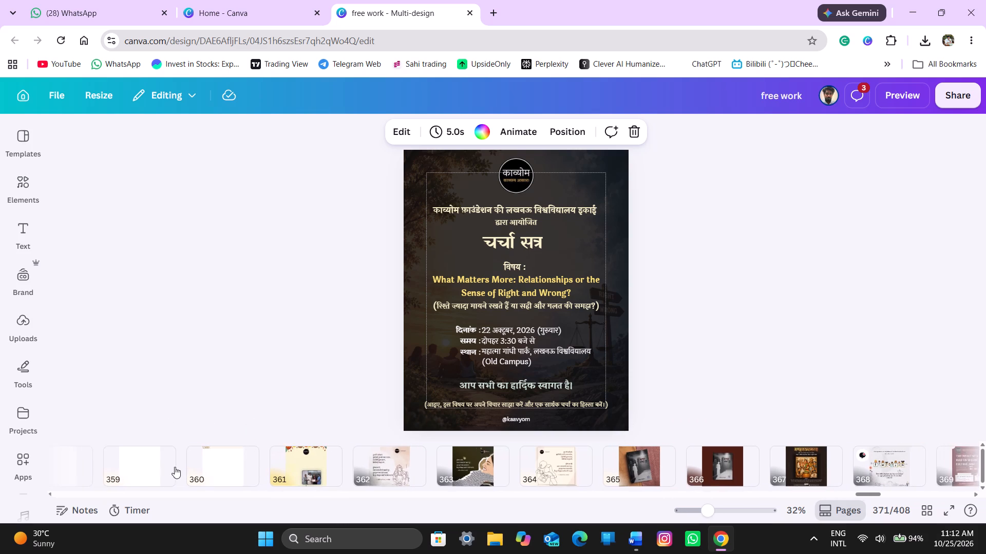
scroll(175, 467, right, 2)
scroll(175, 467, up, 1)
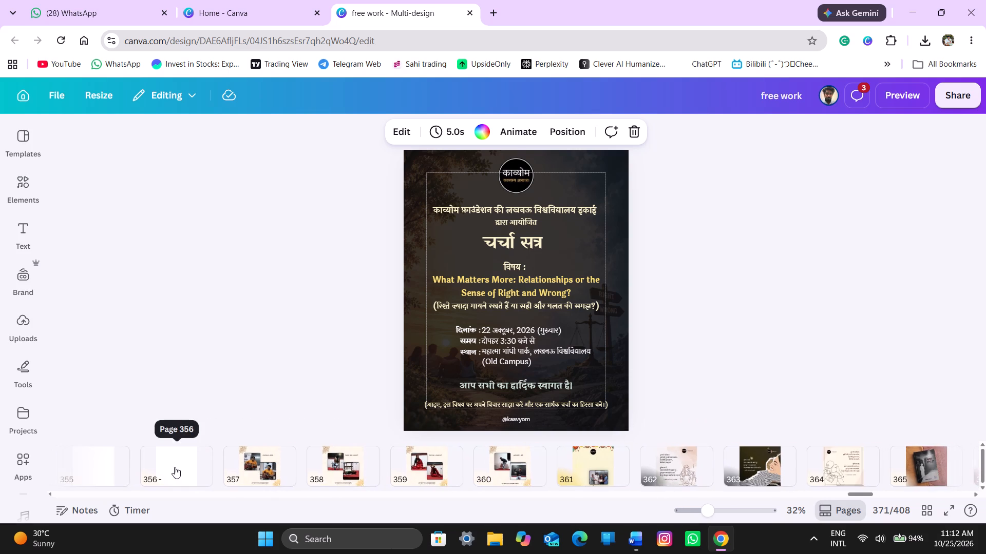
scroll(175, 467, up, 1)
scroll(175, 467, left, 3)
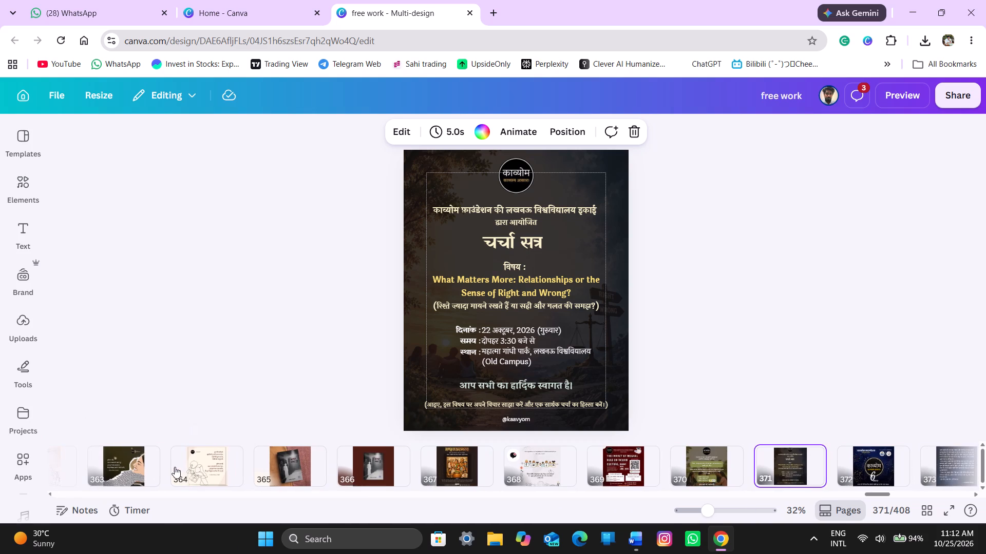
scroll(175, 467, left, 5)
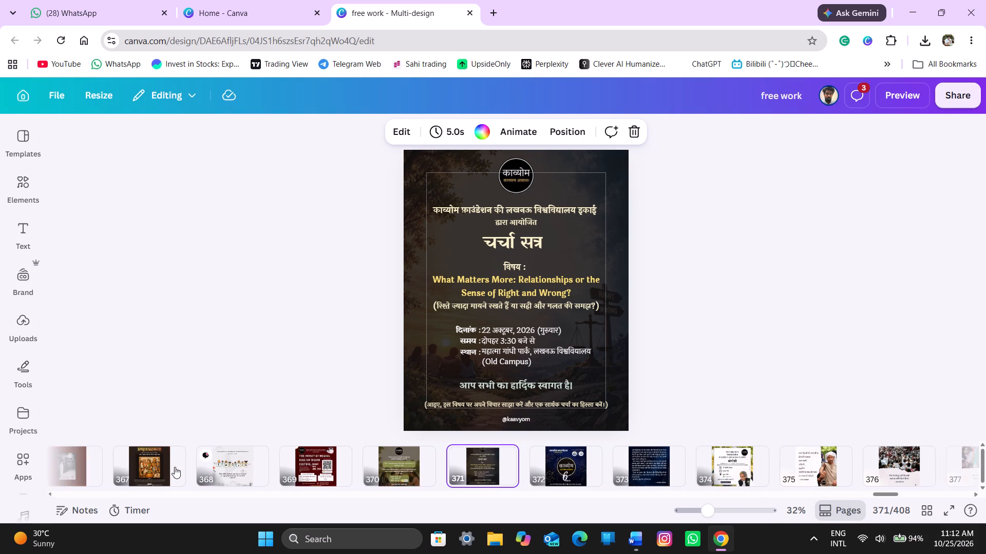
View the online चर्चा सत्र poster on page 370 and look through the thumbnails of the pages up to about 381.
click(392, 462)
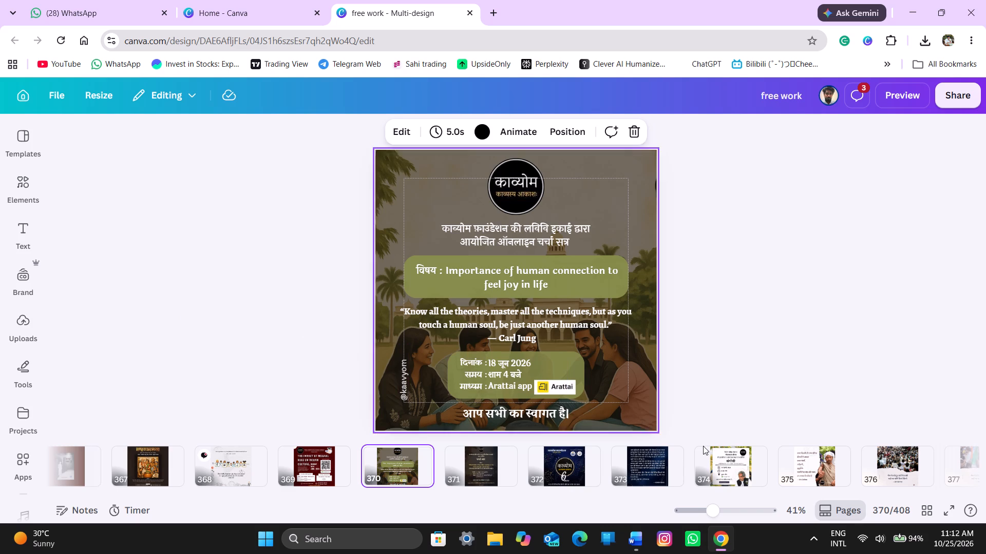
scroll(753, 463, left, 5)
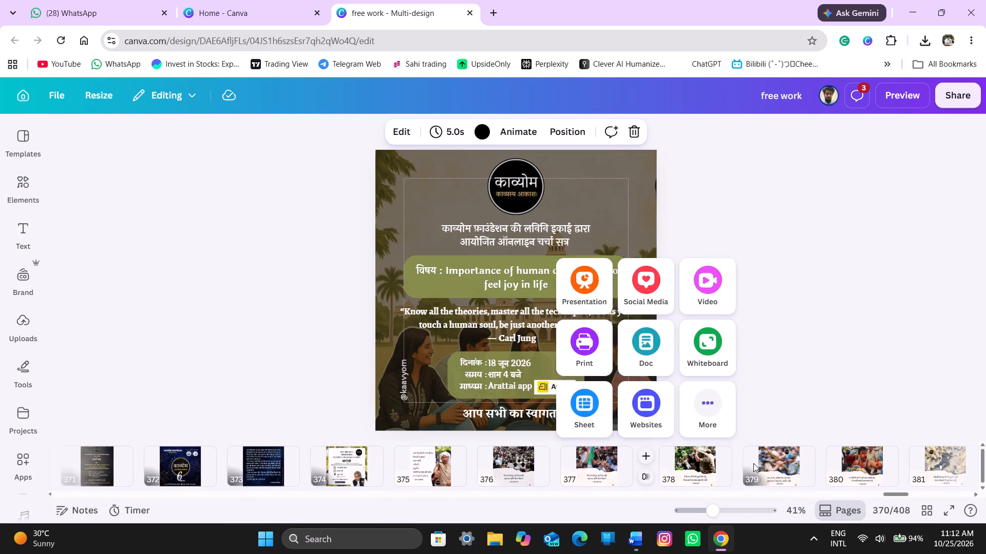
scroll(753, 463, left, 1)
click(882, 354)
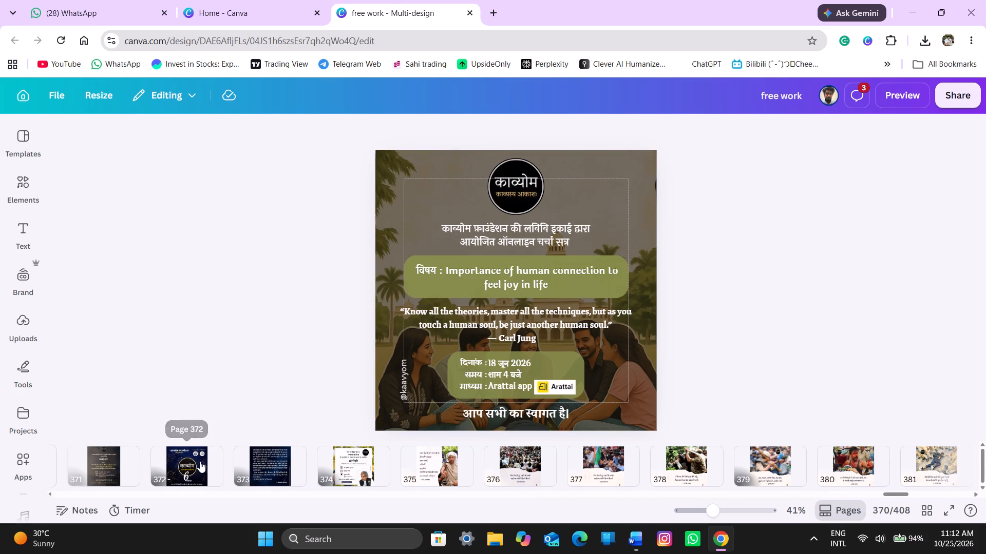
Return to the चर्चा सत्र poster on page 371, add a blank page directly after it and select that page.
scroll(200, 461, right, 3)
click(300, 472)
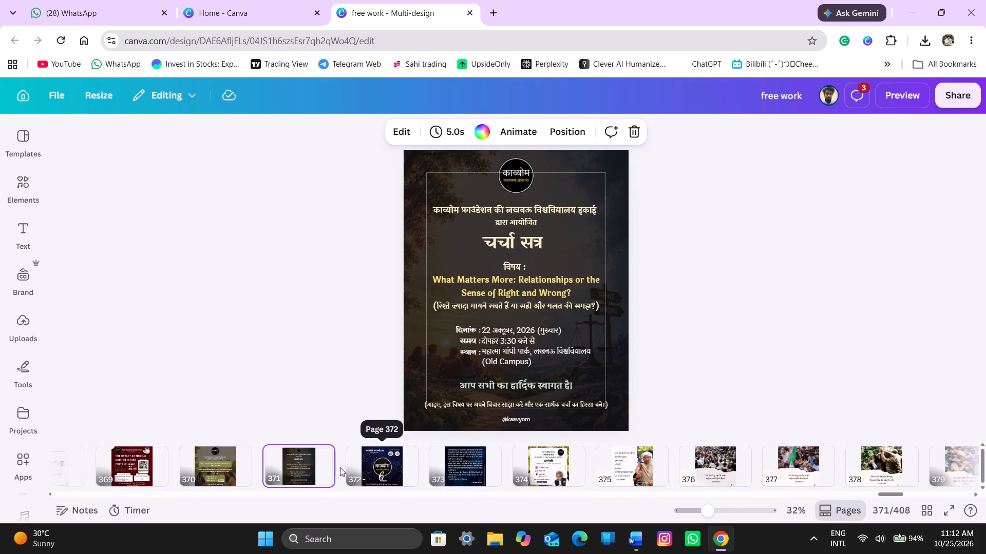
click(348, 457)
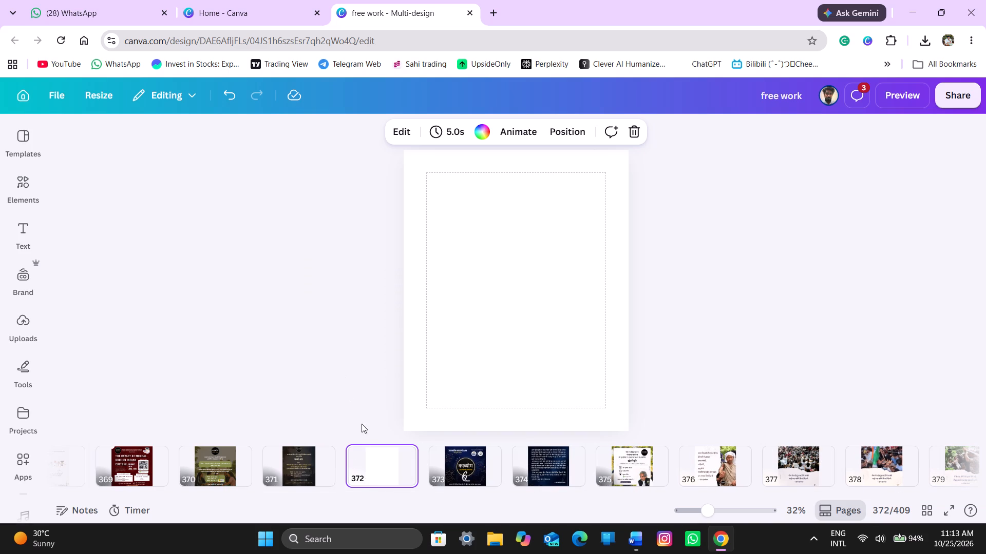
click(365, 370)
click(503, 288)
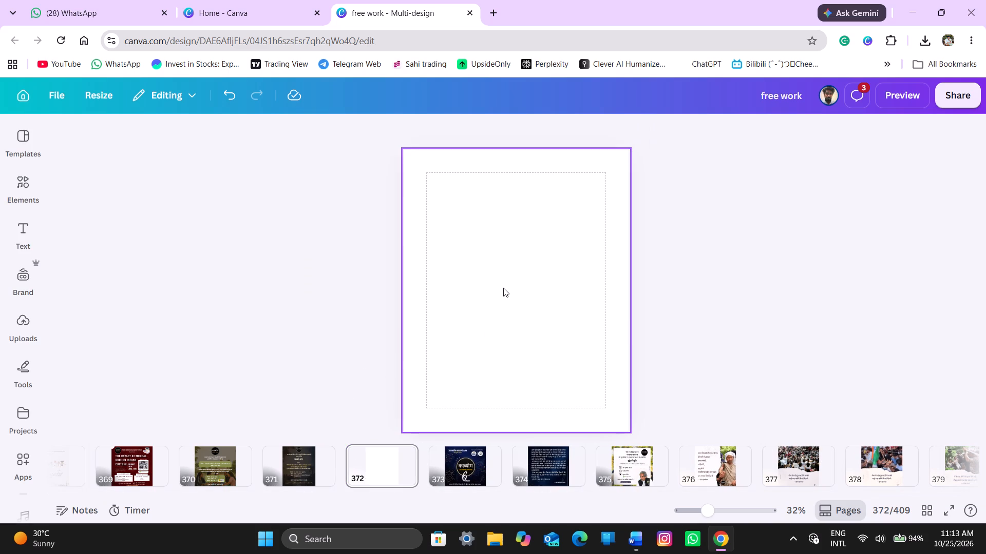
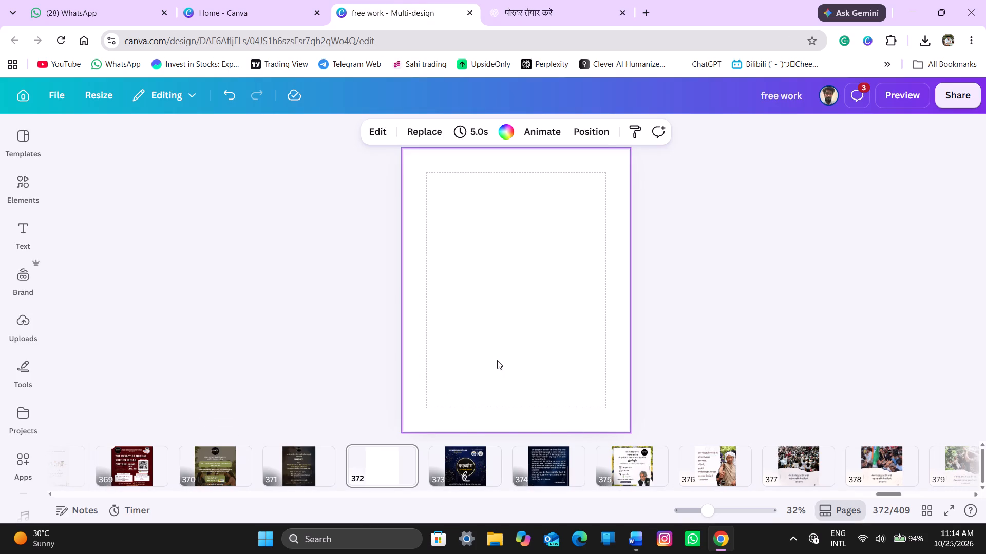
click(502, 134)
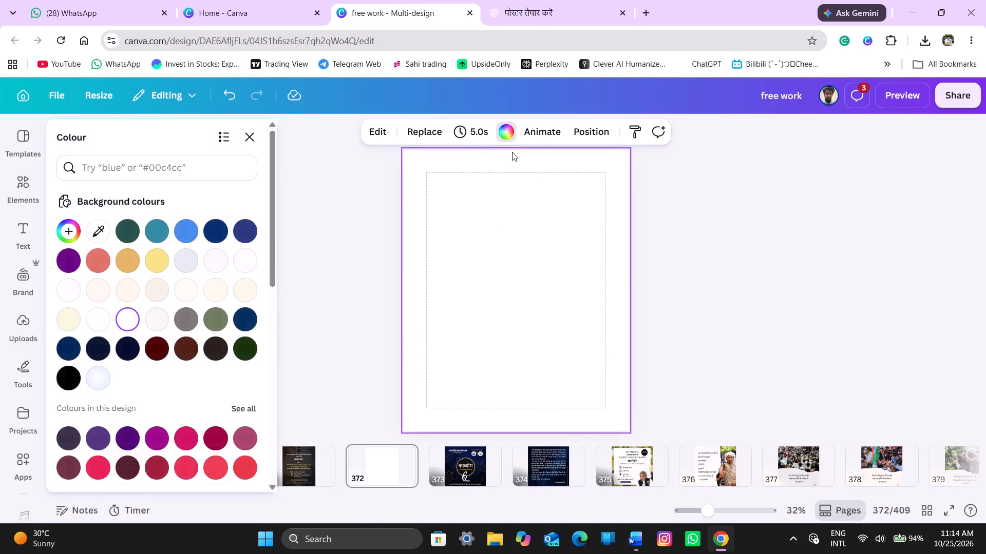
click(161, 256)
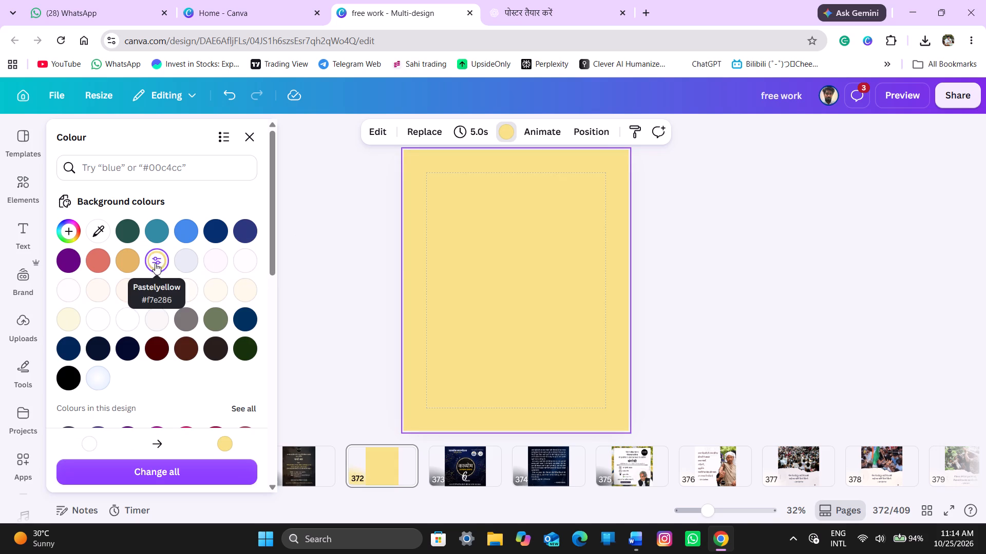
click(155, 263)
drag(153, 321, 145, 323)
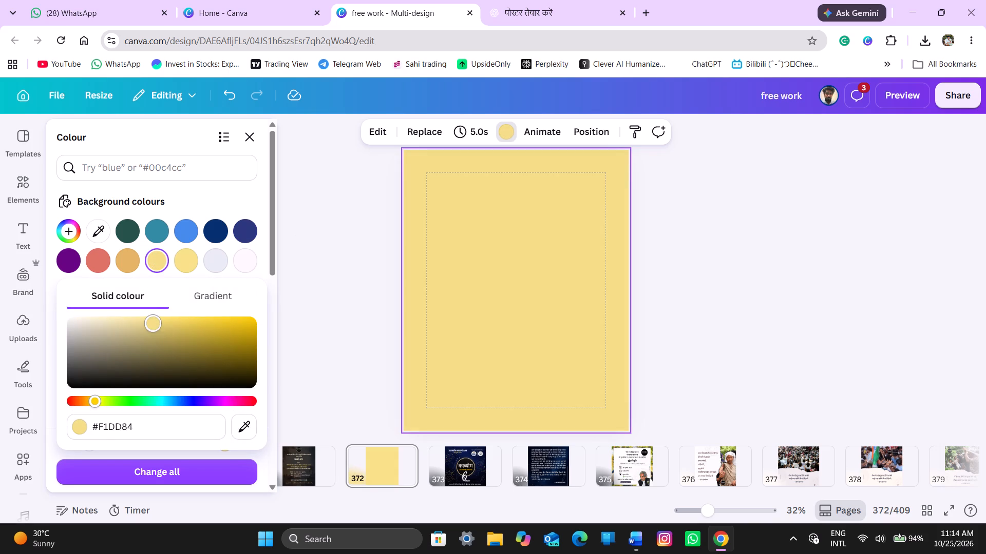
drag(145, 323, 106, 309)
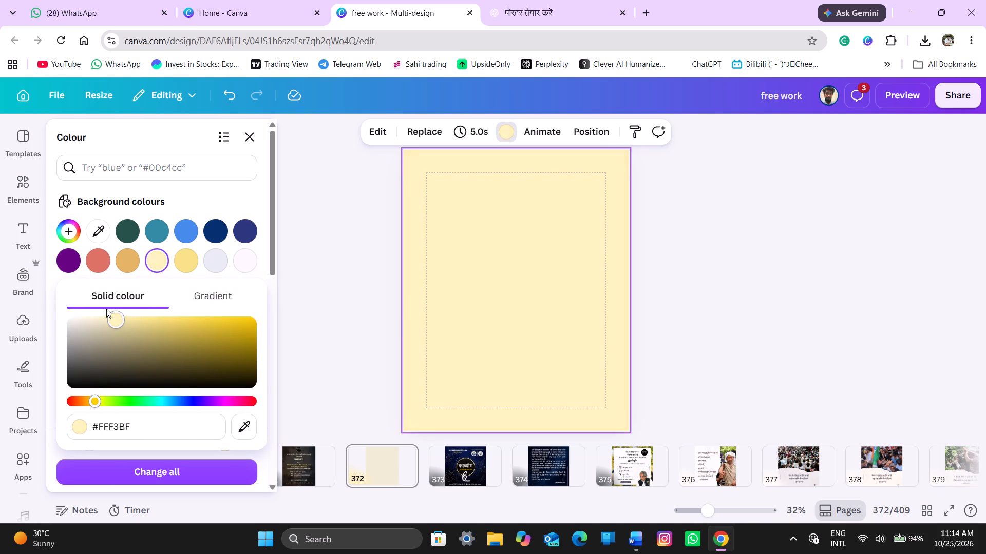
drag(106, 309, 85, 312)
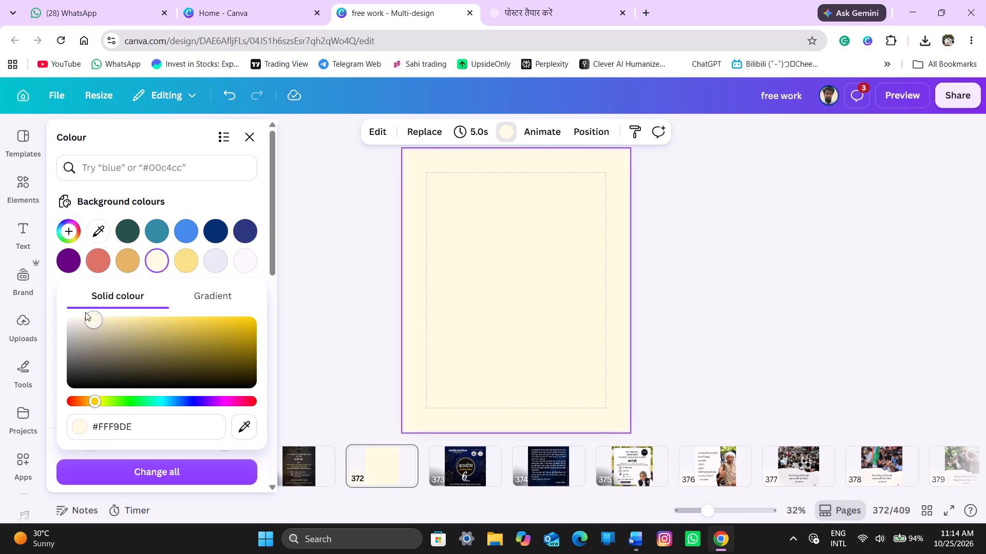
drag(85, 312, 83, 307)
drag(83, 307, 86, 306)
click(317, 222)
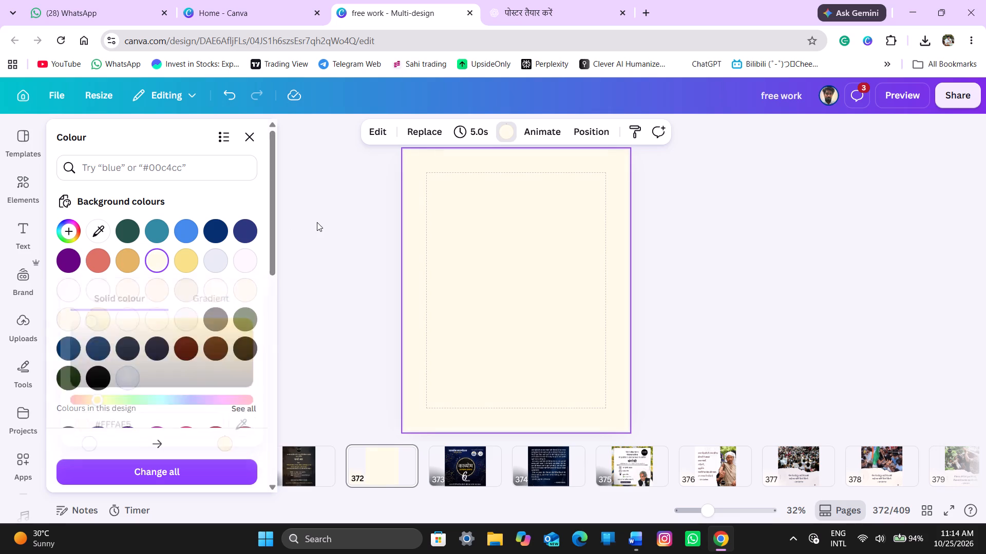
click(317, 222)
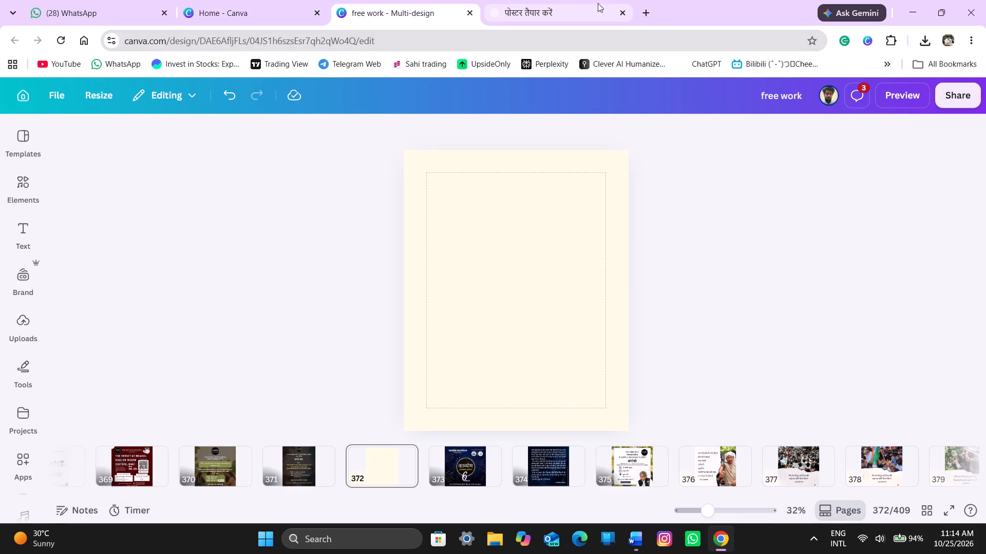
Search Google for Mannu Bhandari in a new tab and show the image results.
click(651, 18)
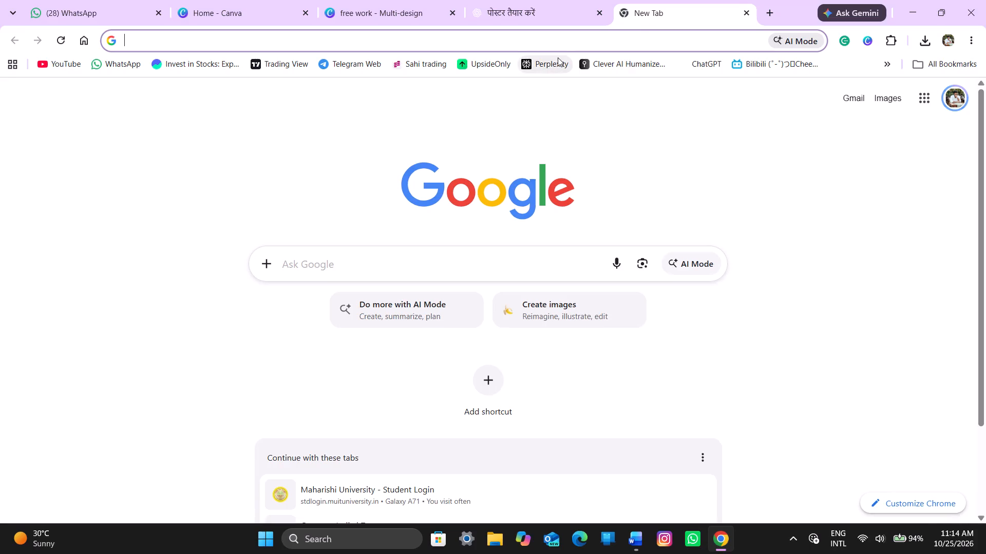
text(mamm)
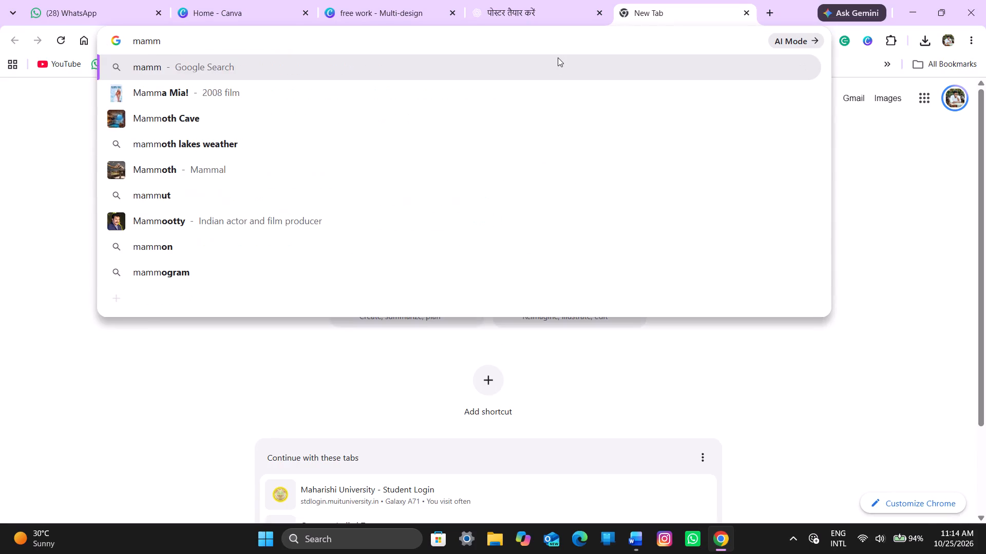
key(BackSpace)
key(BackSpace)
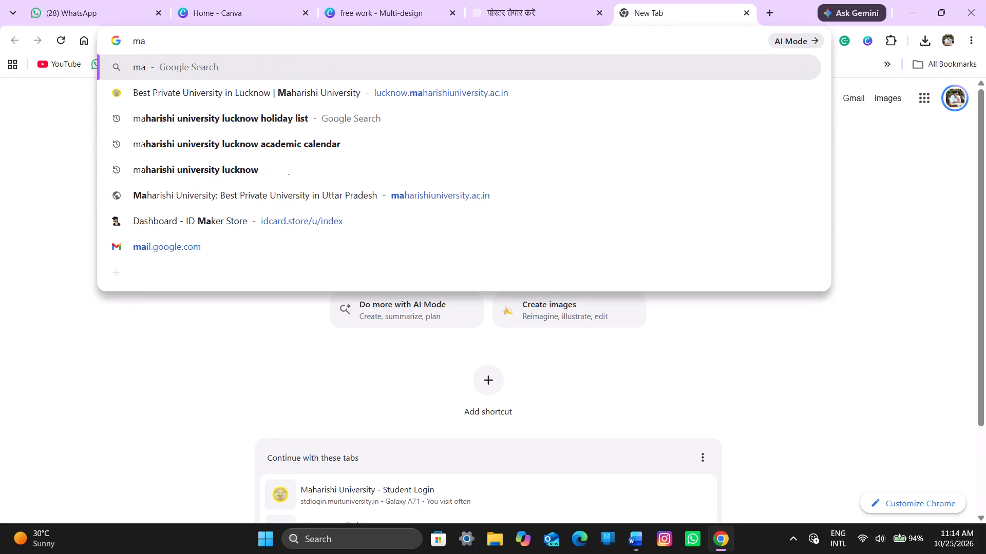
text(nnu)
key(Down)
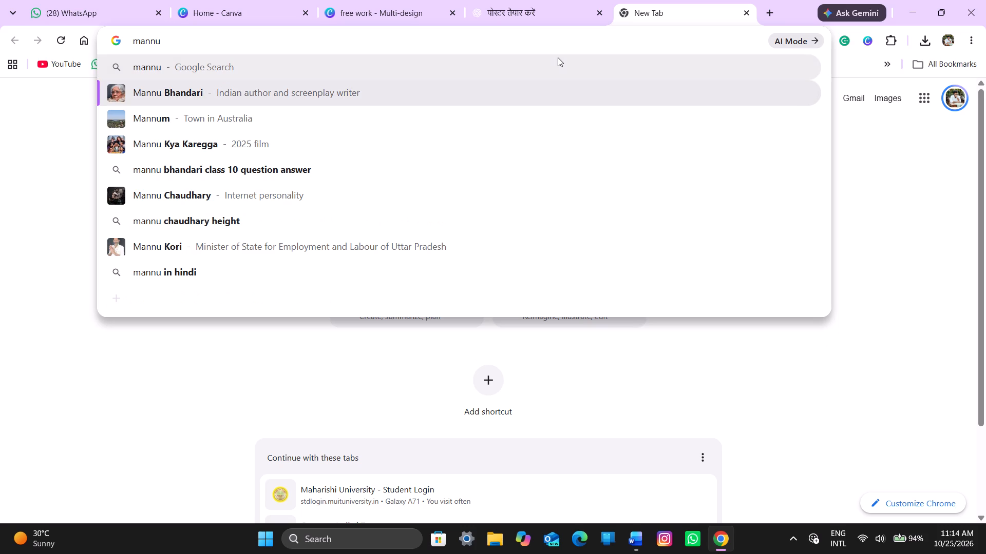
key(Return)
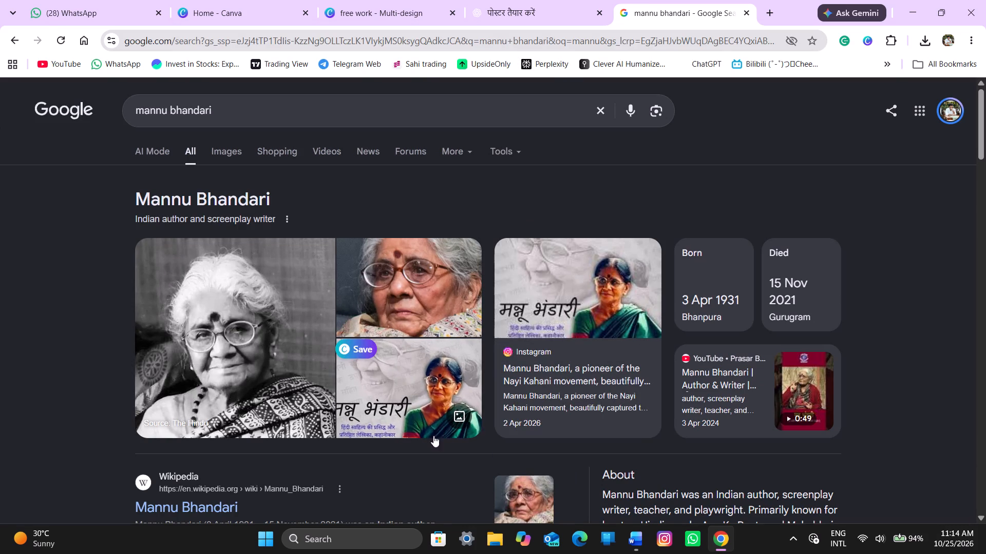
click(226, 148)
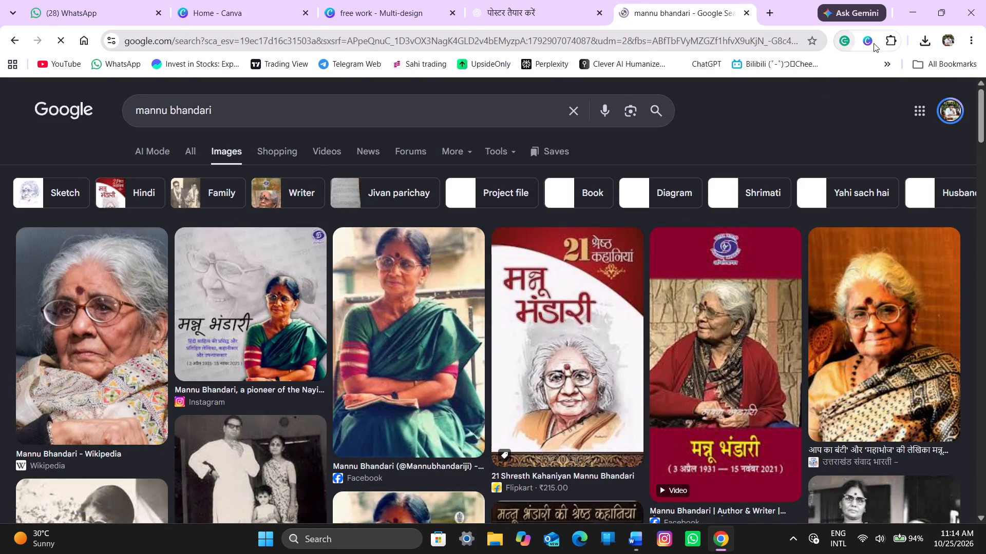
Connect the Canva browser extension to the Canva account, allow its access, and close the setup confirmation page.
click(876, 41)
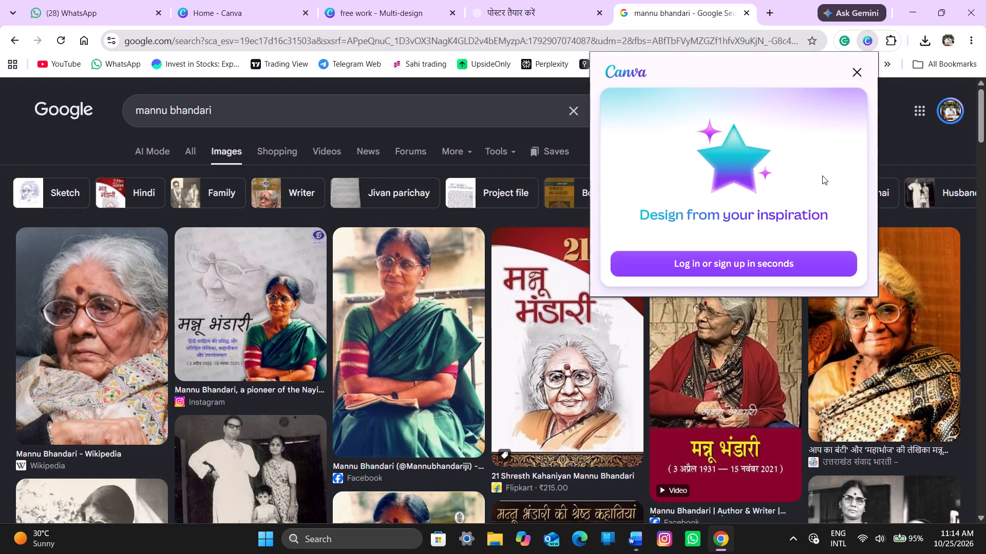
click(756, 251)
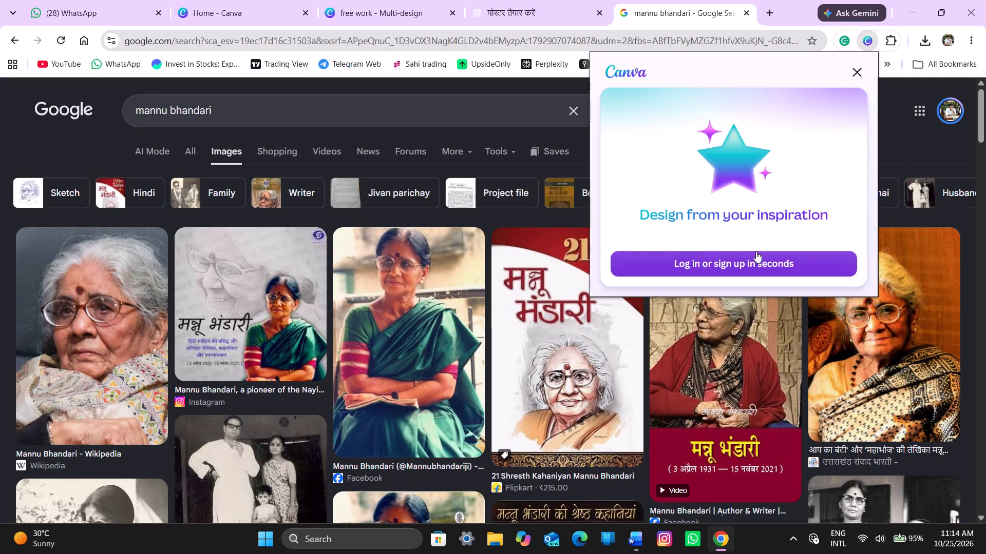
click(756, 251)
scroll(434, 384, down, 6)
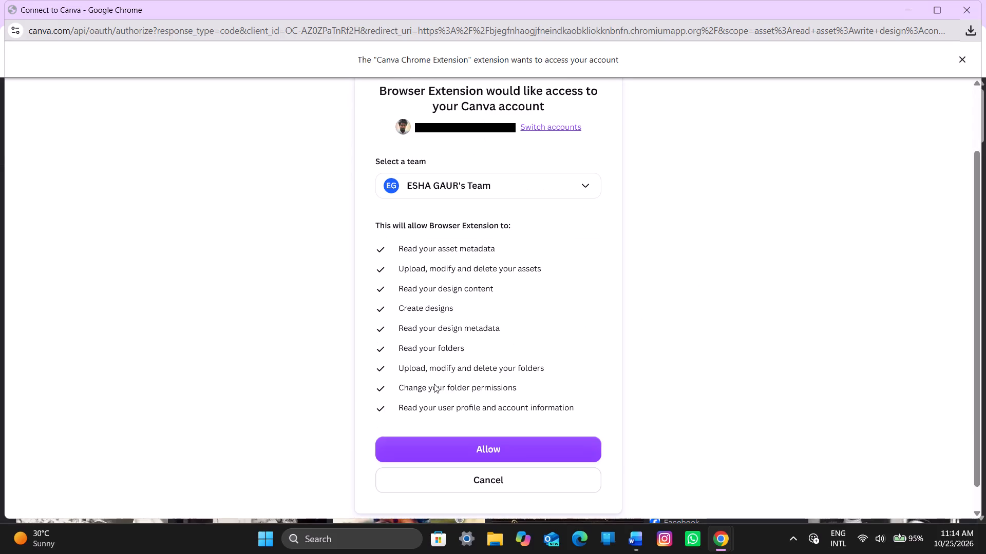
click(445, 421)
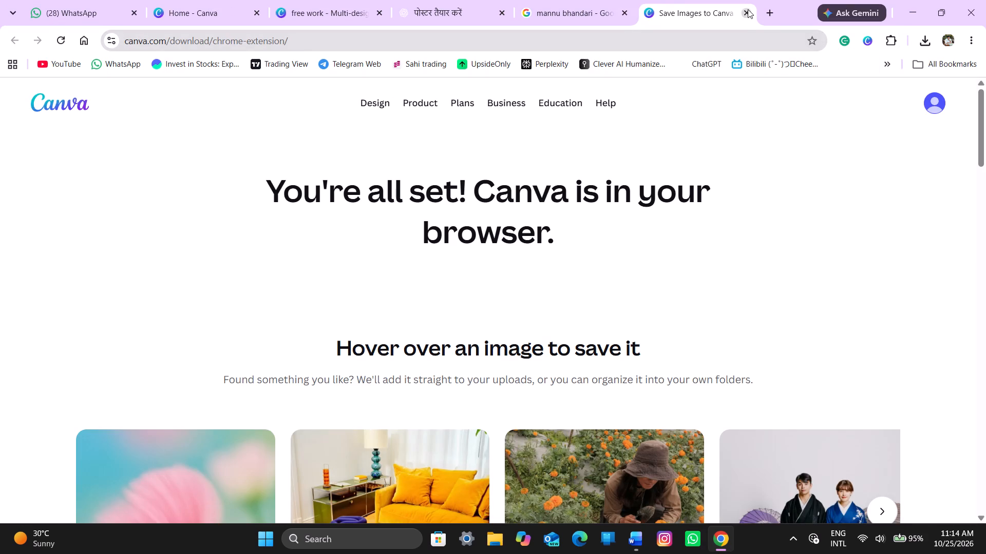
click(748, 9)
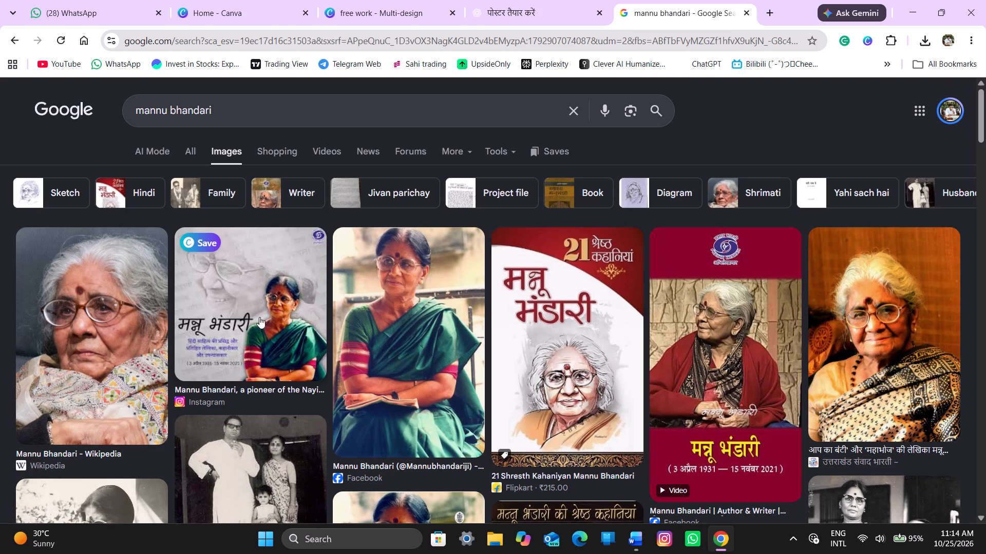
Browse the Mannu Bhandari image results and save the Facebook photo of her in a green saree with folded arms to Canva.
scroll(336, 400, down, 2)
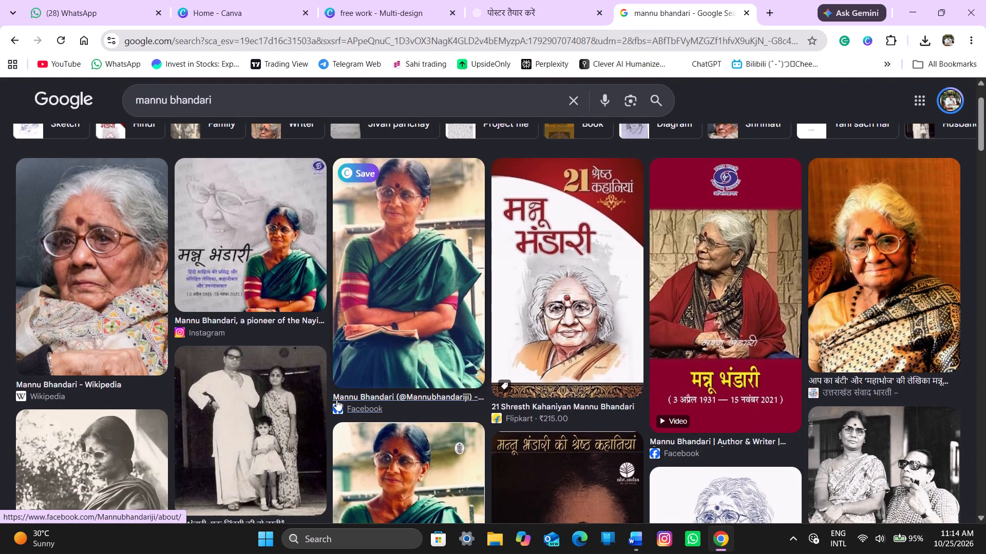
scroll(336, 400, down, 3)
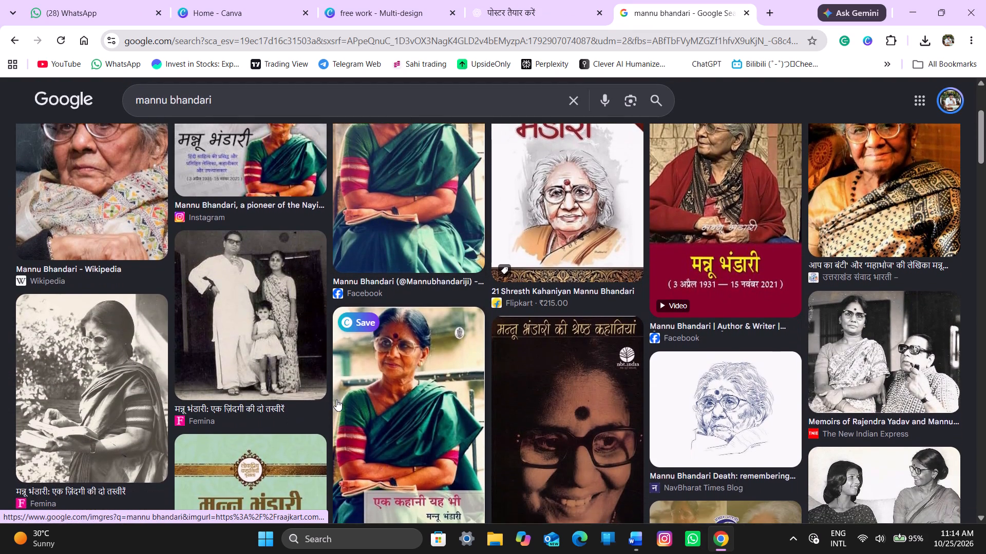
scroll(336, 400, down, 3)
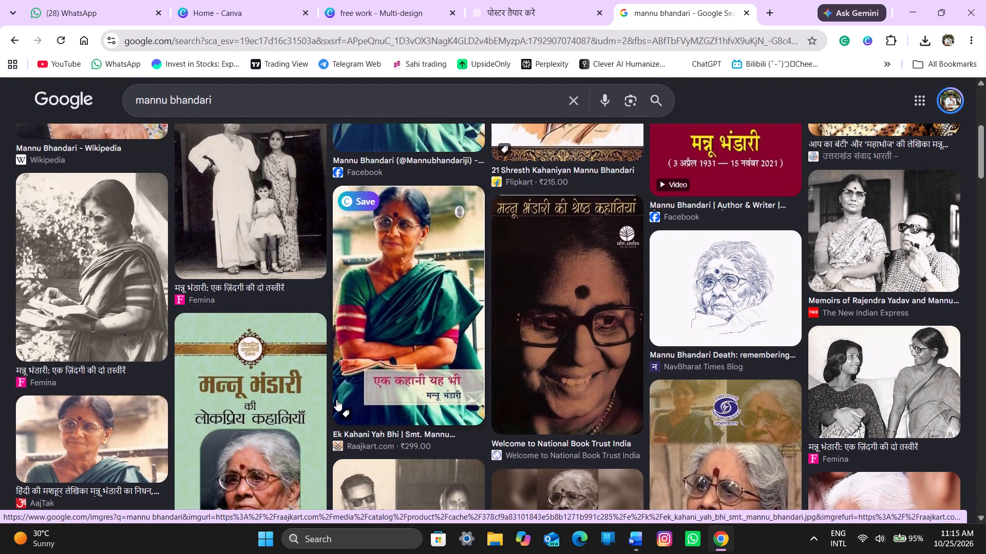
scroll(336, 400, down, 3)
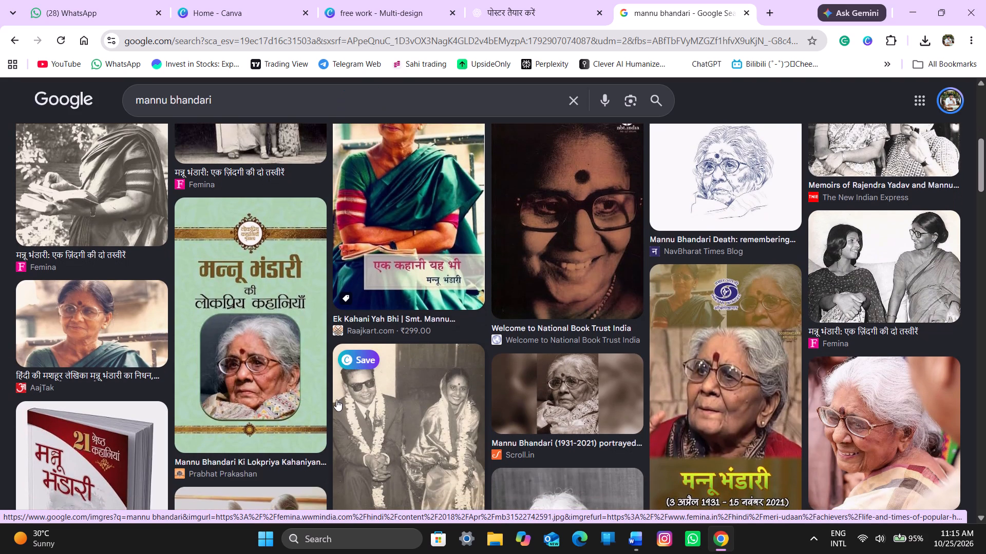
scroll(336, 400, down, 2)
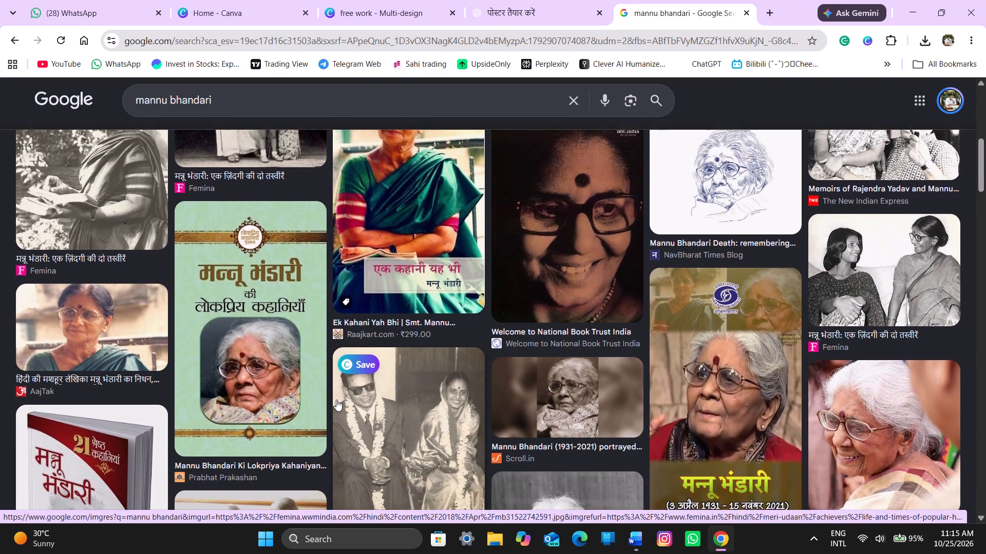
scroll(336, 400, down, 8)
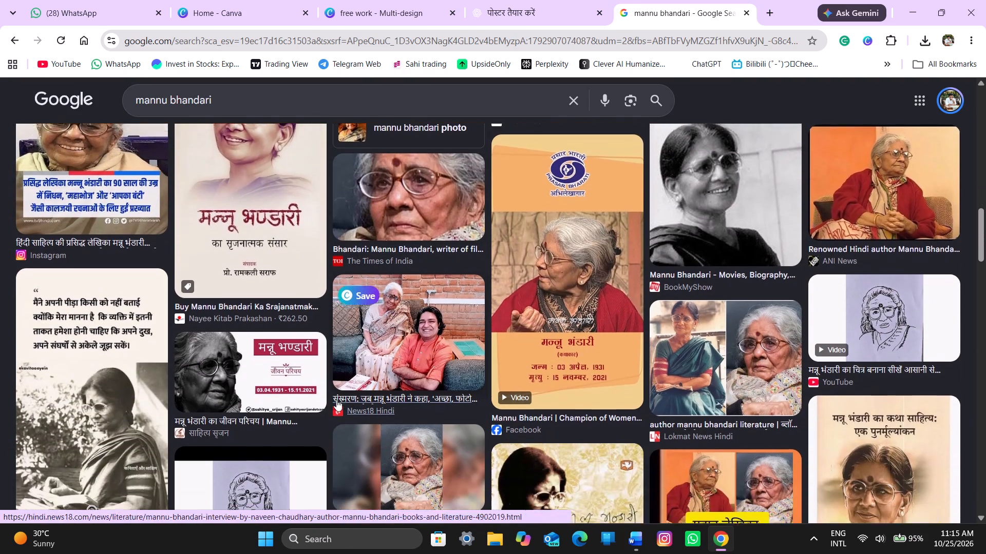
scroll(336, 400, down, 5)
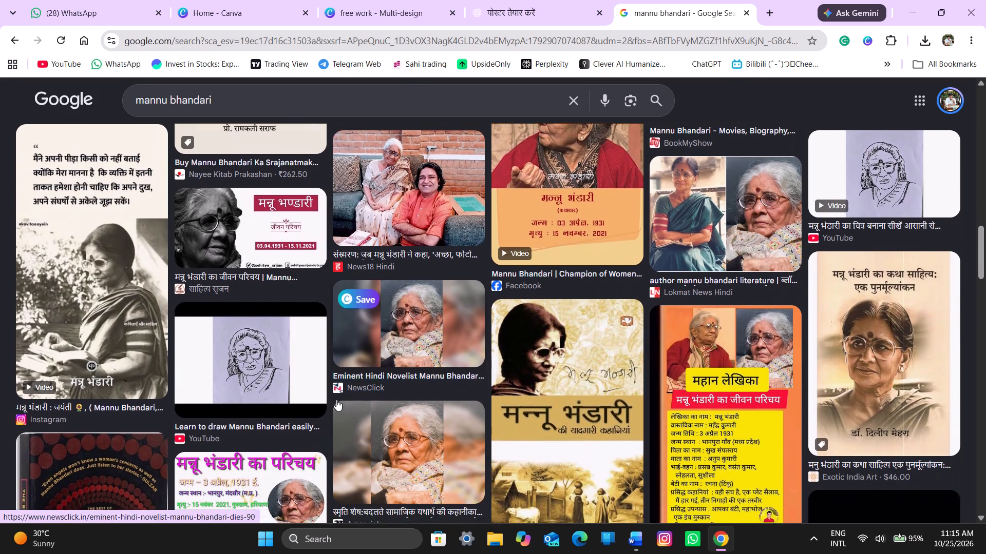
scroll(336, 400, down, 2)
scroll(336, 400, up, 9)
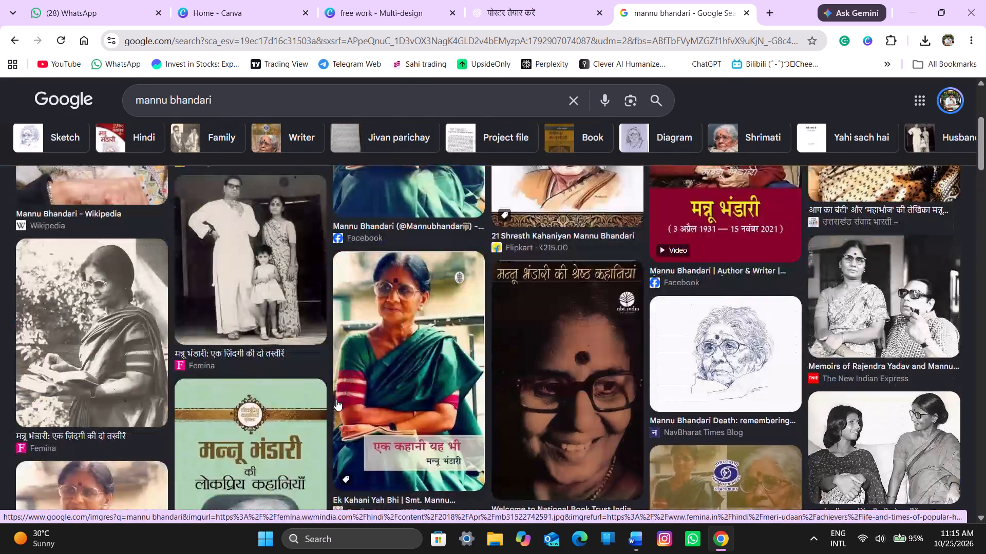
scroll(336, 400, up, 2)
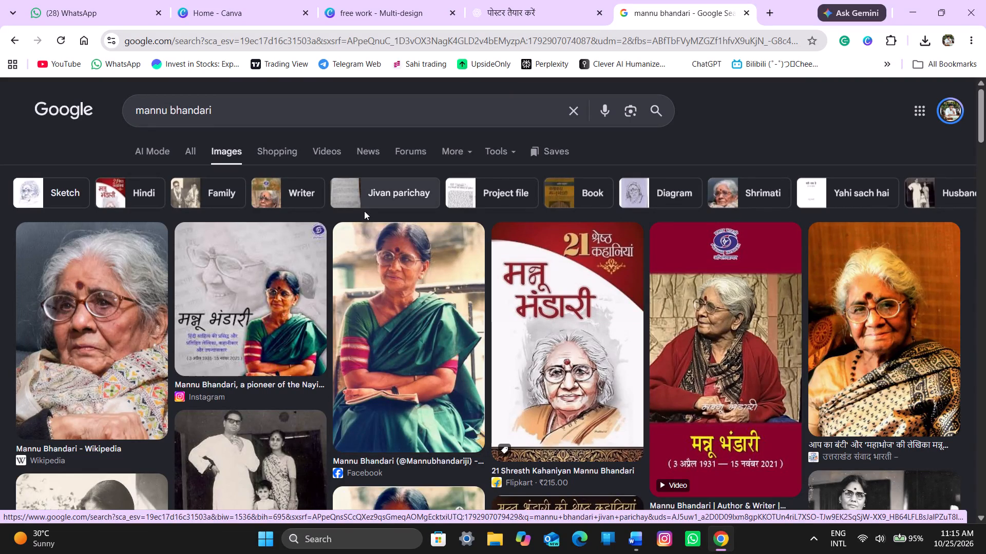
click(364, 238)
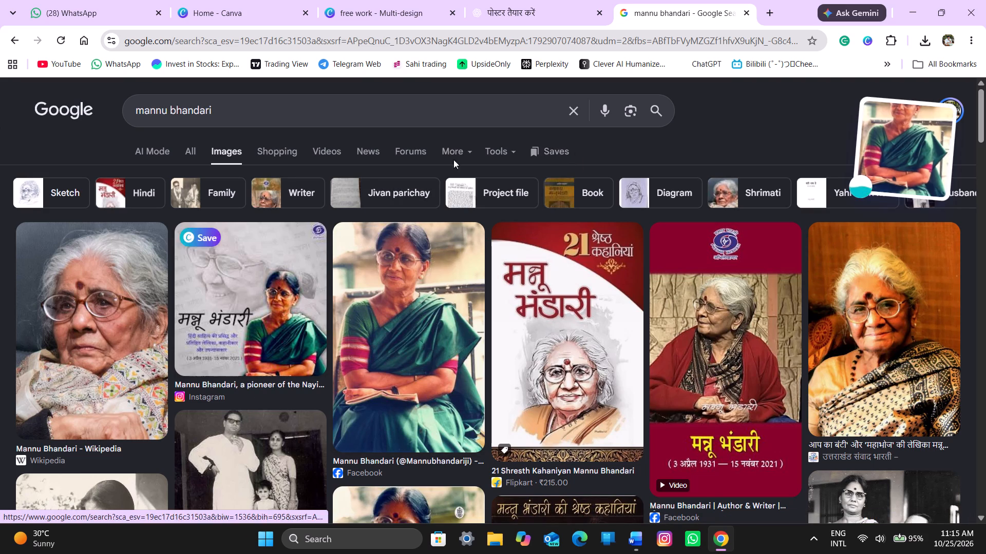
Replace the Google image search with one for "yahi sach hai".
click(446, 110)
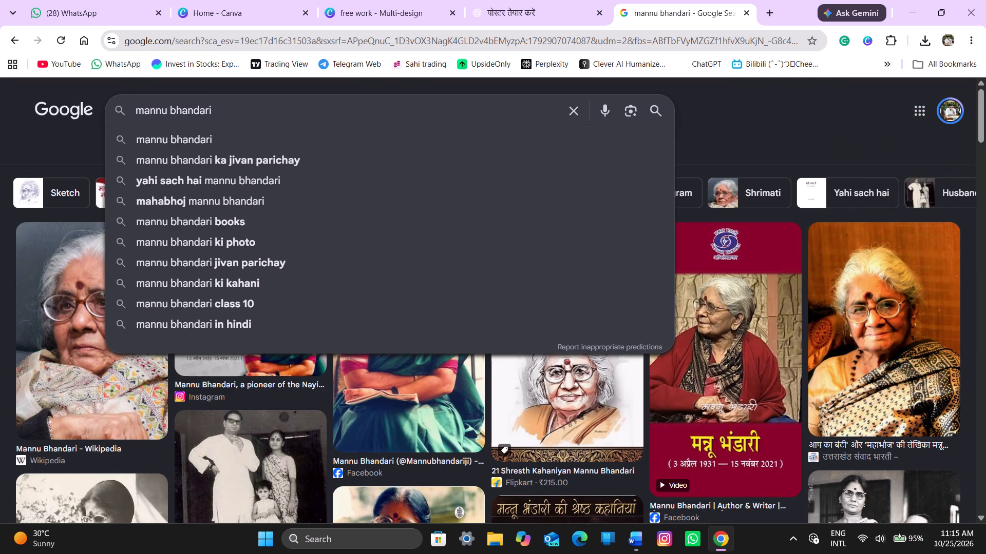
key(BackSpace)
key(BackSpace)
key(BackSpace)
key(BackSpace)
key(BackSpace)
key(BackSpace)
key(BackSpace)
key(BackSpace)
key(BackSpace)
key(BackSpace)
key(BackSpace)
key(BackSpace)
key(BackSpace)
key(BackSpace)
key(BackSpace)
key(BackSpace)
key(BackSpace)
key(BackSpace)
key(BackSpace)
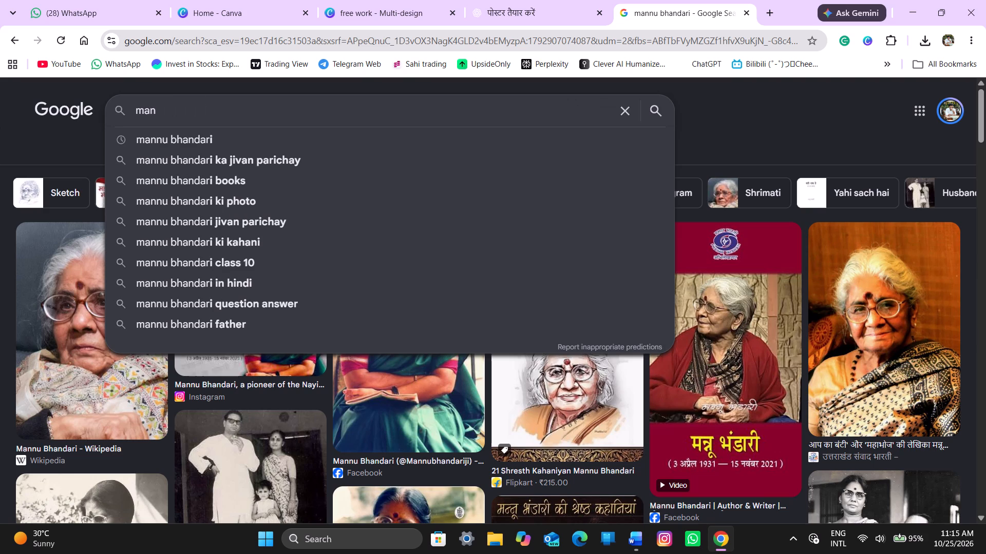
text(yahi sach)
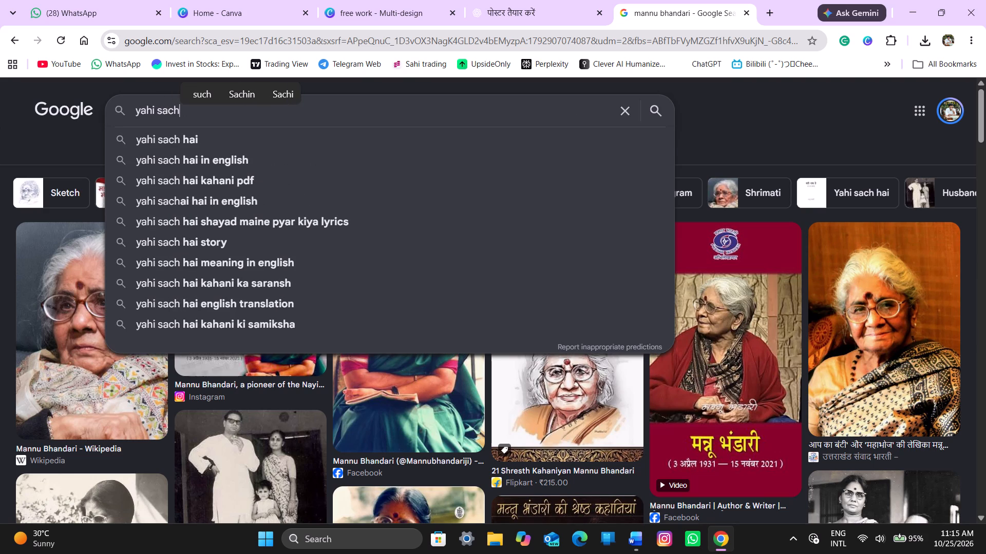
key(Down)
key(Return)
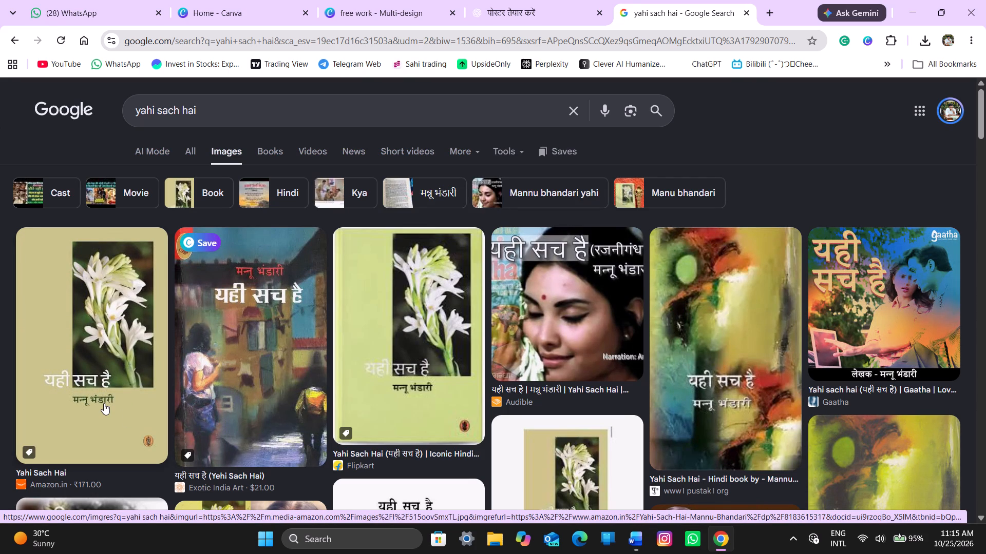
Save the Amazon.in cover of यही सच है, with white flowers on a beige background, to Canva.
scroll(104, 403, down, 4)
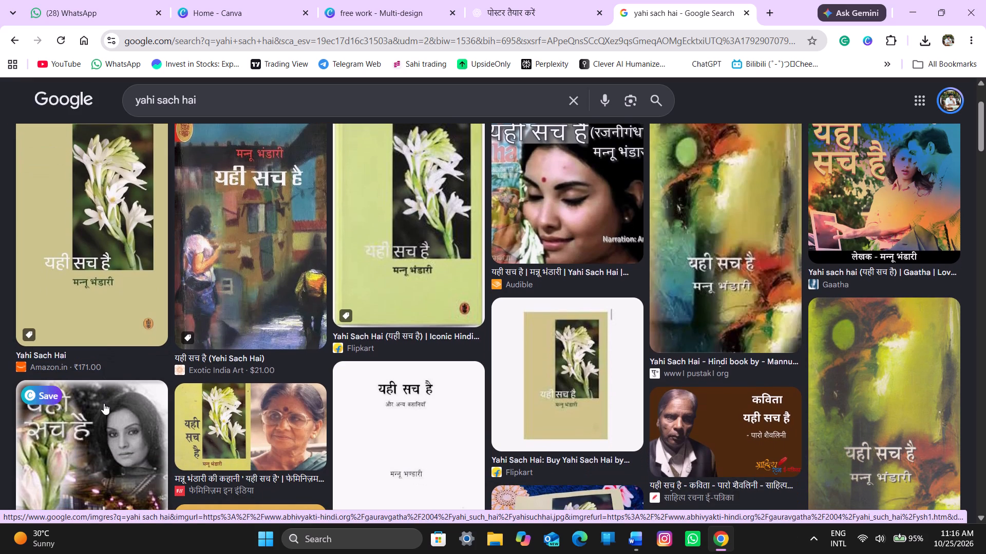
scroll(104, 403, up, 2)
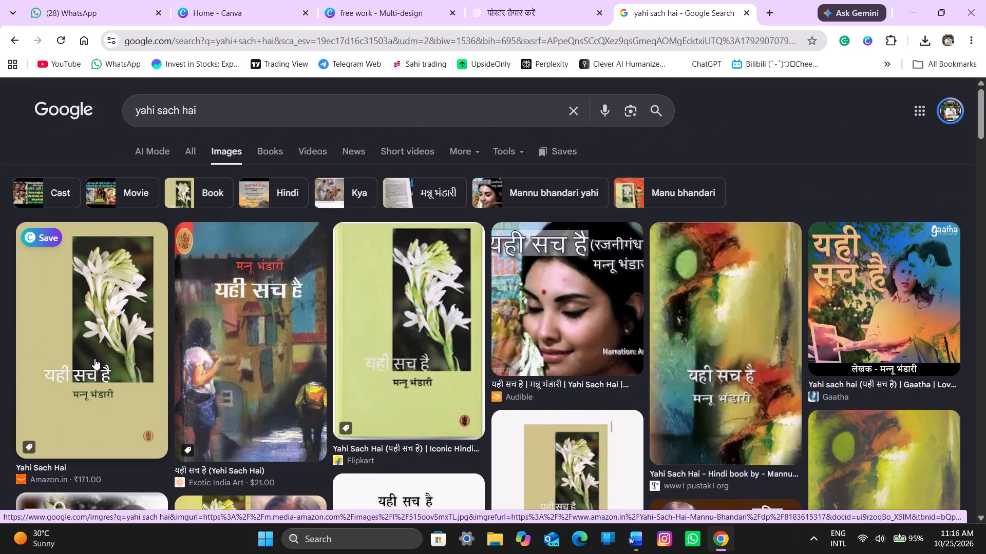
click(54, 234)
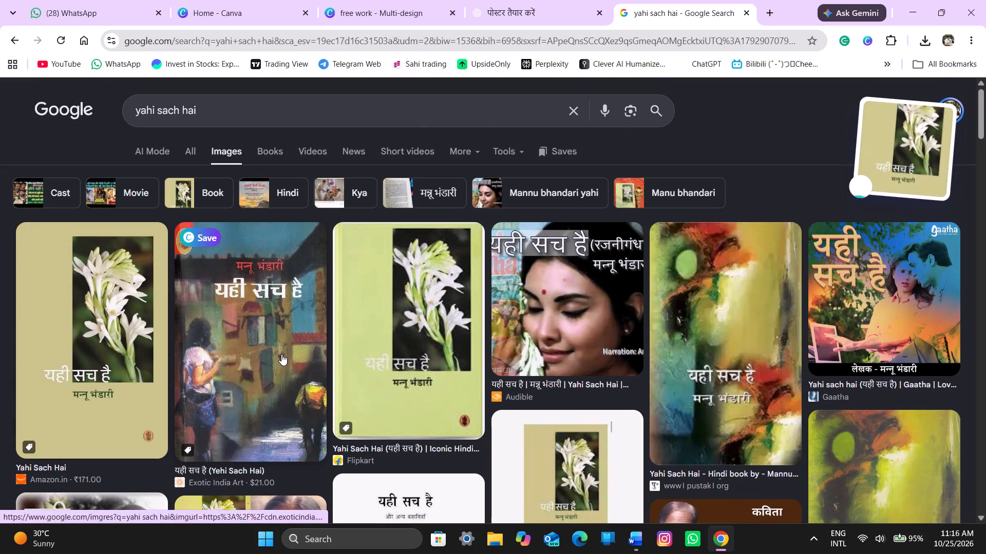
Preview the फेमिनिज़म इन इंडिया image of the book and author, close the image search, and return to the "free work" design.
scroll(281, 354, down, 3)
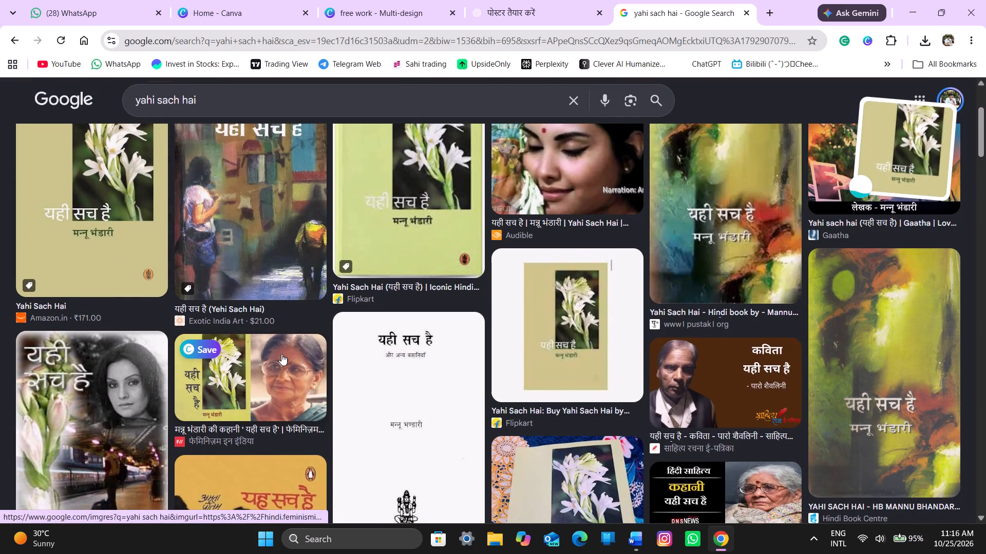
click(229, 388)
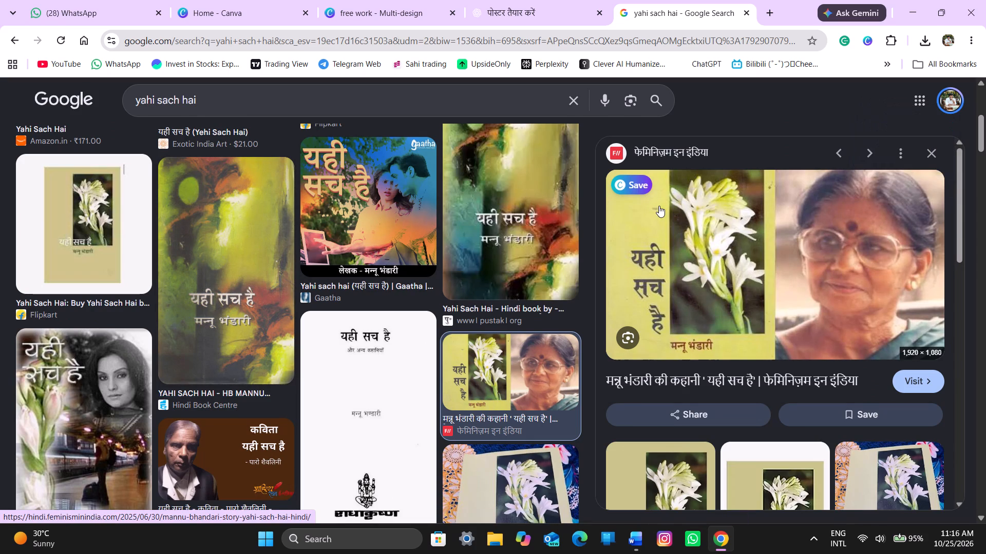
click(745, 15)
click(423, 1)
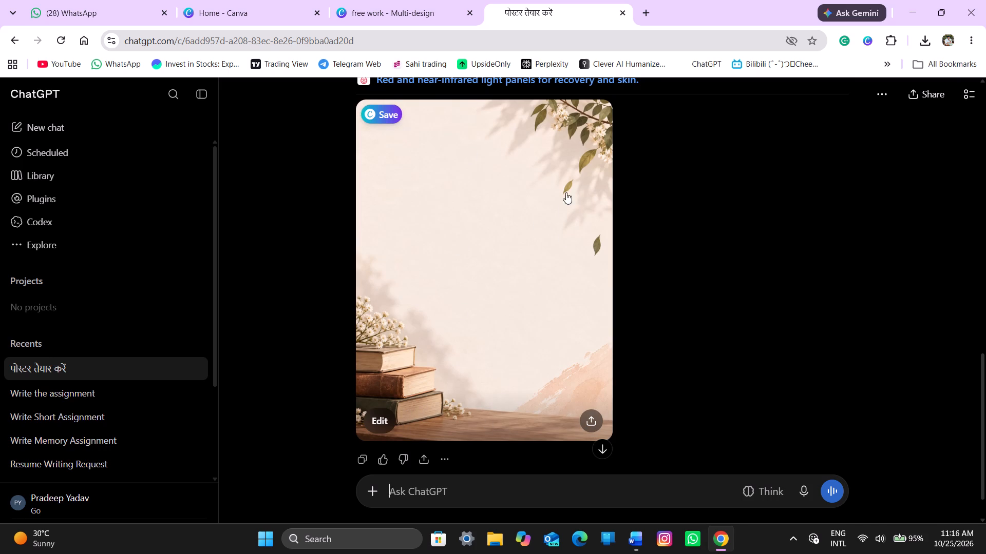
click(378, 116)
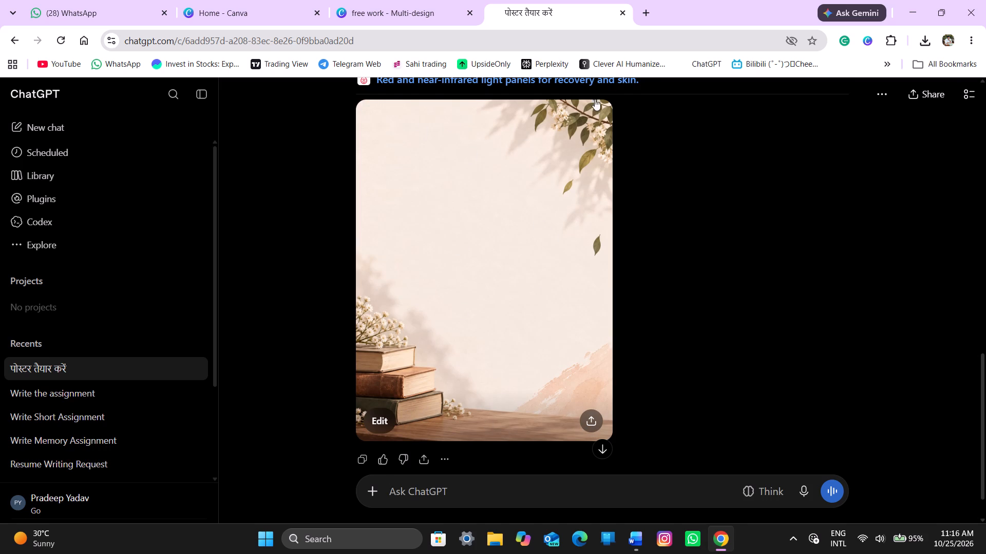
click(625, 12)
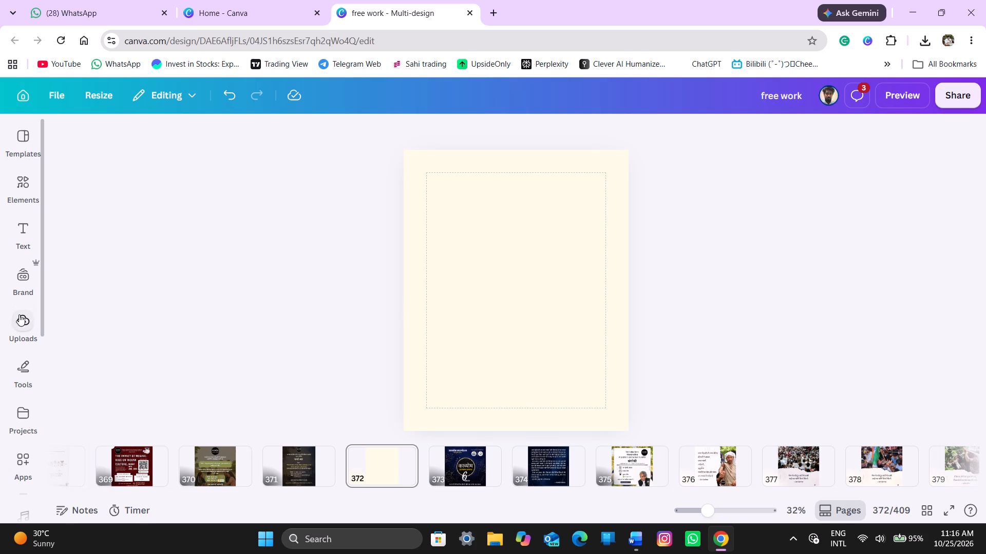
Look through the uploaded images for the newly saved background.
click(22, 321)
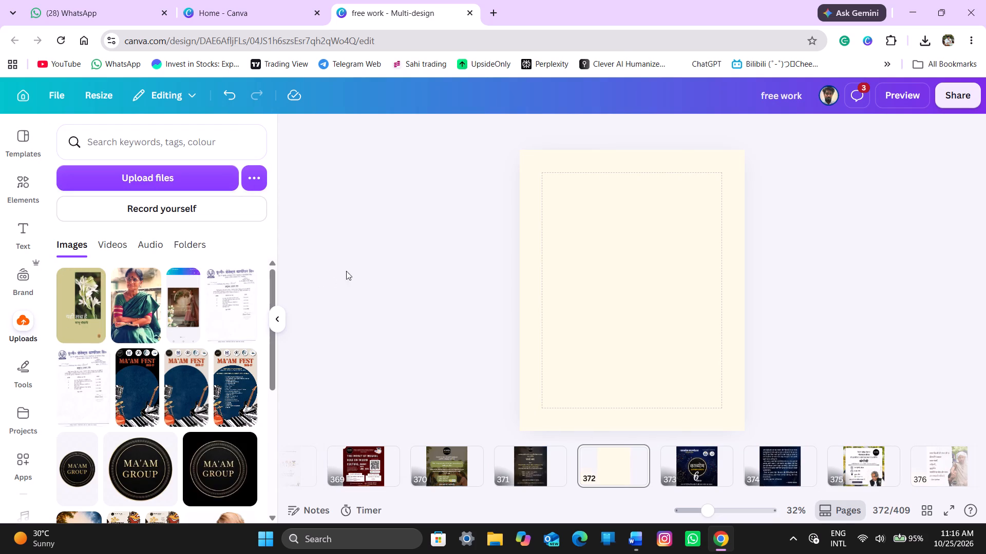
scroll(167, 347, up, 12)
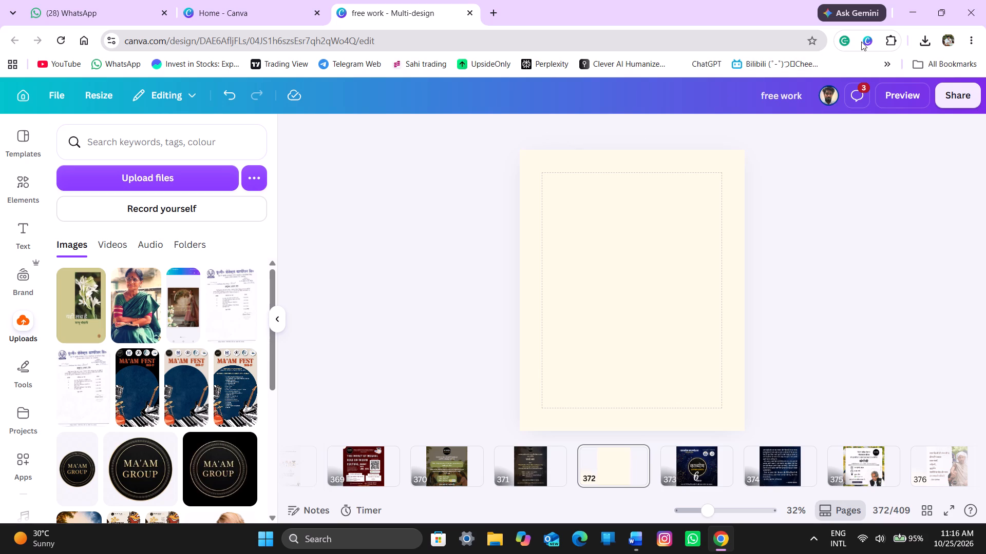
Check the saved background and its storage options in the Canva browser extension.
click(861, 42)
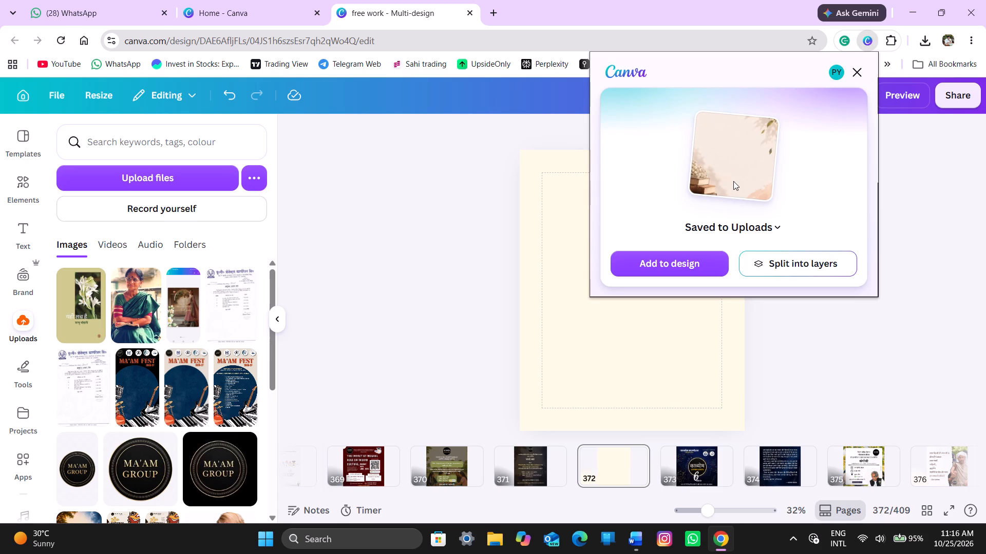
click(732, 170)
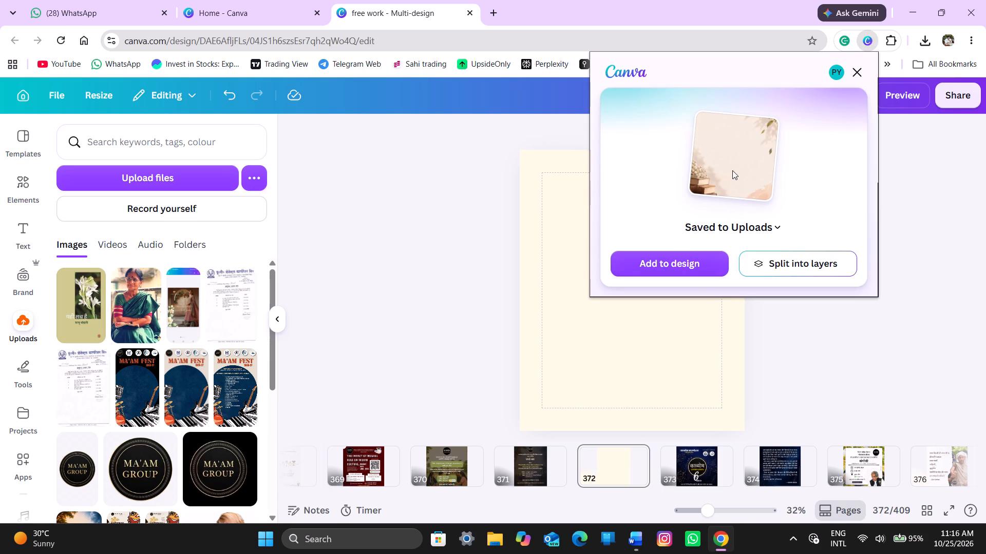
click(732, 170)
click(713, 161)
click(763, 228)
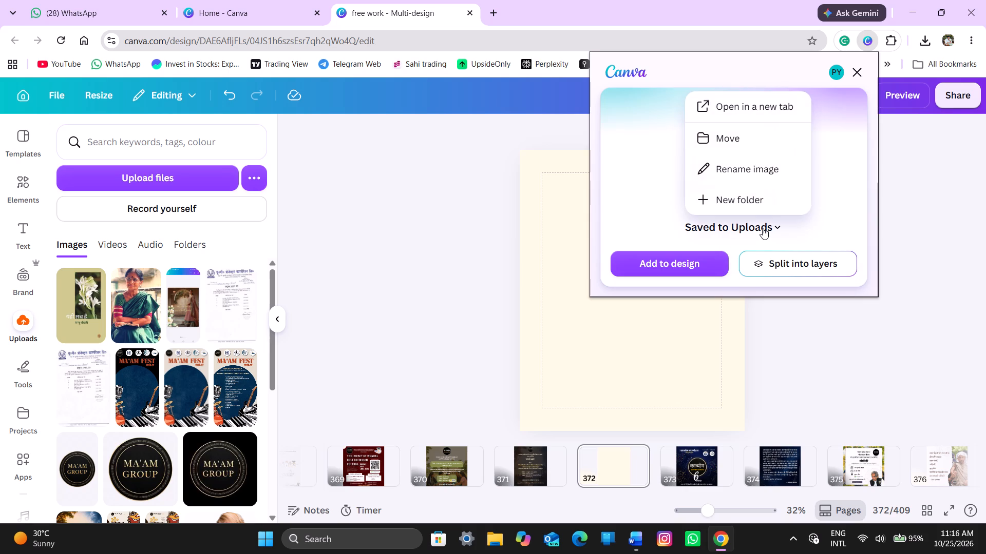
click(763, 228)
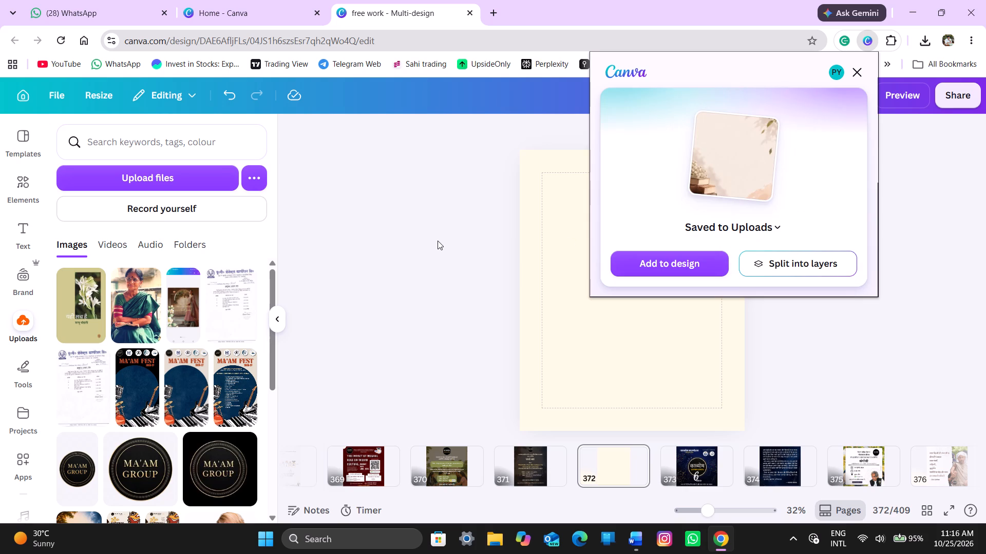
click(438, 241)
triple_click(438, 241)
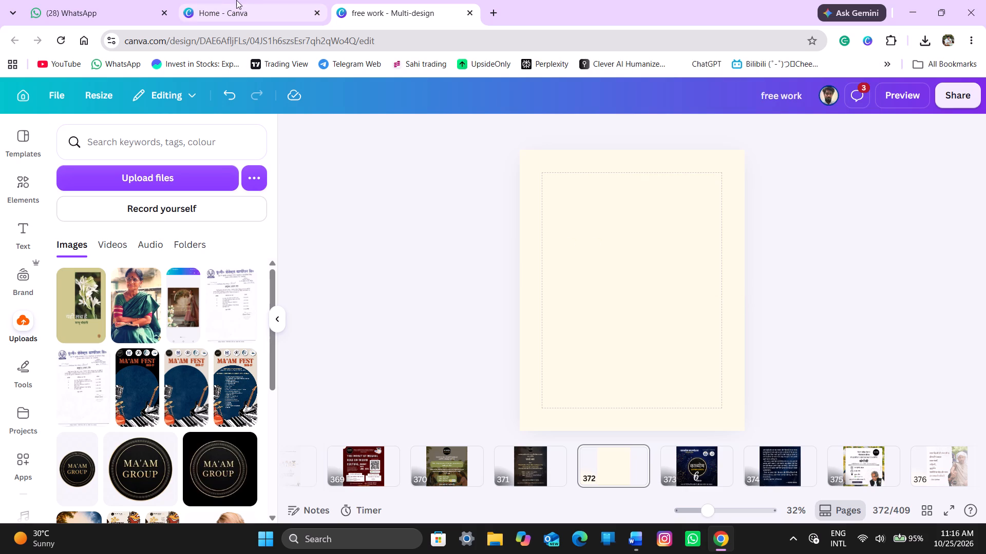
Reopen the design's uploaded images and look again for the saved background.
click(236, 0)
click(350, 11)
click(275, 319)
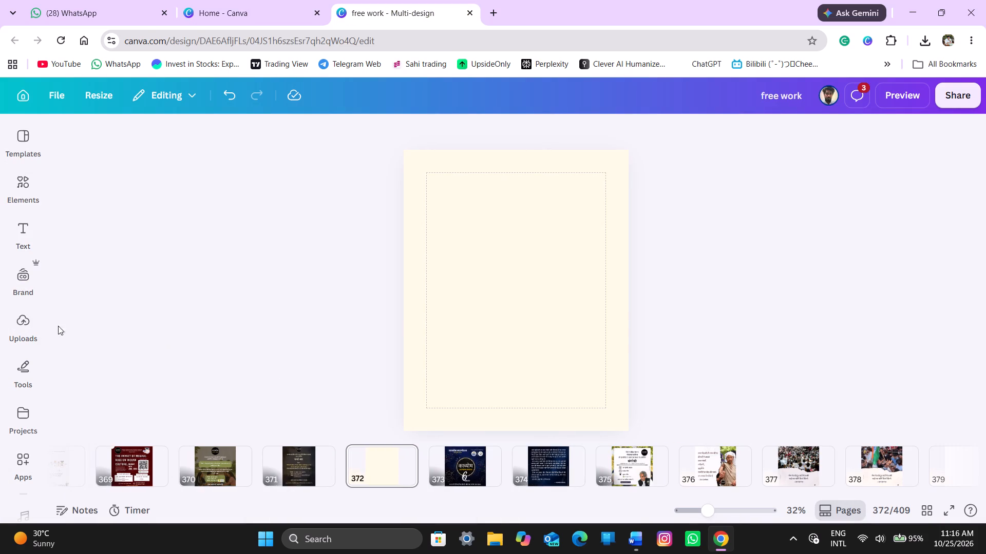
click(32, 328)
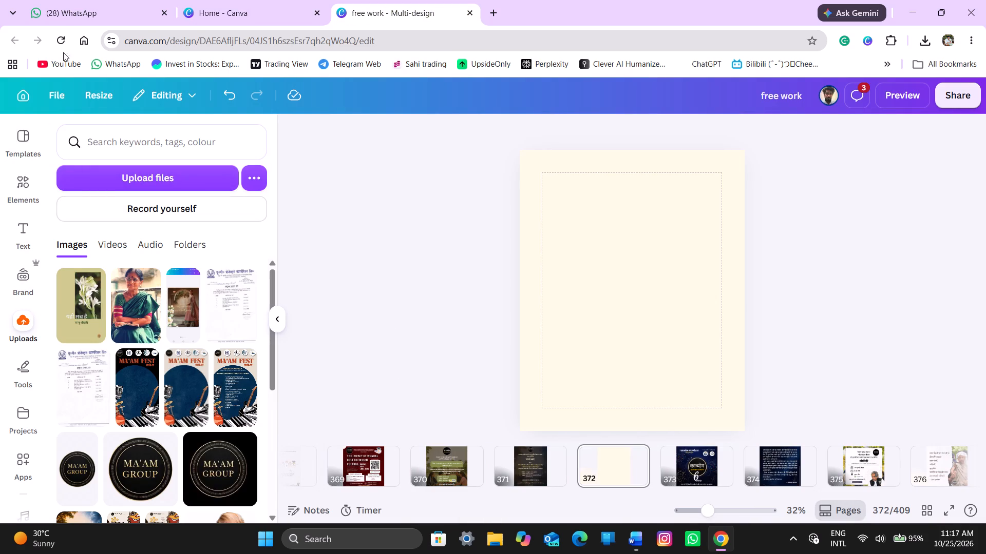
Reload the "free work" design and go back to page 372.
click(60, 47)
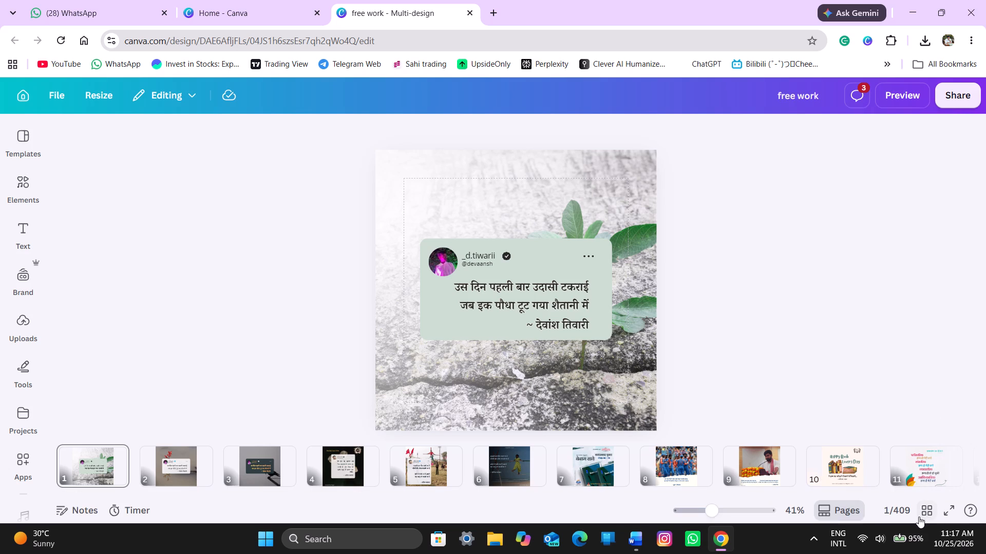
click(900, 511)
text(372)
key(Return)
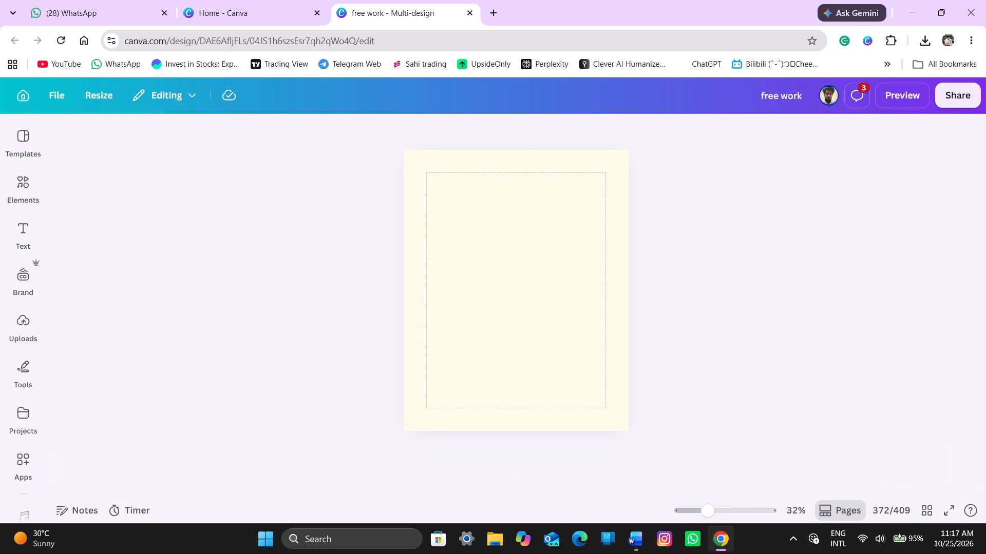
Add the saved books-and-leaves image to page 372 and use it to replace the page background.
click(14, 324)
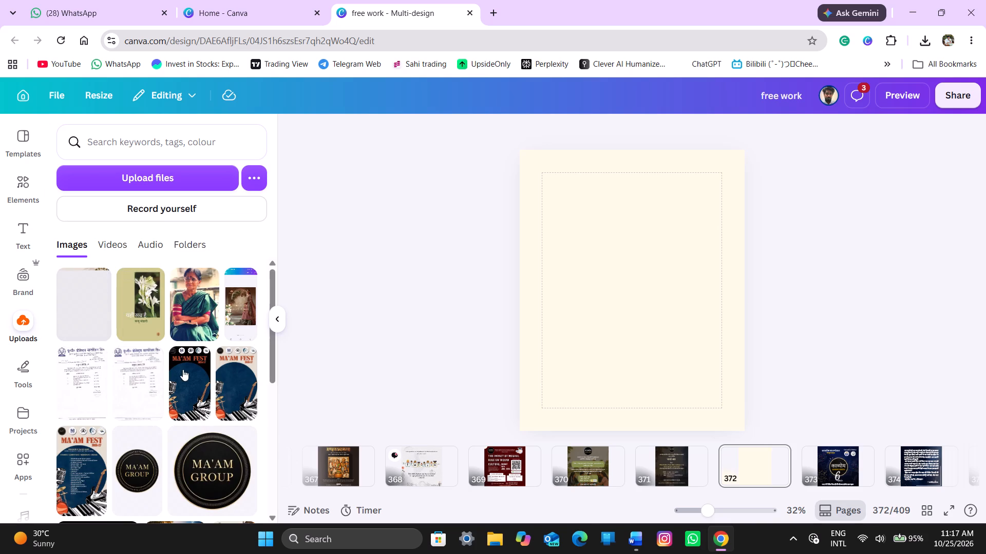
click(95, 313)
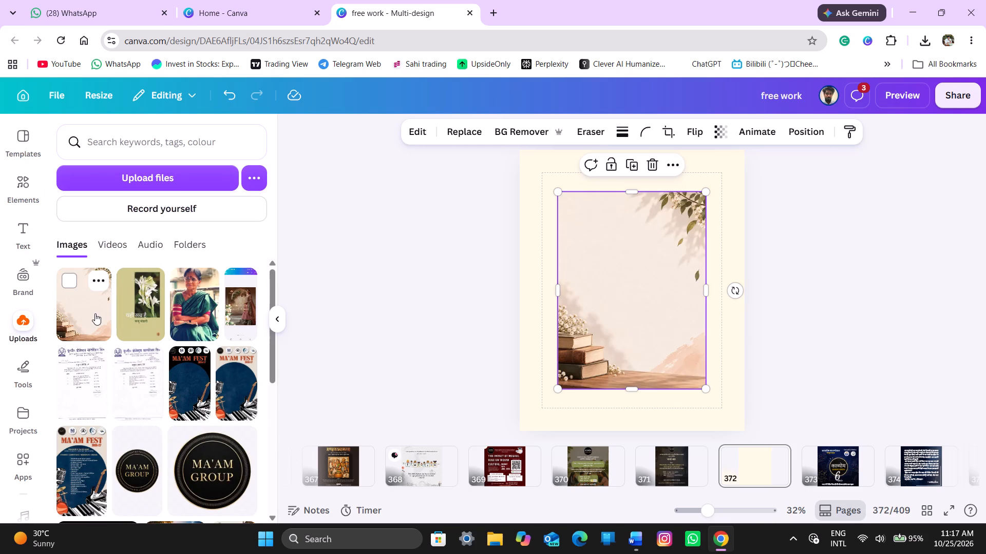
click(674, 173)
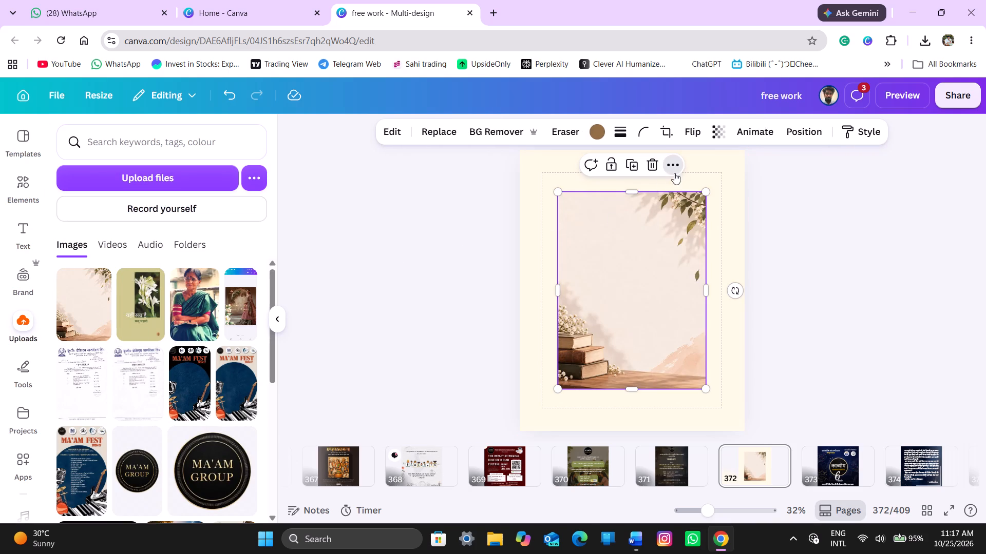
click(694, 496)
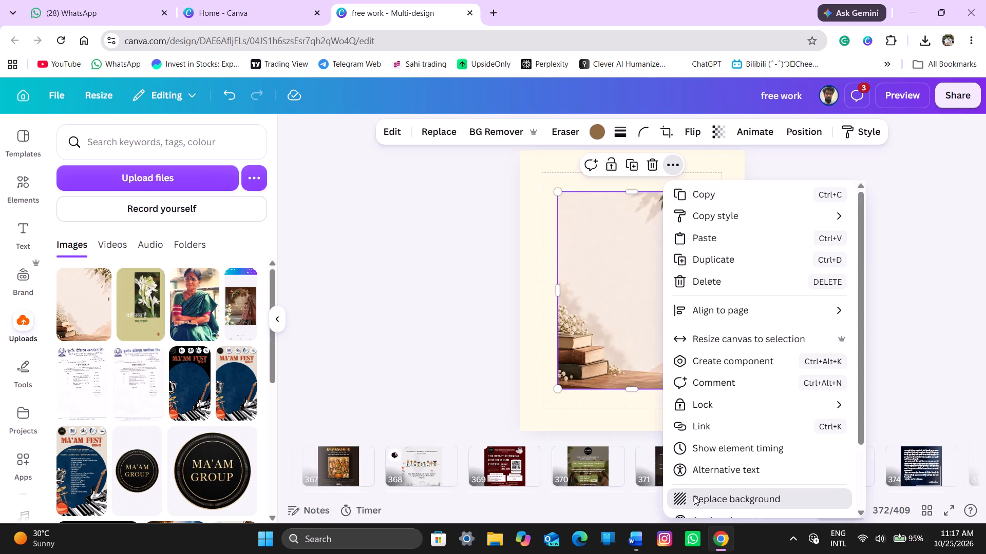
click(411, 340)
click(280, 320)
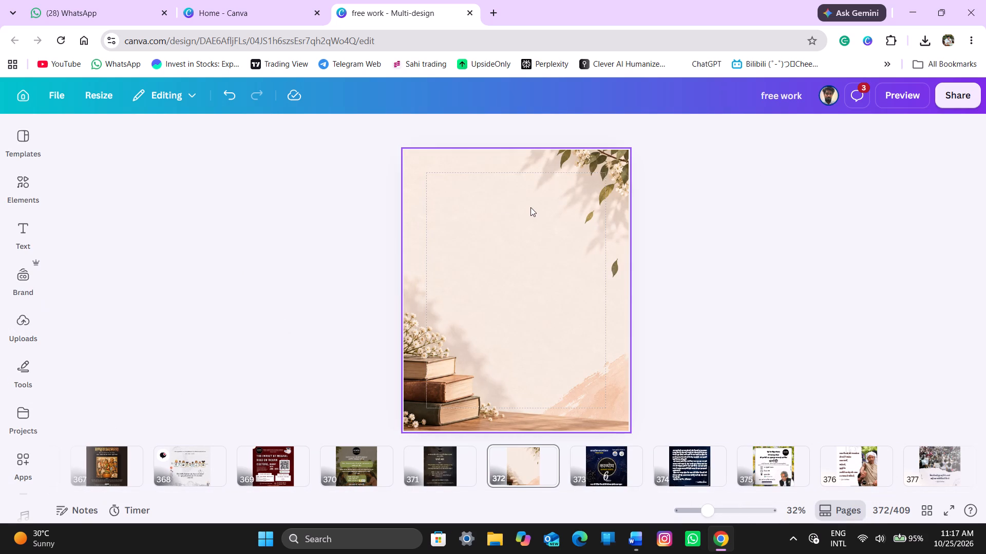
Open page 372's background image in Magic Eraser and brush over the book stack, white flowers and wooden table.
click(530, 208)
click(270, 141)
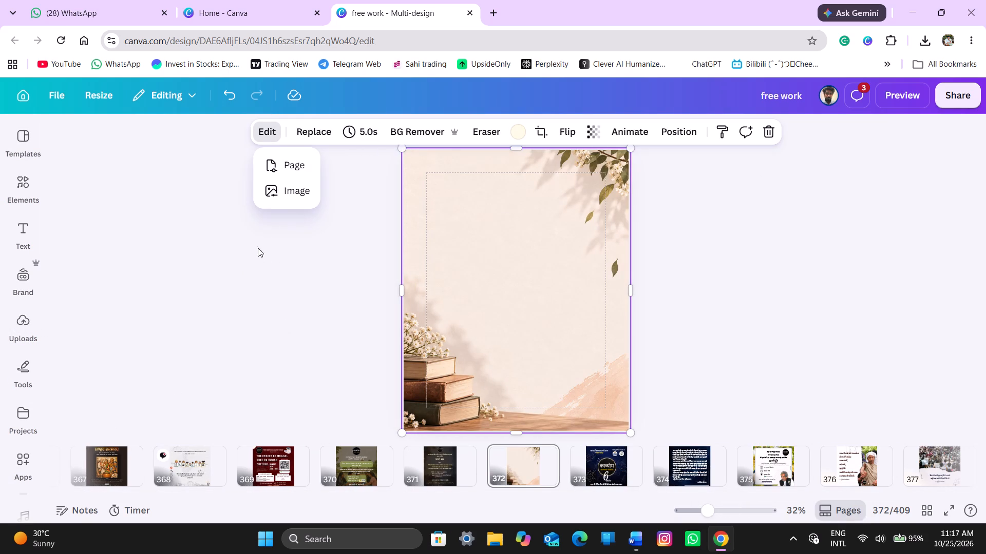
click(282, 183)
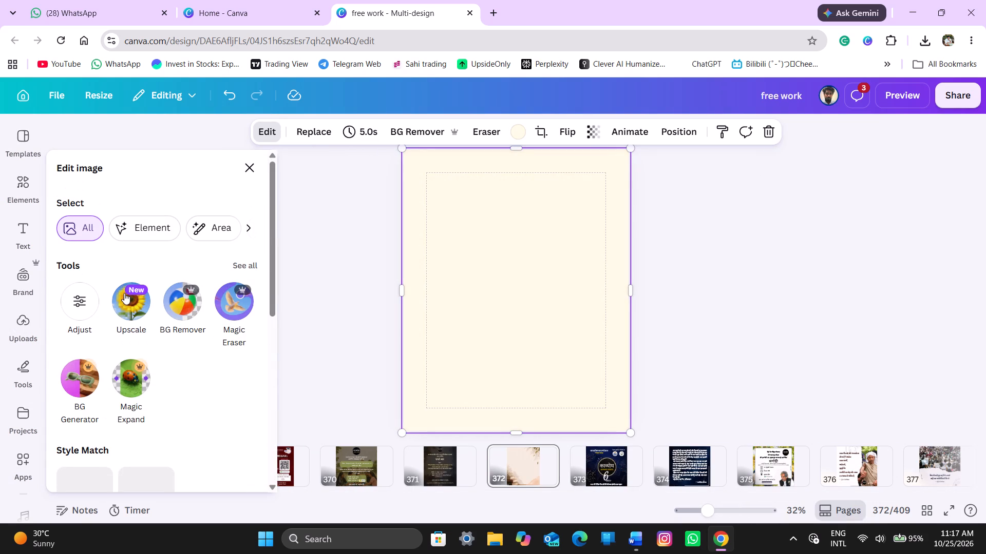
click(233, 319)
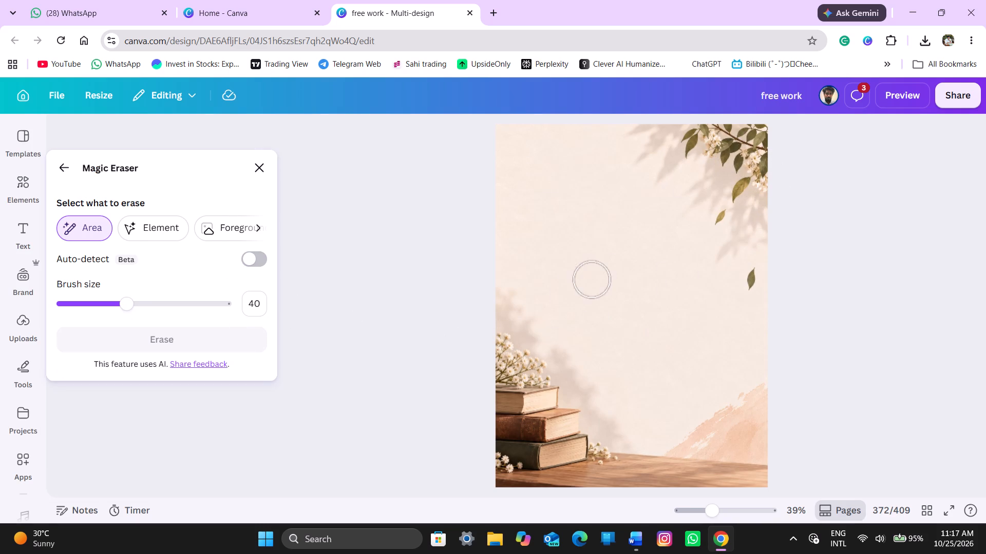
drag(504, 349, 497, 454)
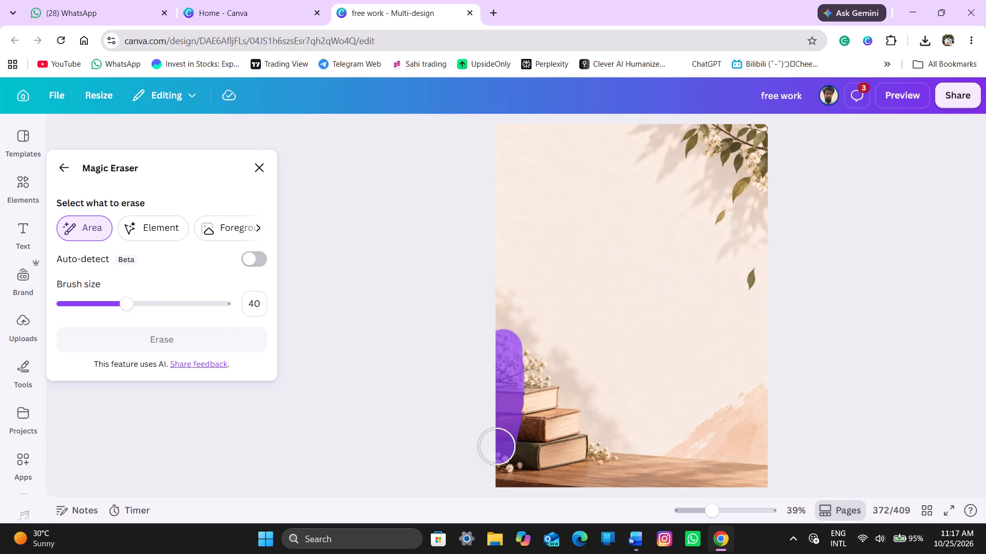
drag(497, 454, 514, 411)
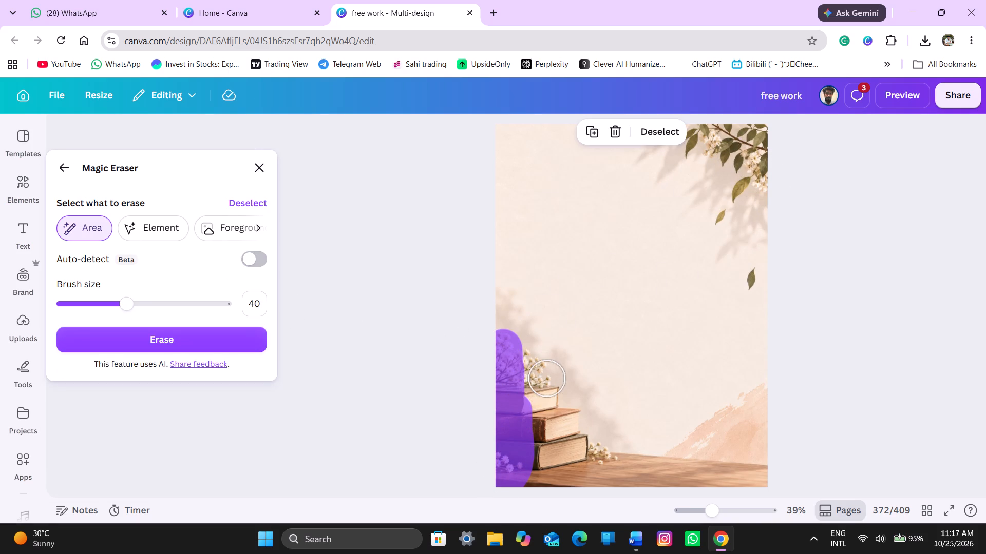
drag(530, 359, 585, 421)
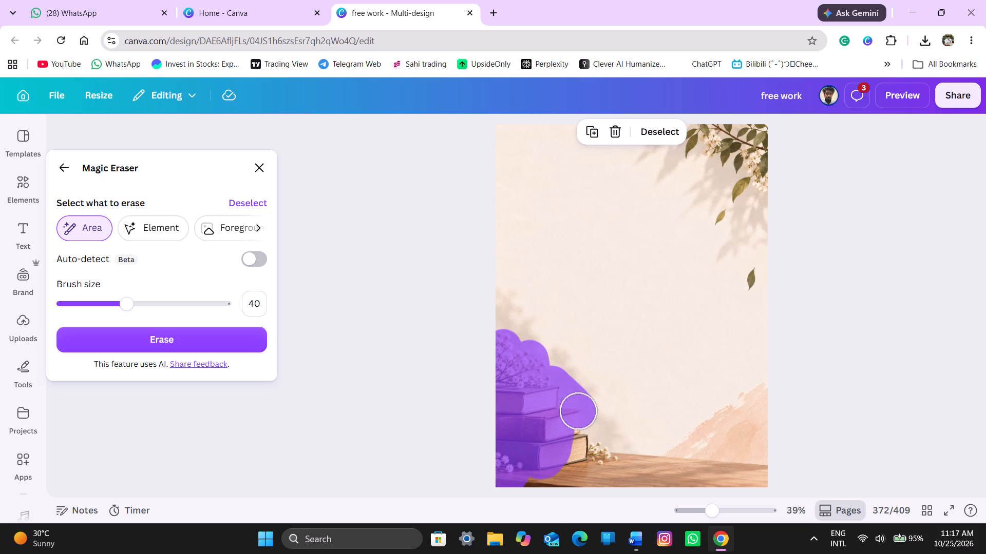
drag(585, 421, 763, 478)
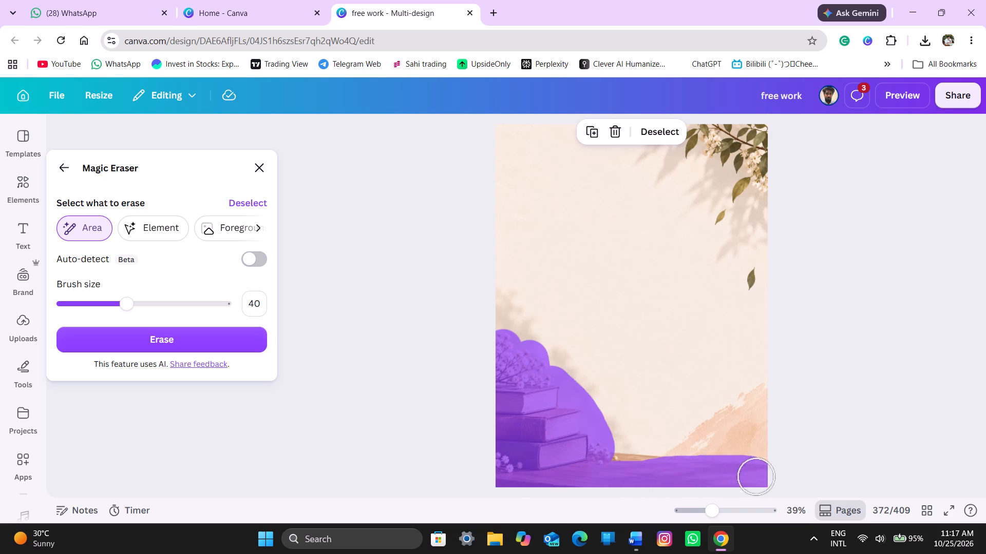
drag(763, 478, 606, 458)
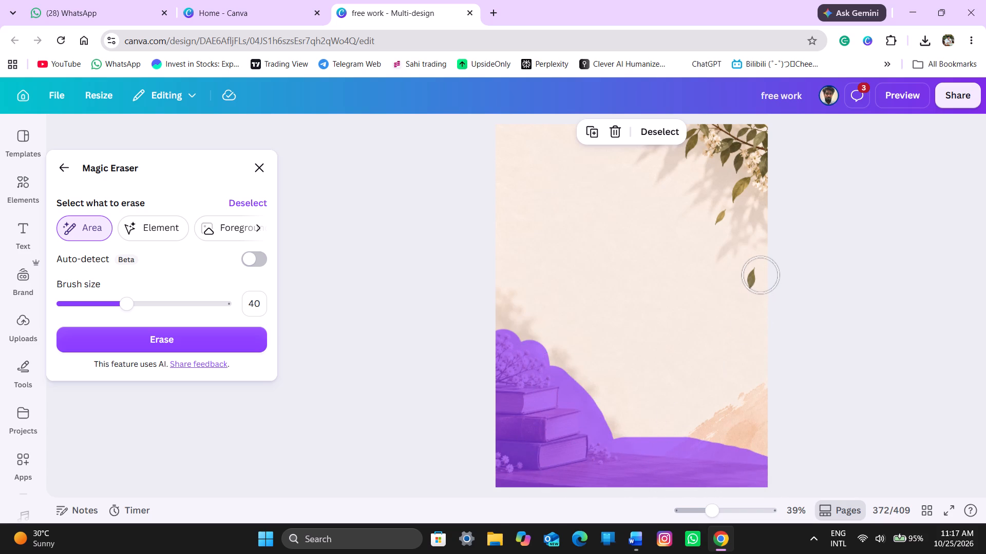
Mark the falling leaves and the leafy branch in the upper corner too, and erase all the marked areas.
click(761, 275)
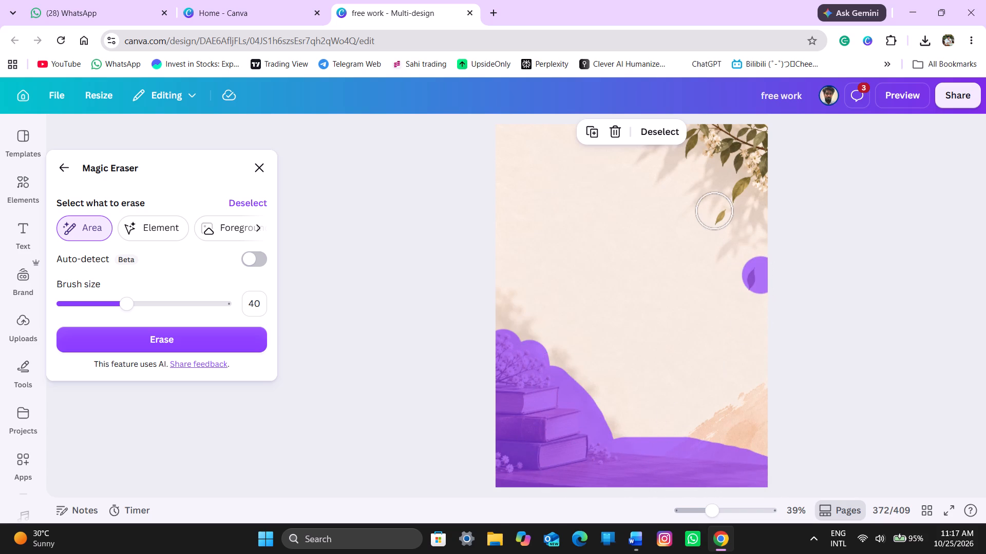
drag(714, 211, 764, 168)
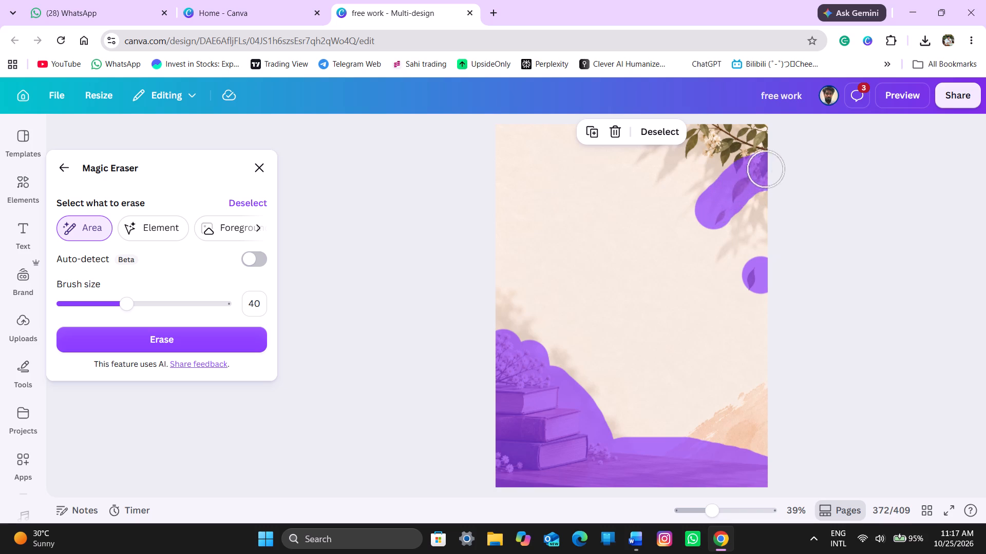
drag(764, 168, 654, 153)
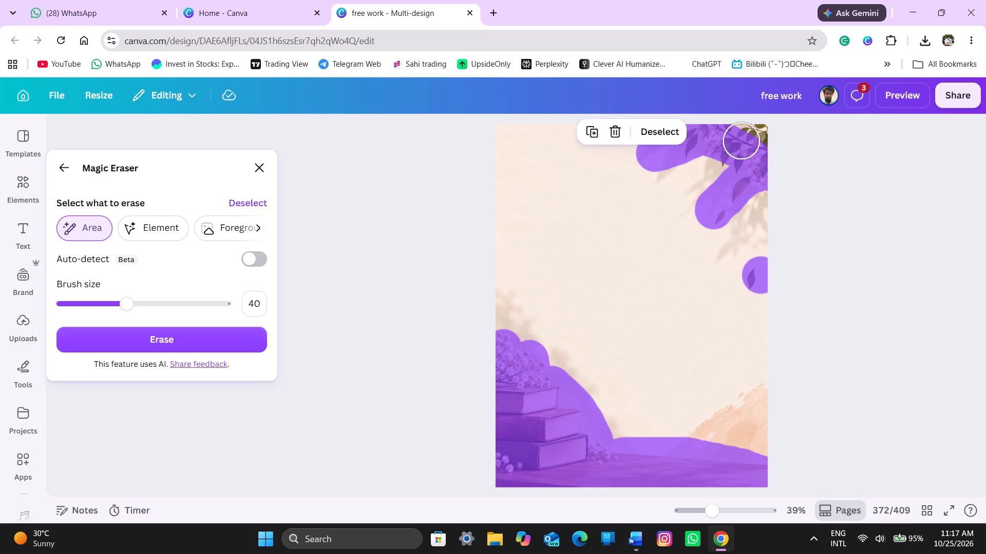
drag(755, 132, 721, 131)
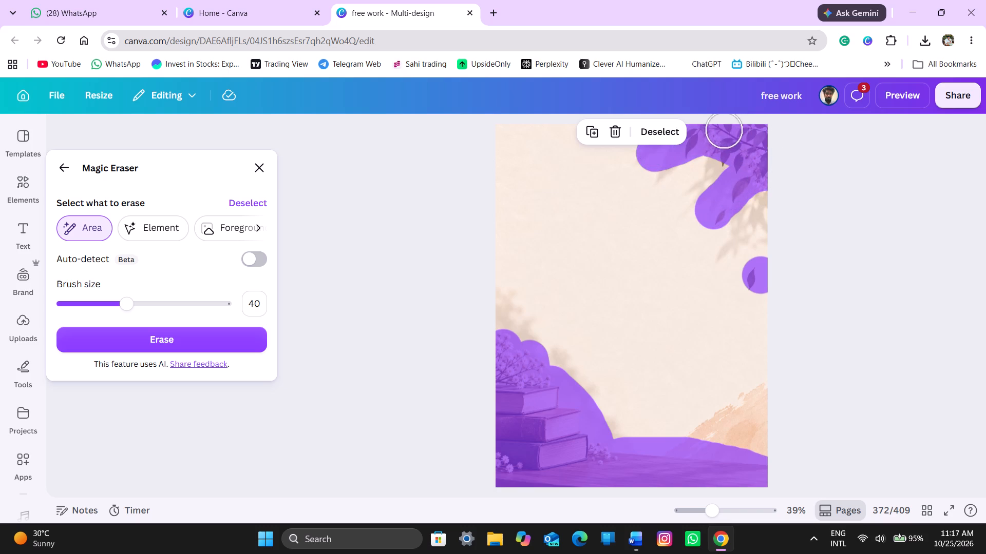
drag(721, 131, 712, 173)
click(712, 173)
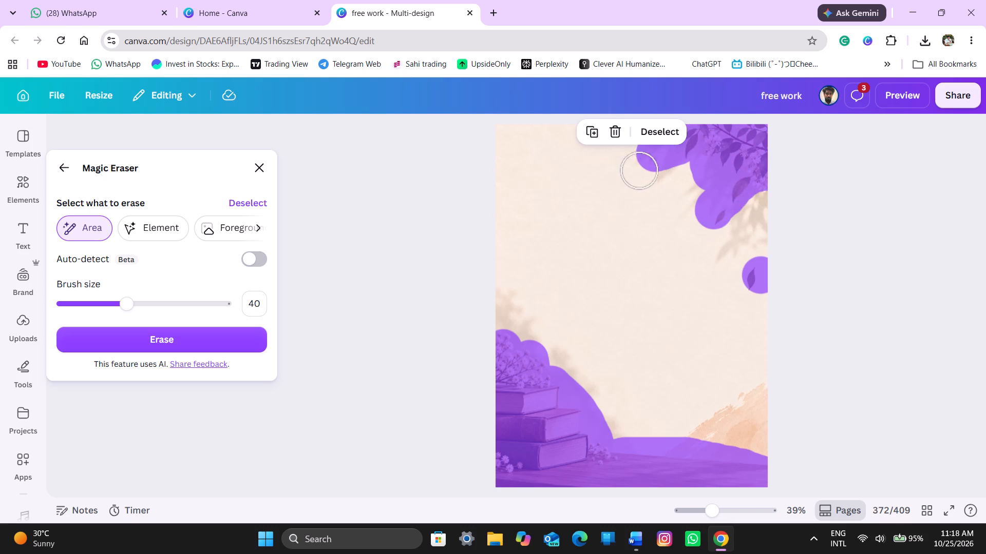
click(145, 345)
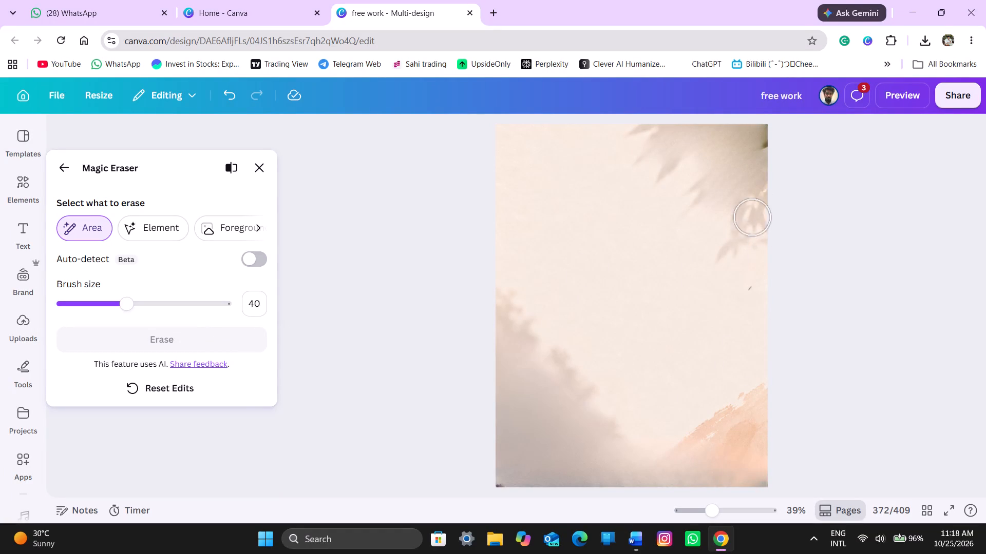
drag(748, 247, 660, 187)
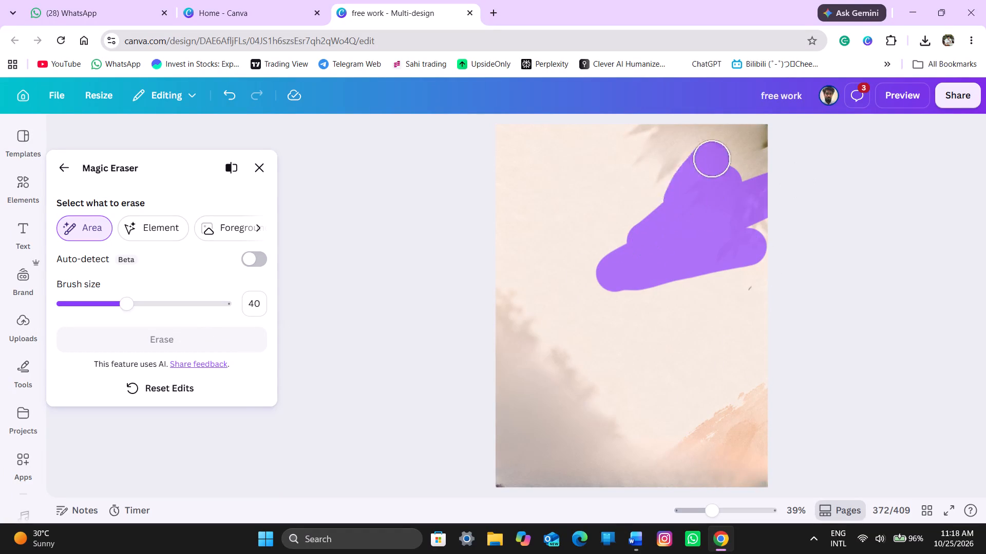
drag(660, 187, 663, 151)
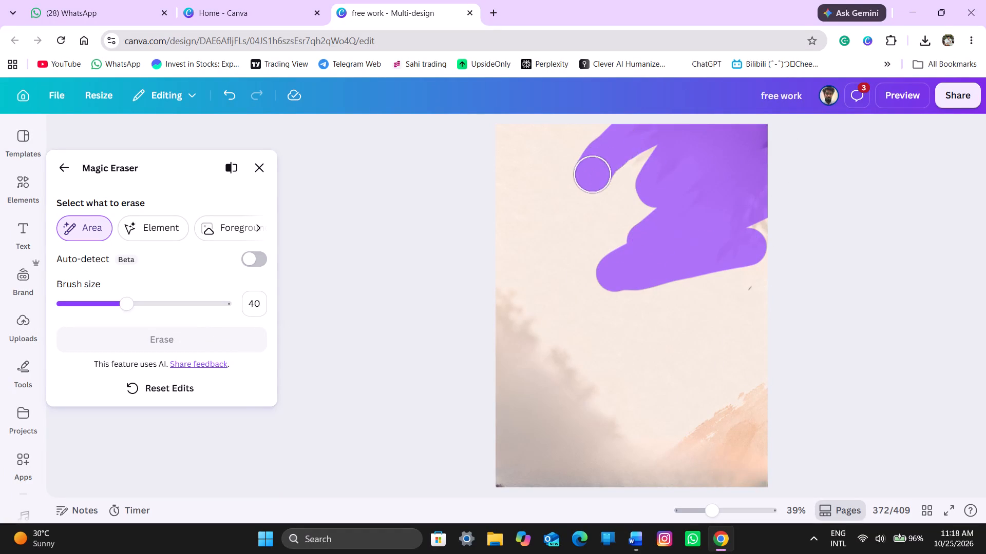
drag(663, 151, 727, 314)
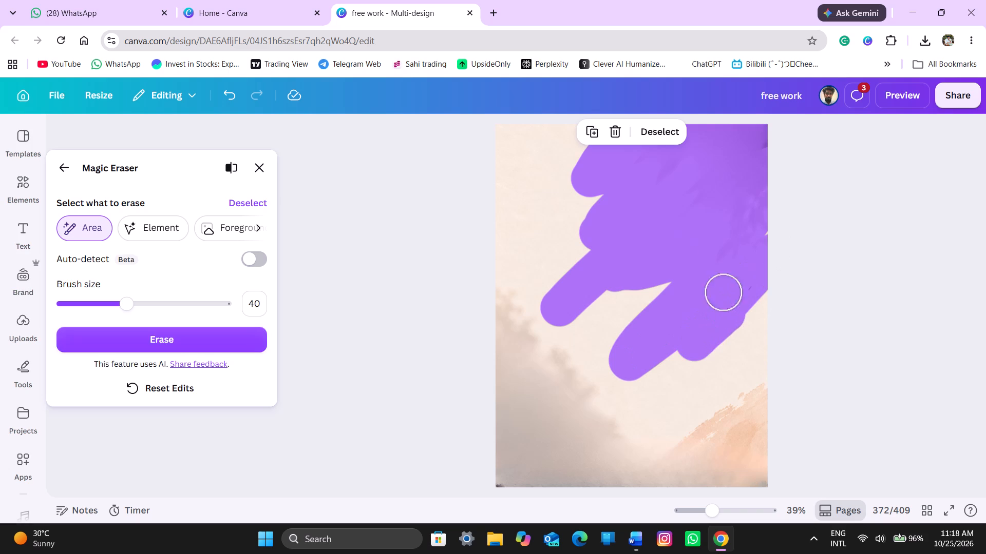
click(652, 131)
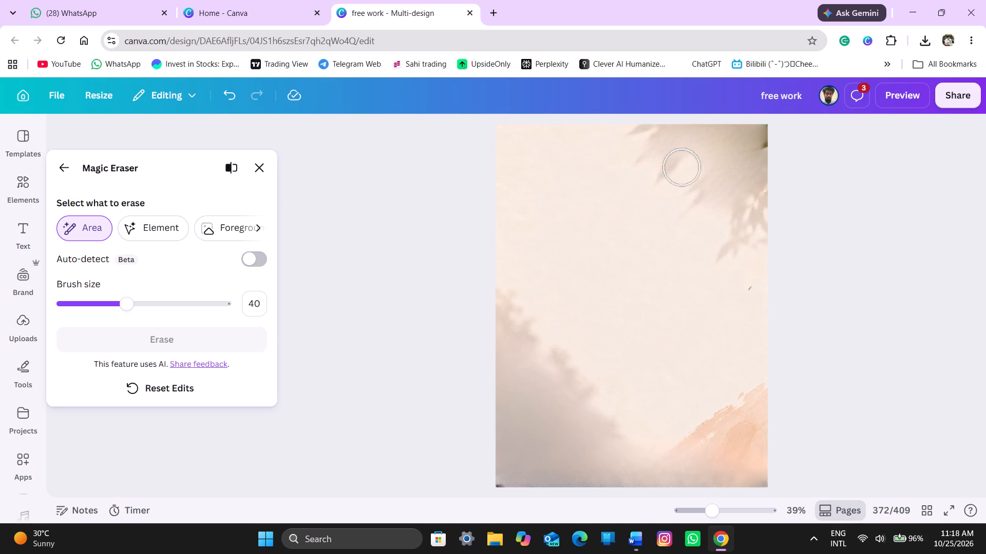
Erase the leaf shadows, the peach brush patch, the grey lower corner and the upper-left area of the background with Magic Eraser.
drag(773, 161, 725, 256)
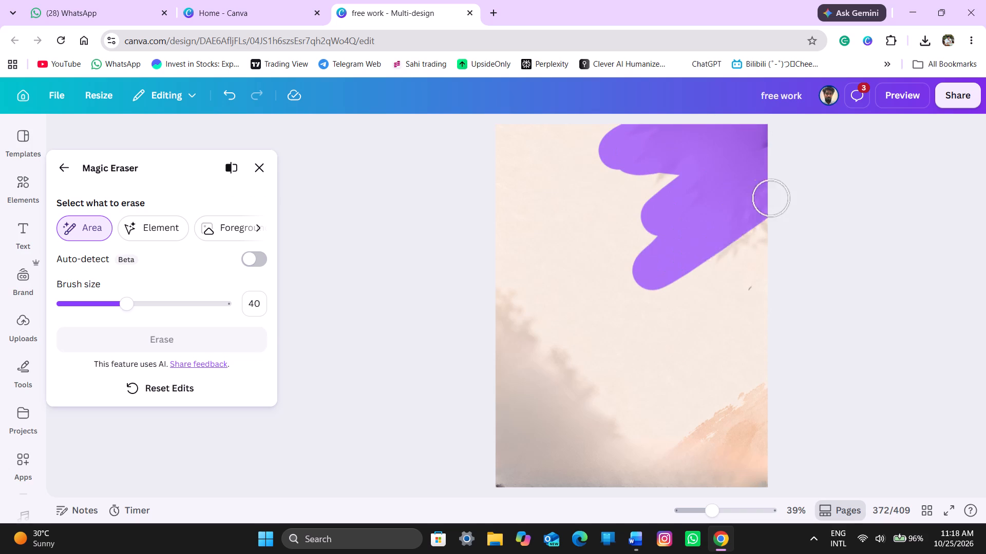
drag(725, 256, 779, 293)
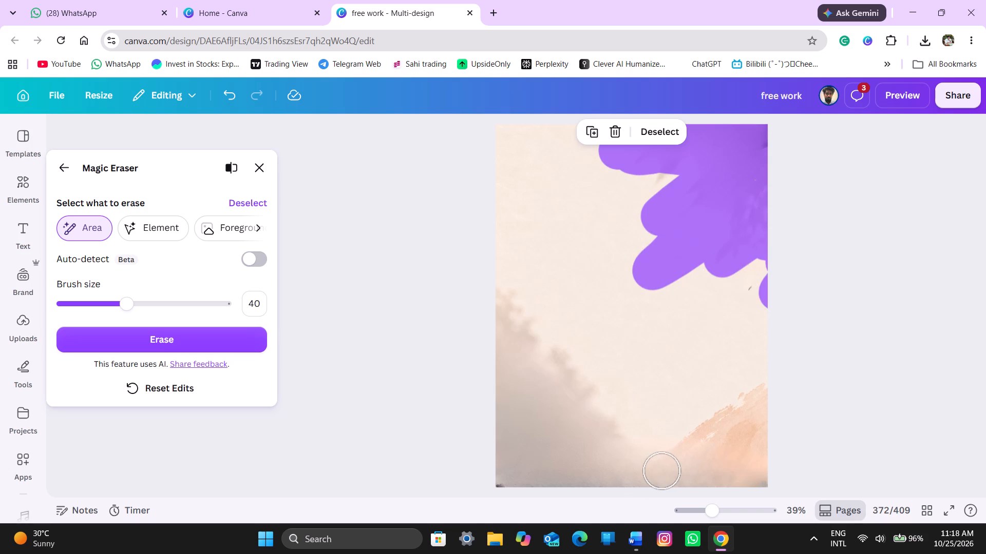
drag(658, 473, 737, 518)
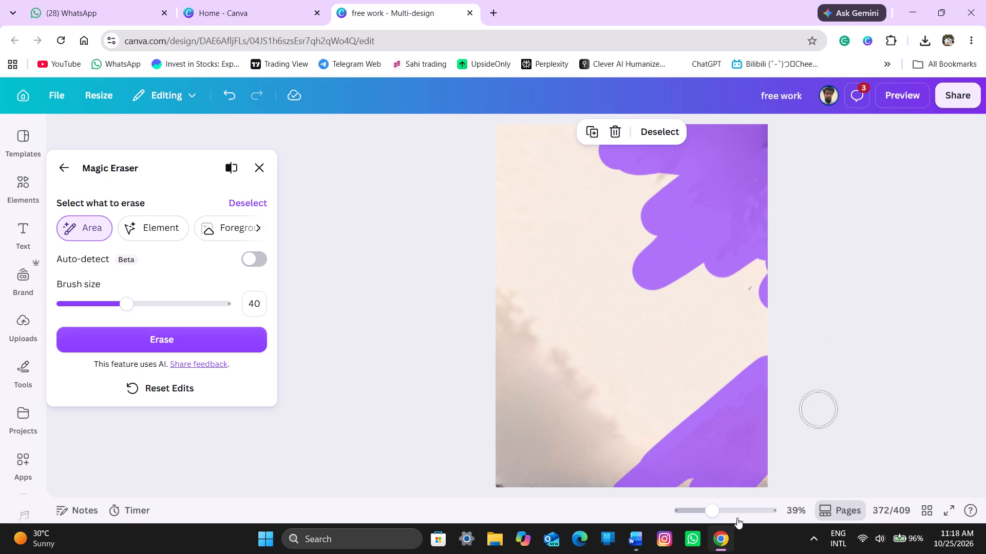
drag(737, 518, 769, 489)
drag(488, 502, 497, 486)
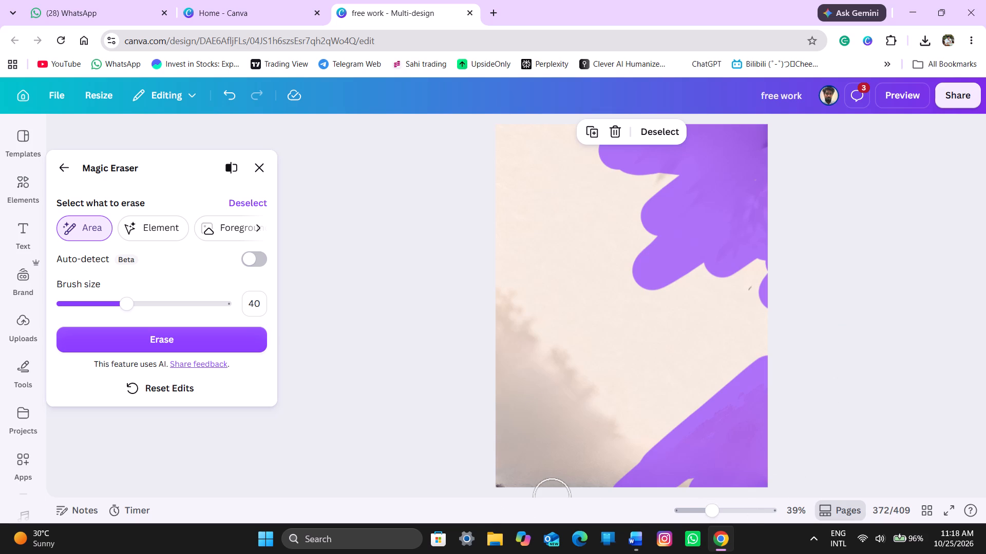
drag(497, 486, 479, 473)
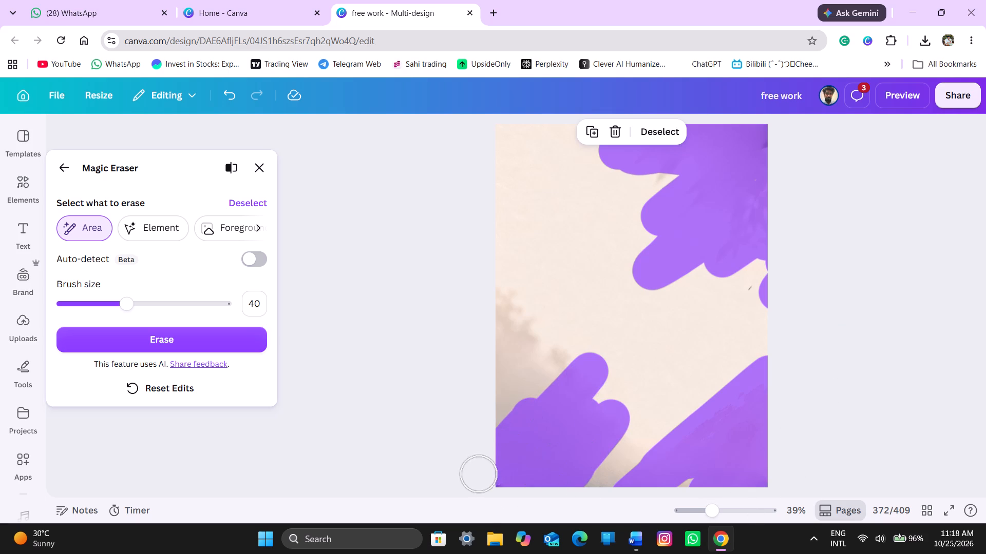
drag(479, 473, 485, 464)
drag(511, 190, 664, 72)
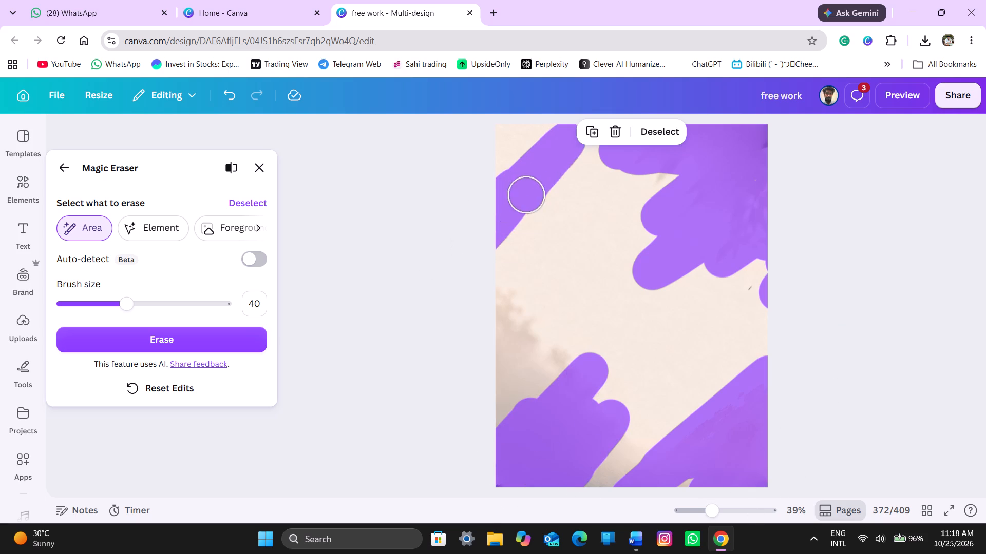
drag(664, 72, 525, 121)
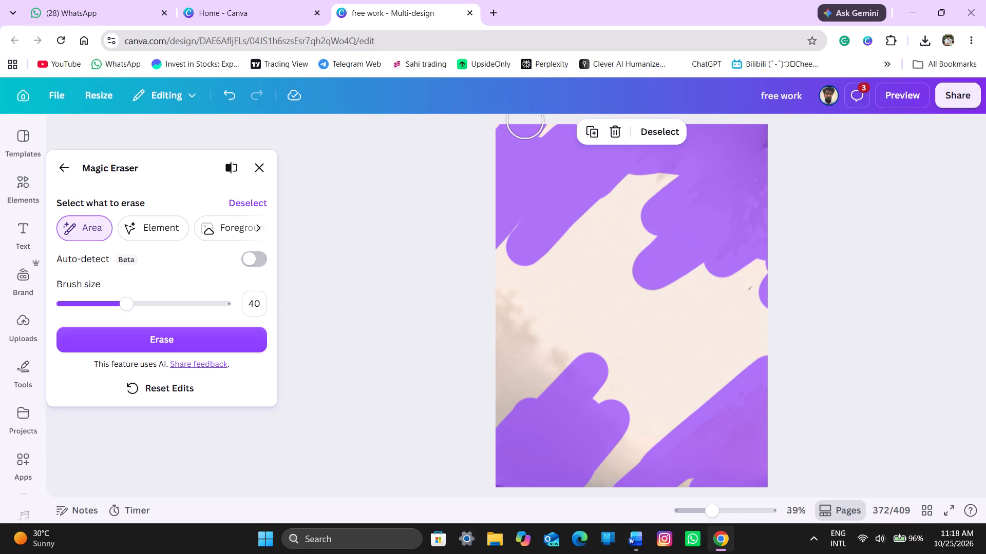
click(167, 342)
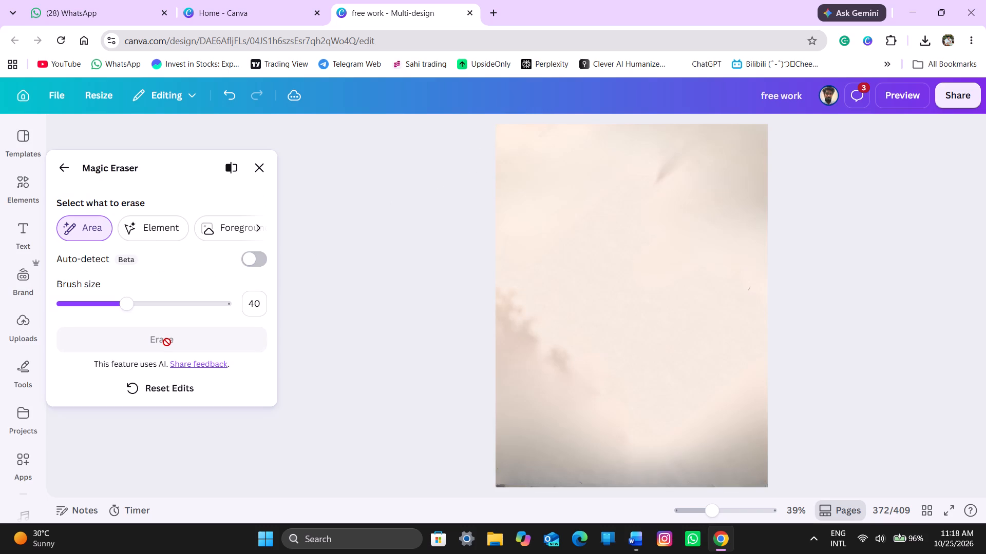
Erase the dark lower-left corner mark and the streaks across the middle and top of the background, and close Magic Eraser.
click(202, 239)
drag(520, 486, 504, 486)
right_click(504, 486)
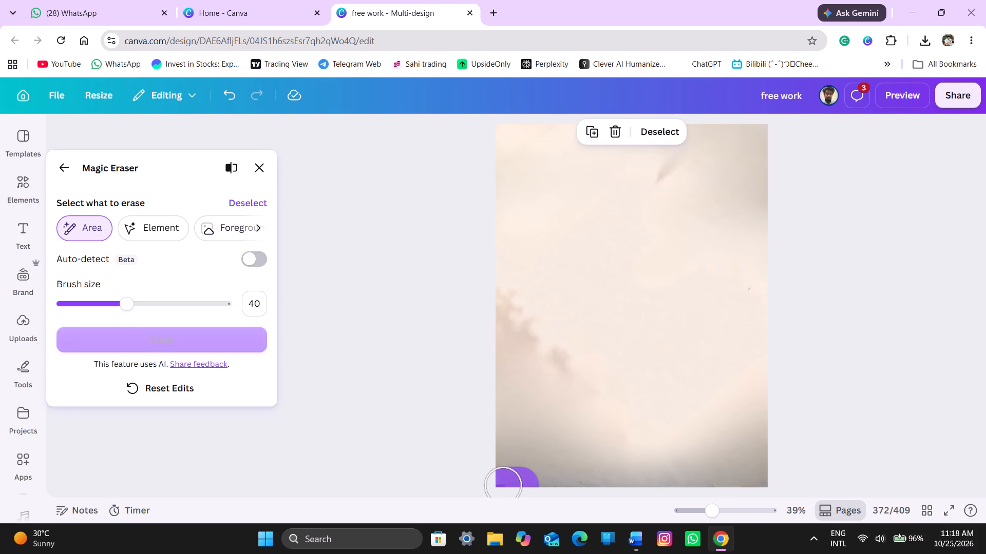
click(389, 382)
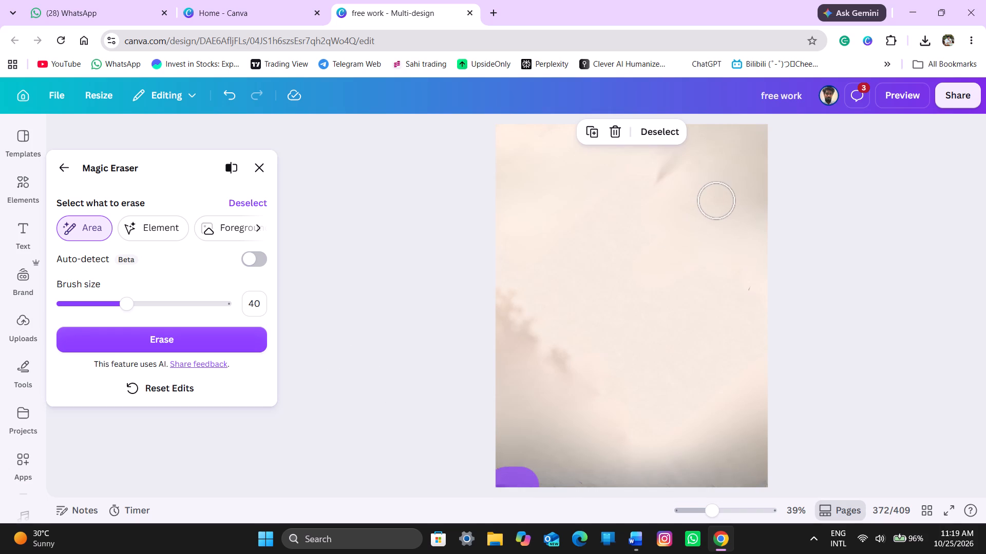
drag(717, 201, 609, 298)
drag(609, 298, 560, 353)
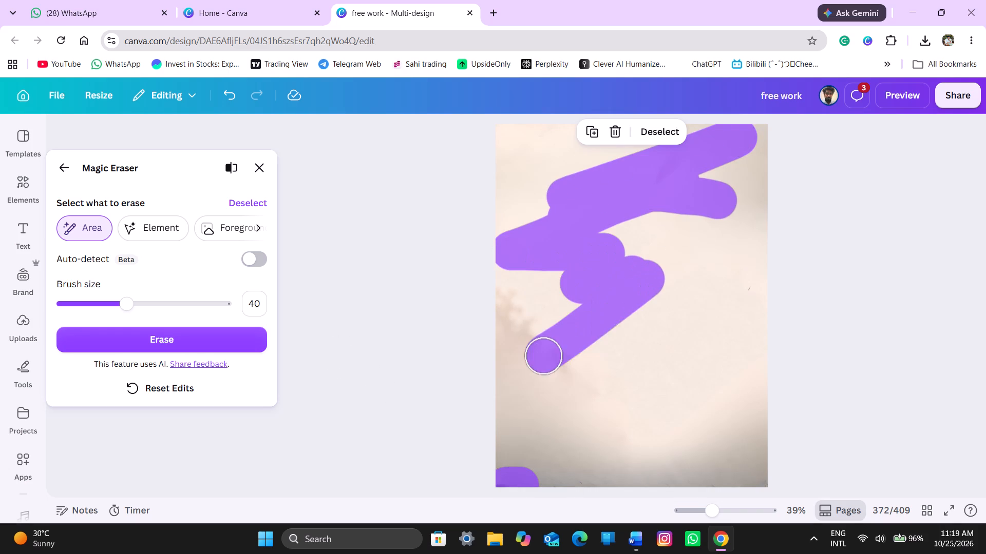
drag(560, 353, 726, 365)
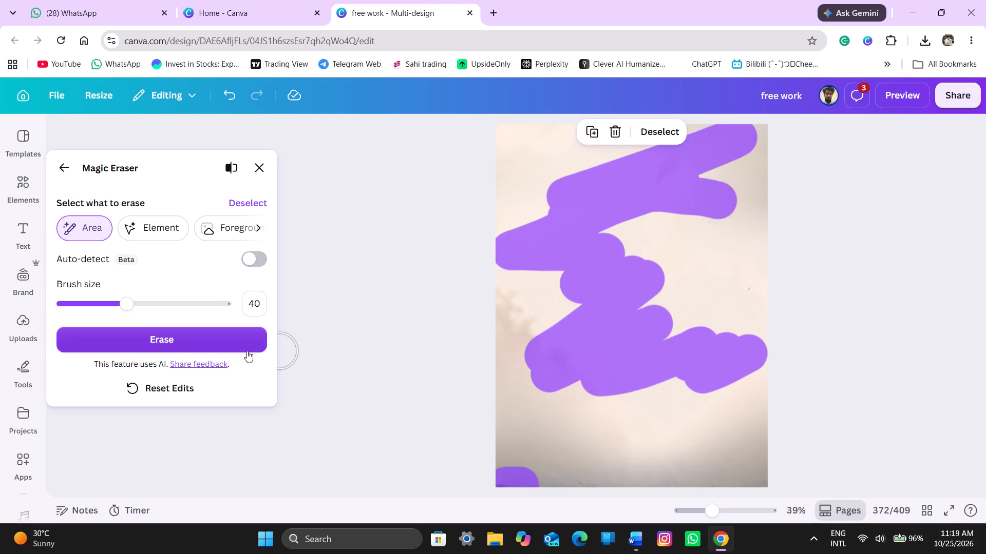
click(247, 351)
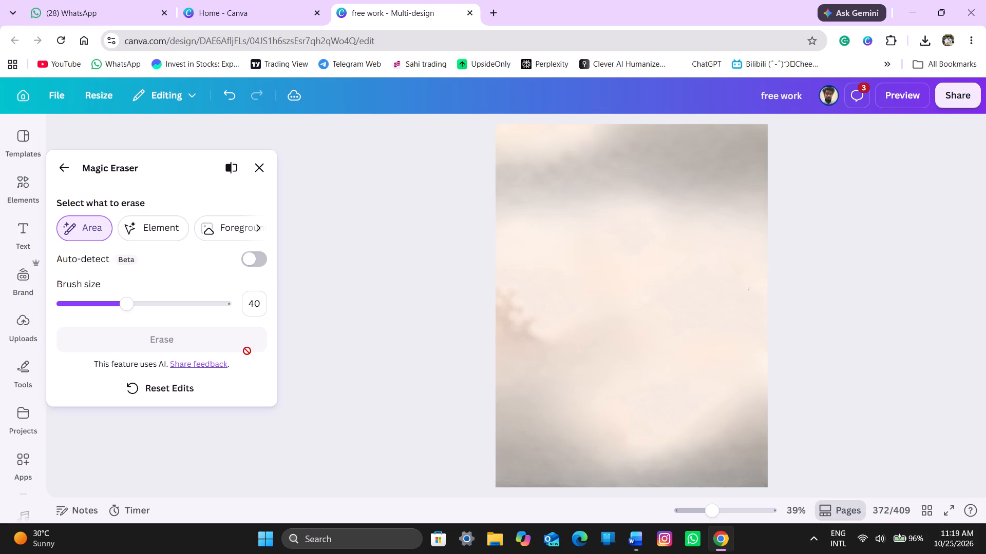
click(263, 166)
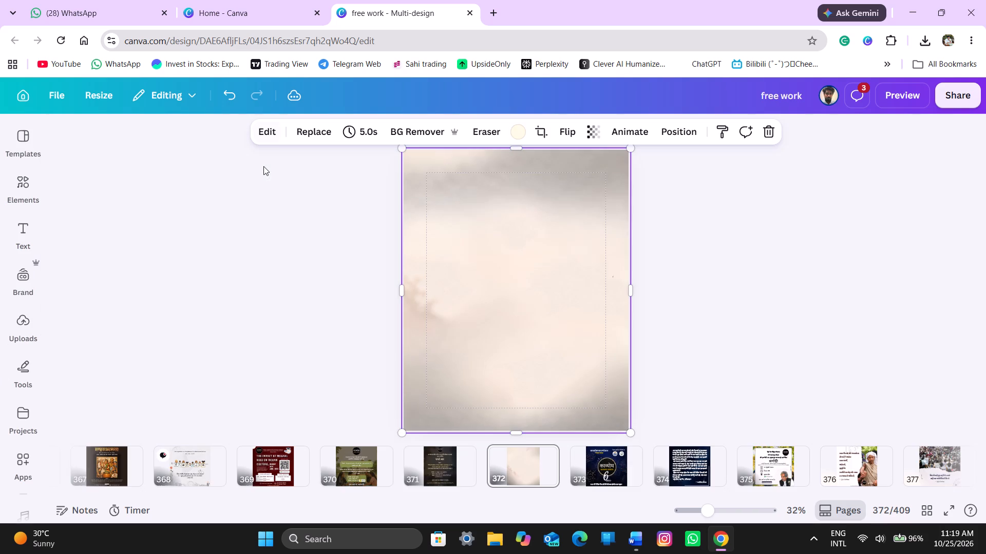
click(292, 256)
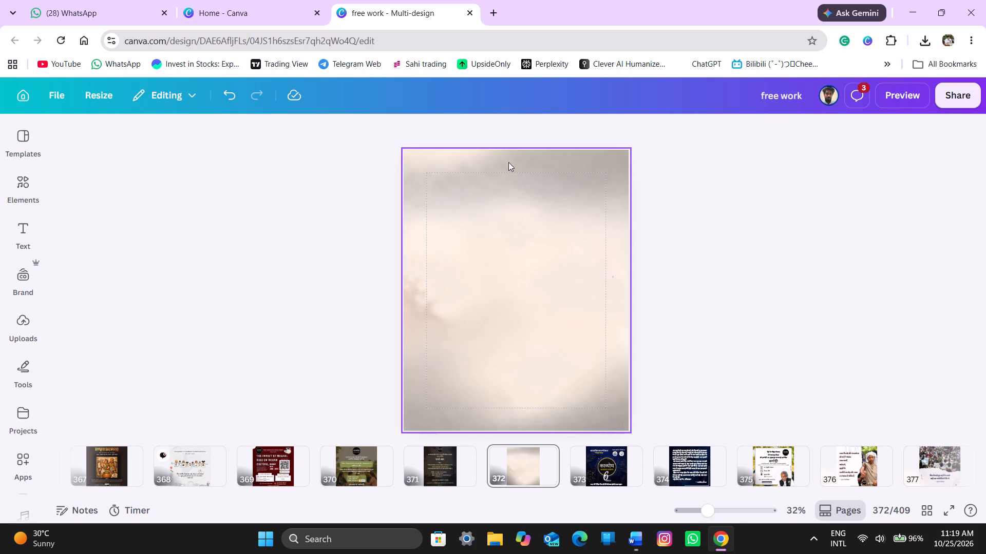
Add the uploaded "यही सच है" book cover image to page 372.
click(15, 325)
click(147, 301)
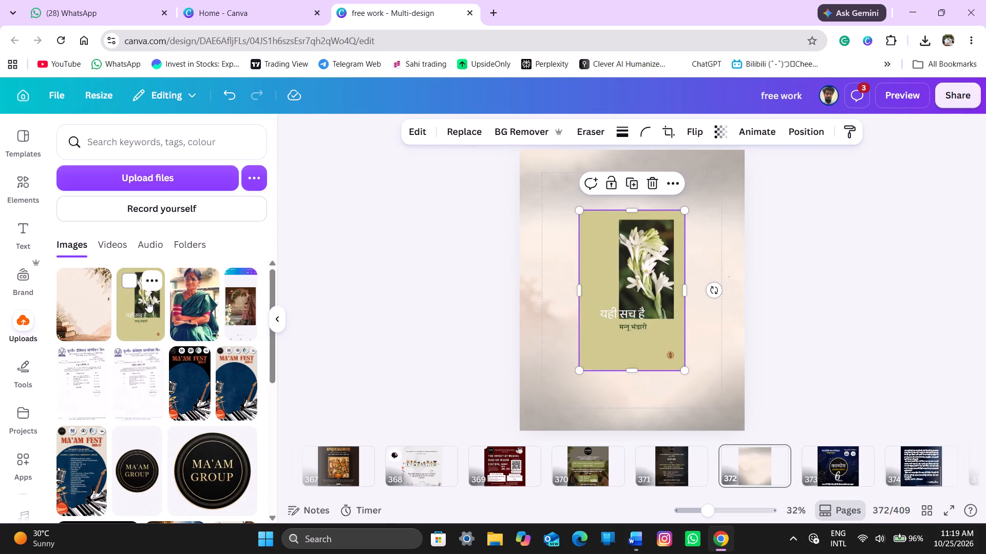
Add the uploaded photo of the author in a green sari to page 372 and remove its background.
click(182, 306)
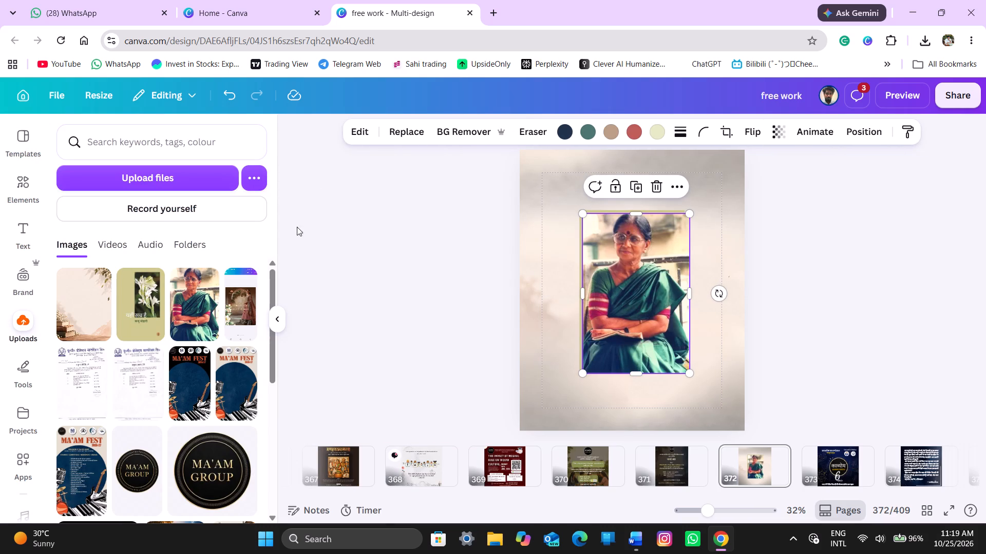
click(285, 314)
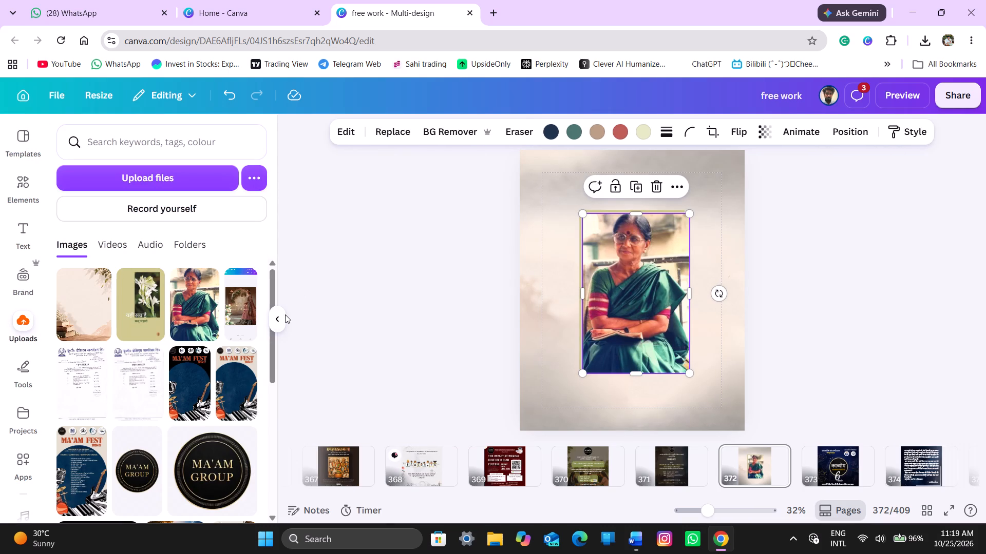
click(283, 316)
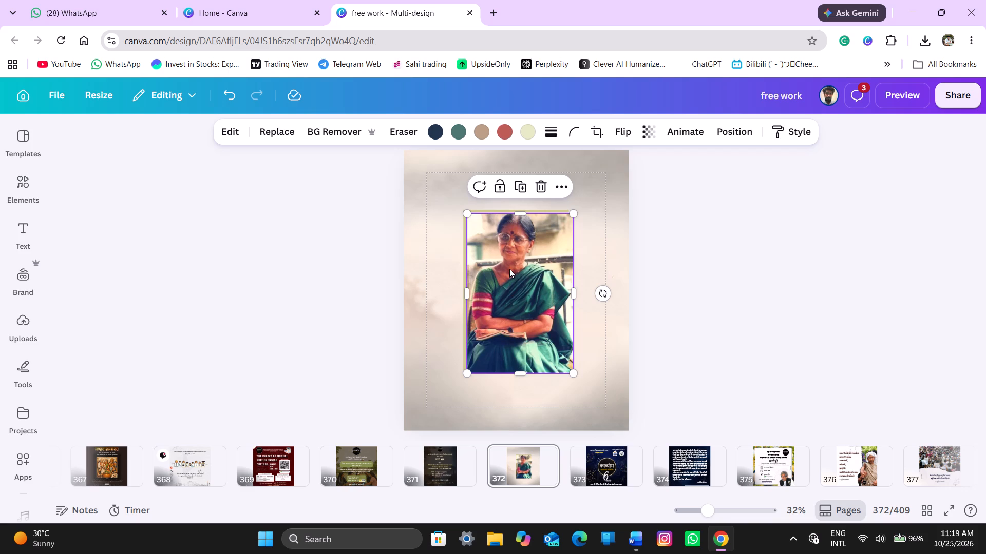
click(324, 128)
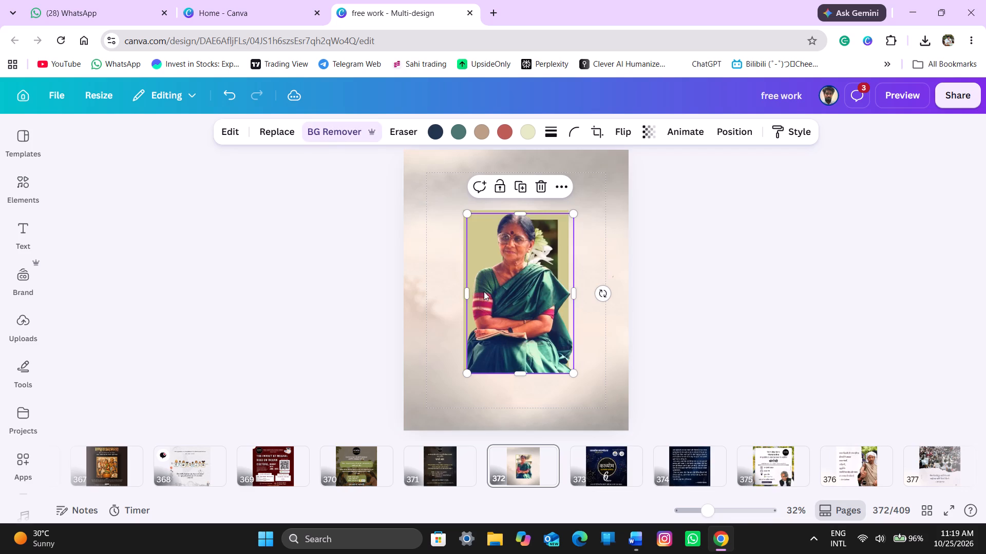
Move the author cutout to the page's upper left and crop its lower edge to about 513 by 503.
drag(525, 331, 479, 299)
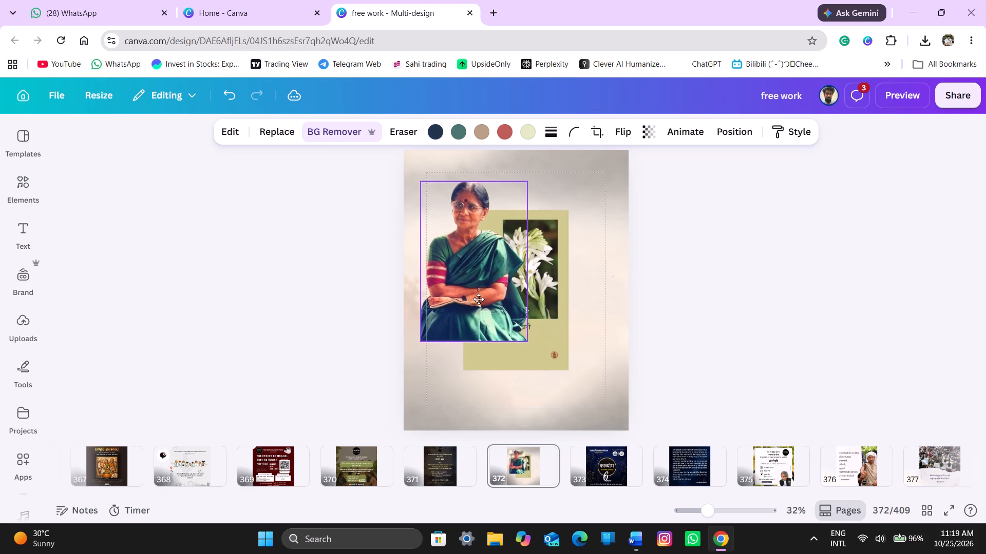
drag(477, 344, 477, 324)
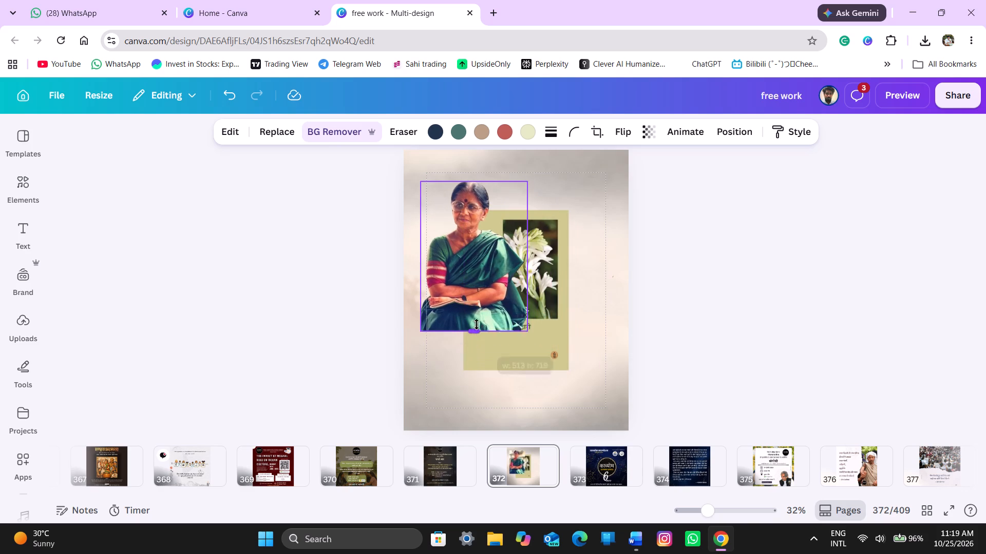
drag(477, 324, 473, 290)
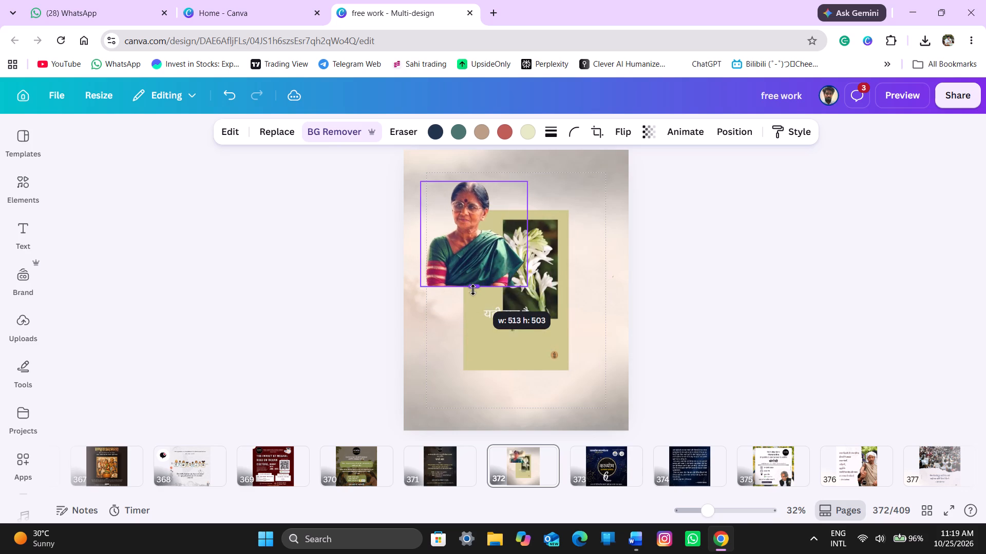
drag(473, 290, 475, 289)
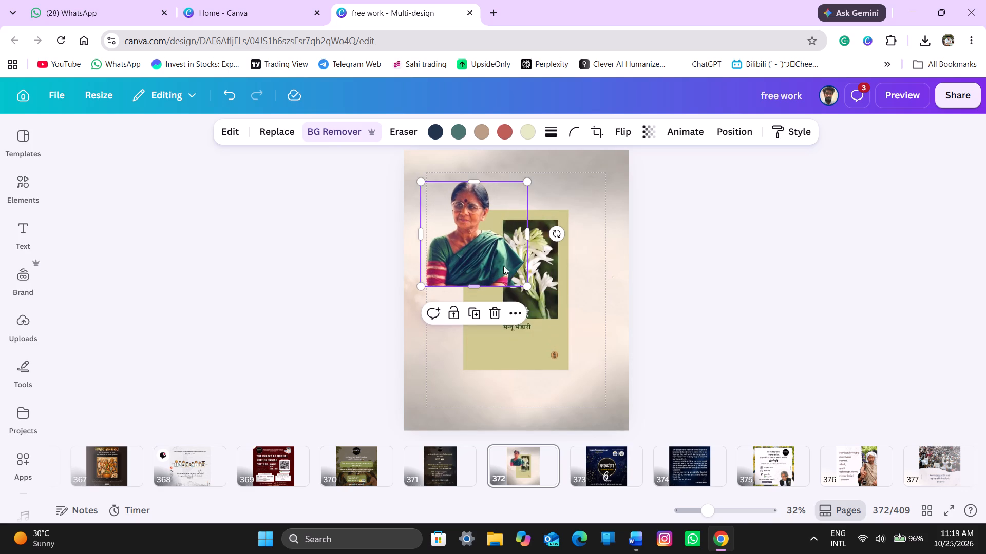
click(554, 265)
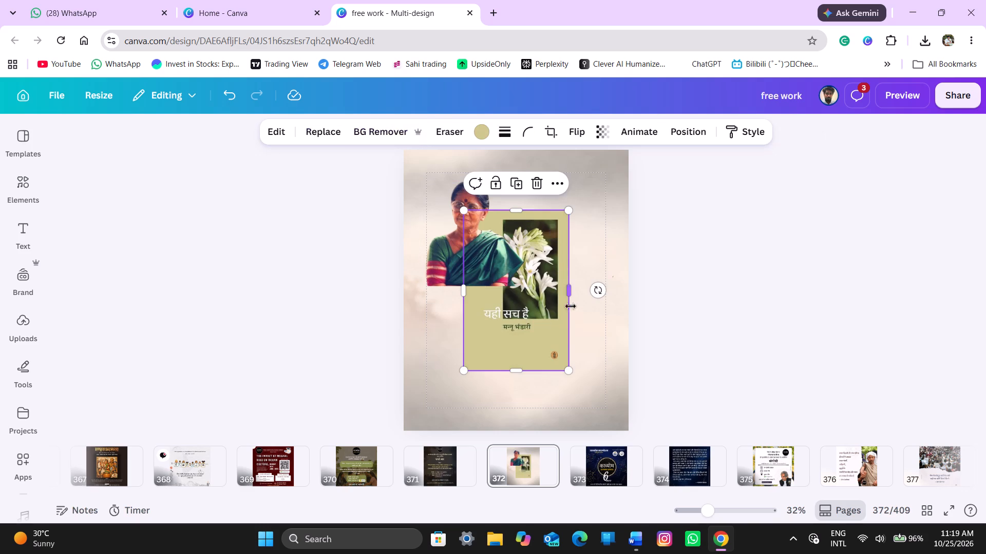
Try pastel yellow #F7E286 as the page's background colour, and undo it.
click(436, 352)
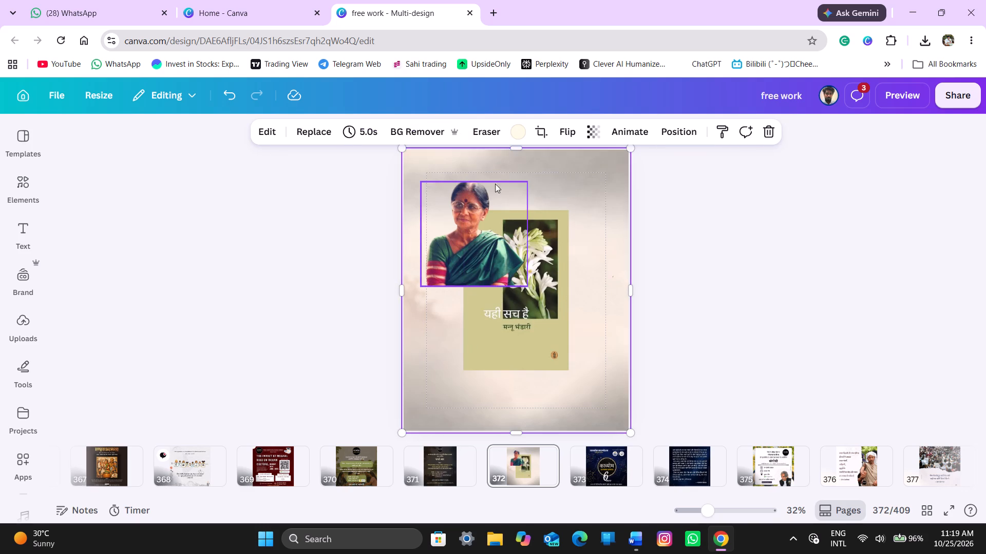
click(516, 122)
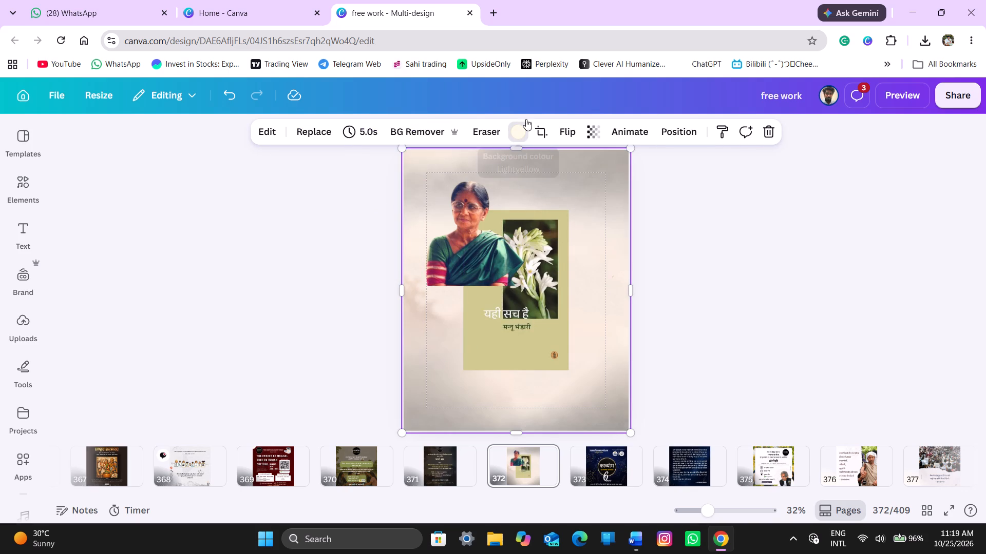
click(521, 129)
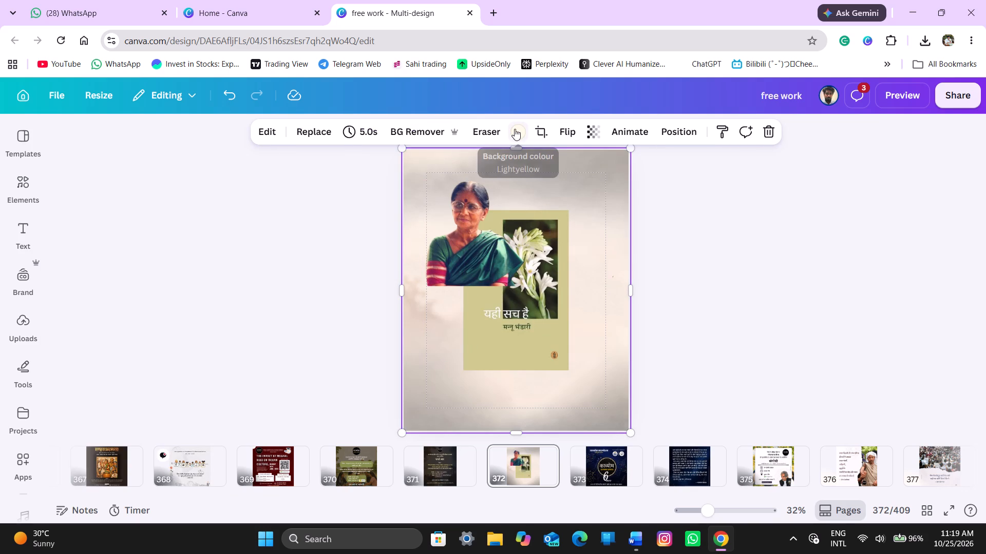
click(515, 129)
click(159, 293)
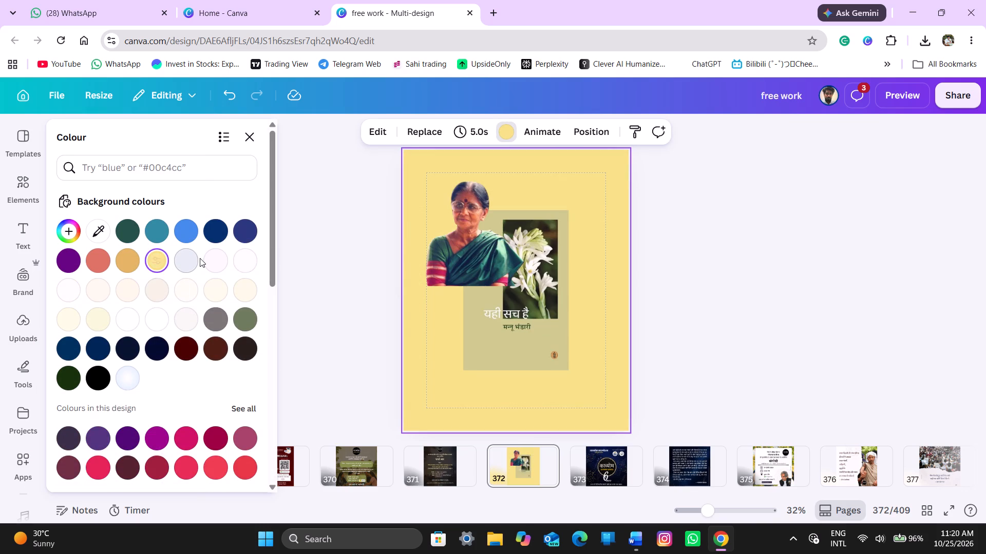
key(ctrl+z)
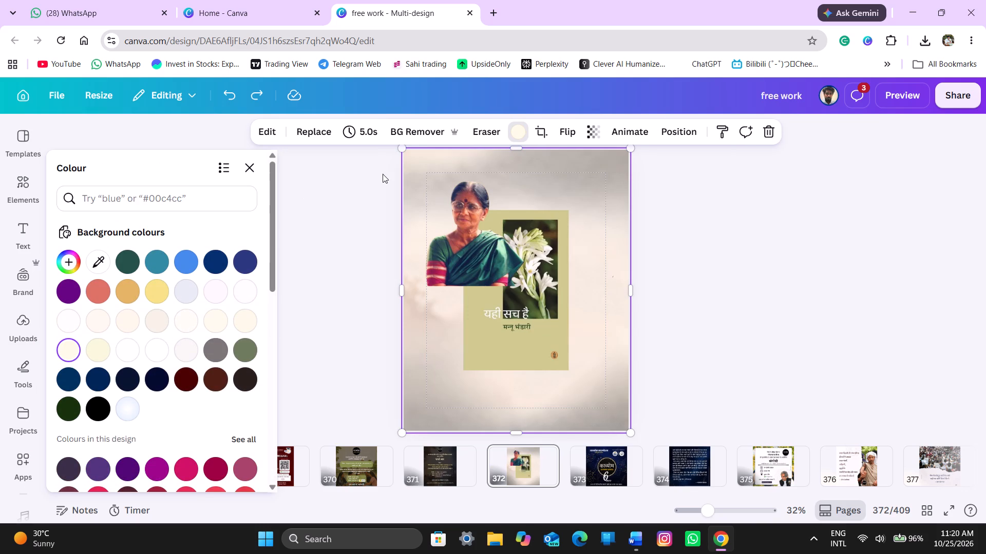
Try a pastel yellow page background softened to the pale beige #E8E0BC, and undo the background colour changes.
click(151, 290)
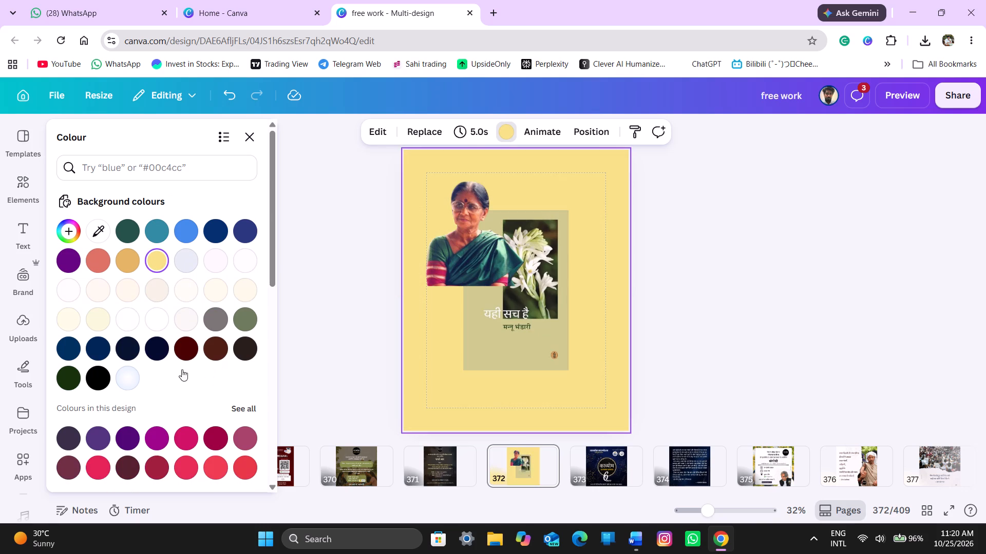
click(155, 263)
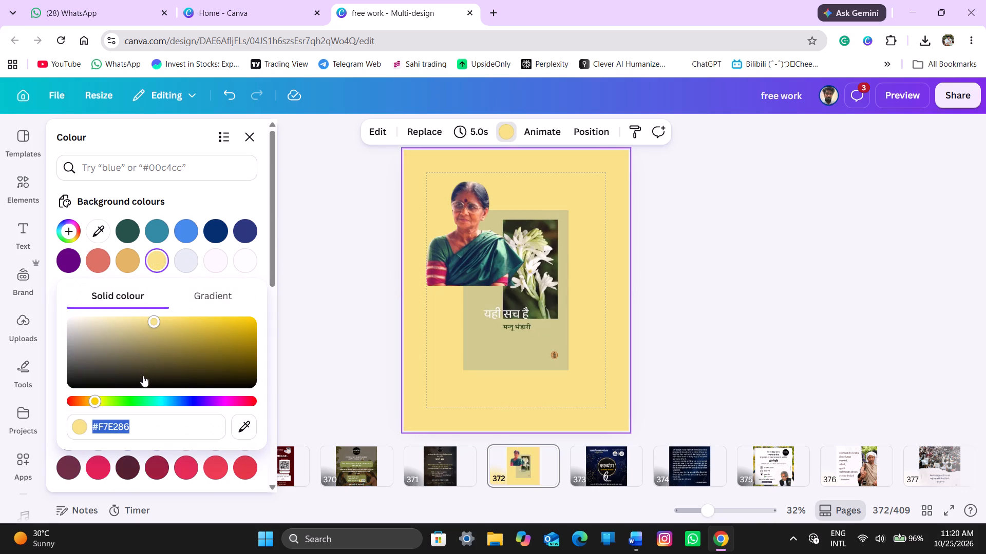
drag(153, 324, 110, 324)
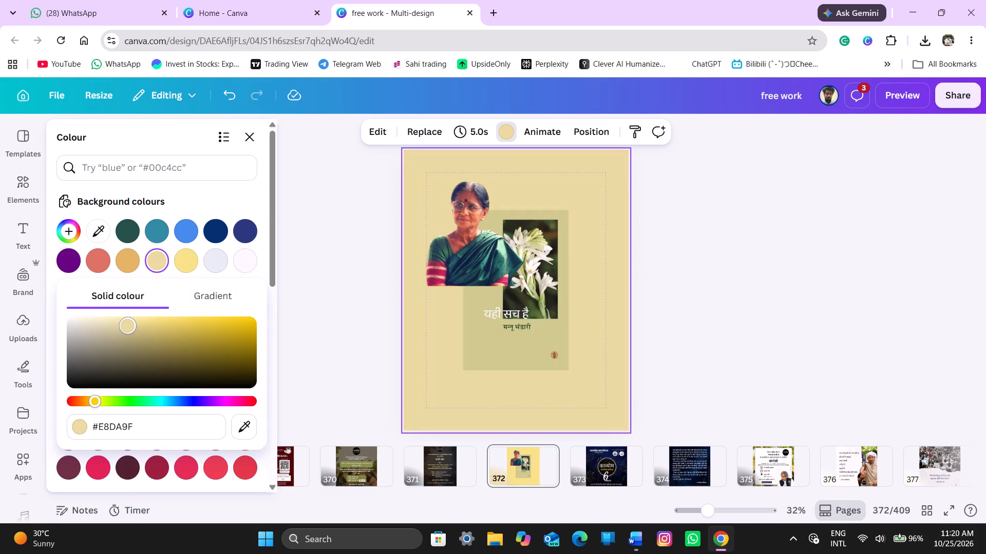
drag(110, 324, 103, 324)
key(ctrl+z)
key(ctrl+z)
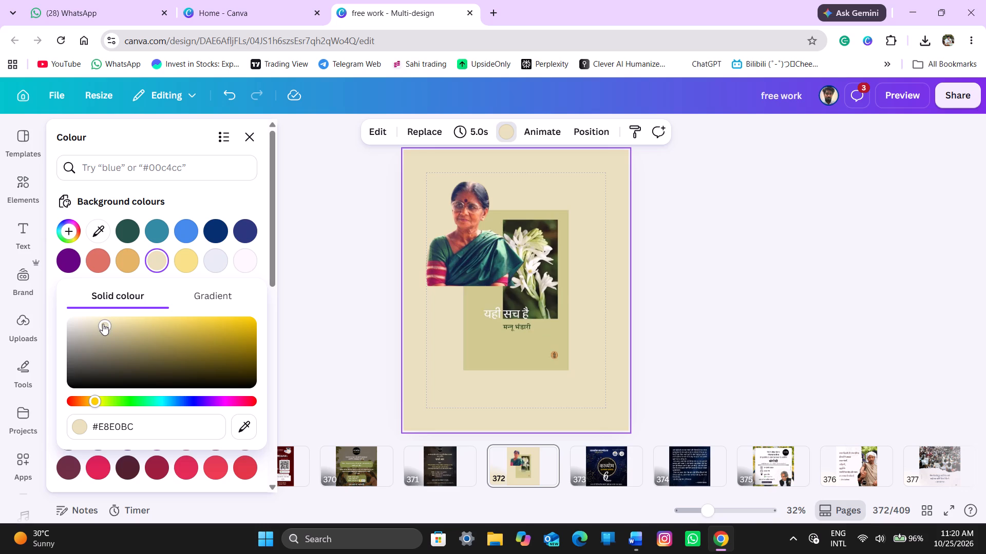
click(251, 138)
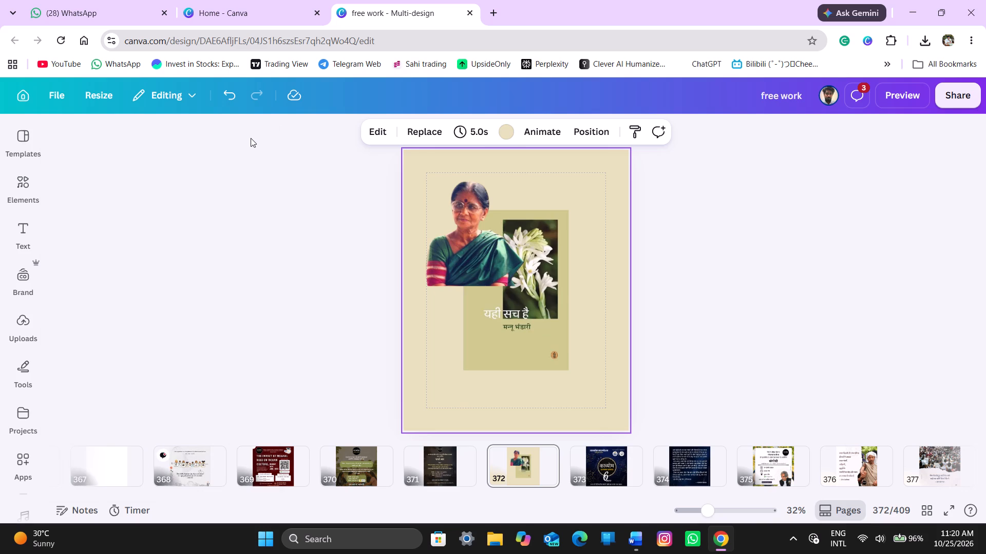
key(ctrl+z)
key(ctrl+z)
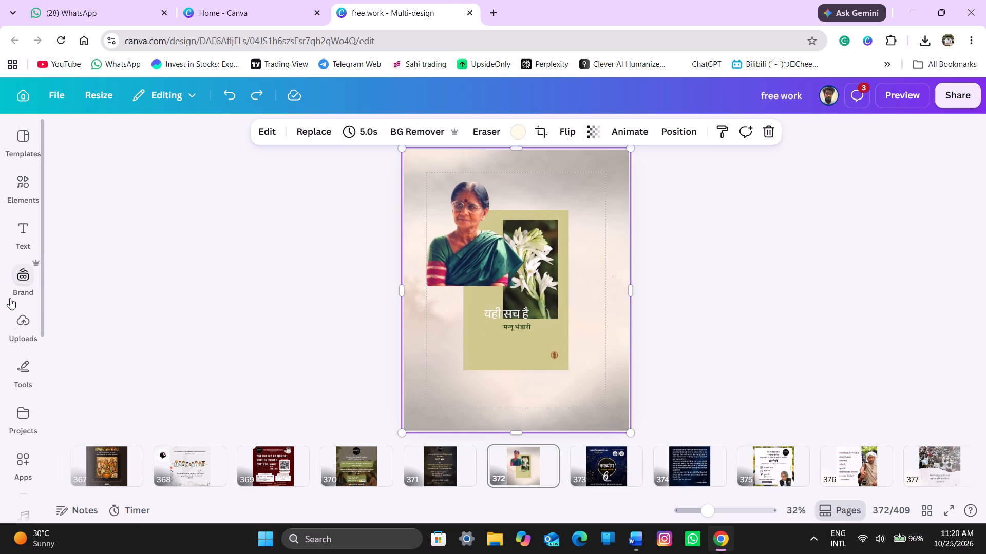
Replace the erased page background with the original uploaded image of books, flowers and leaves, set as the background.
click(23, 323)
click(104, 308)
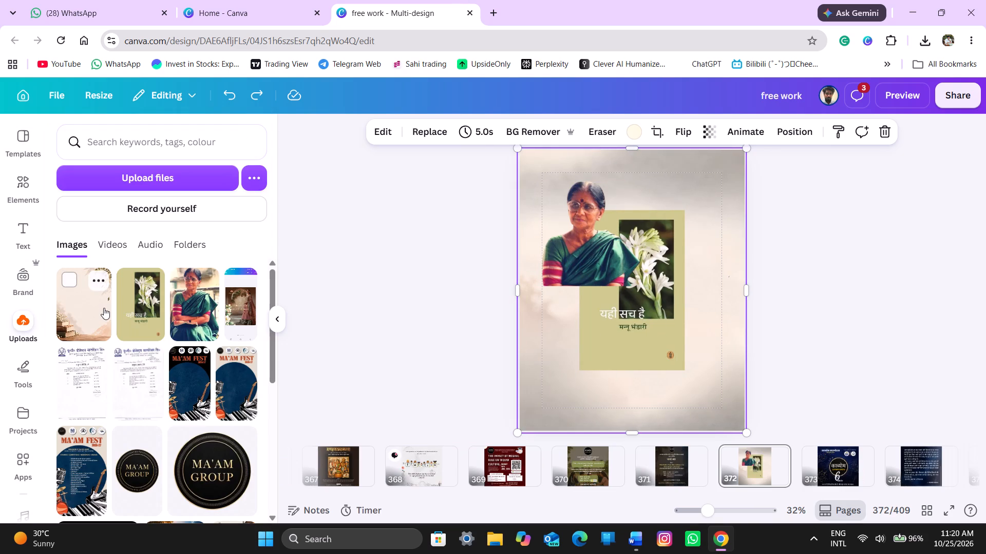
click(535, 262)
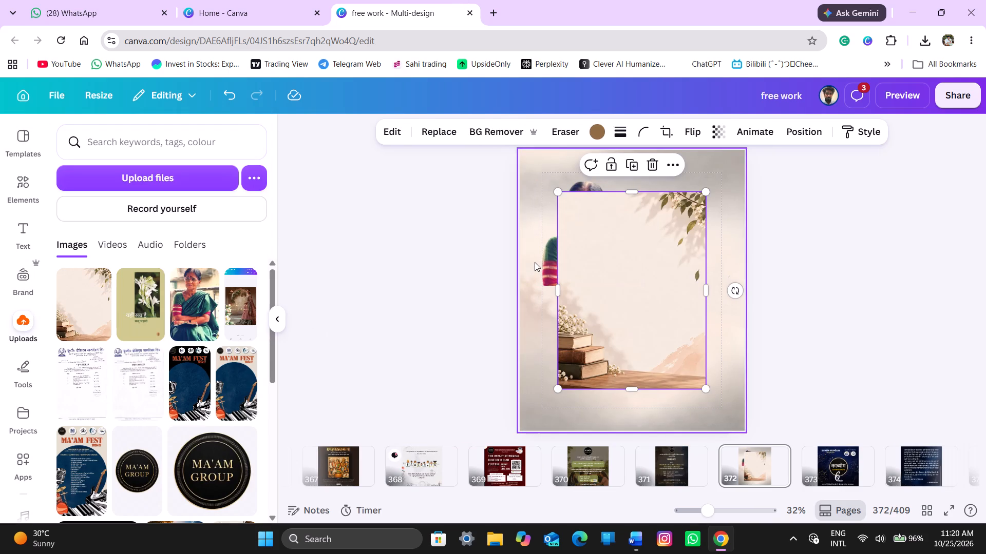
key(Delete)
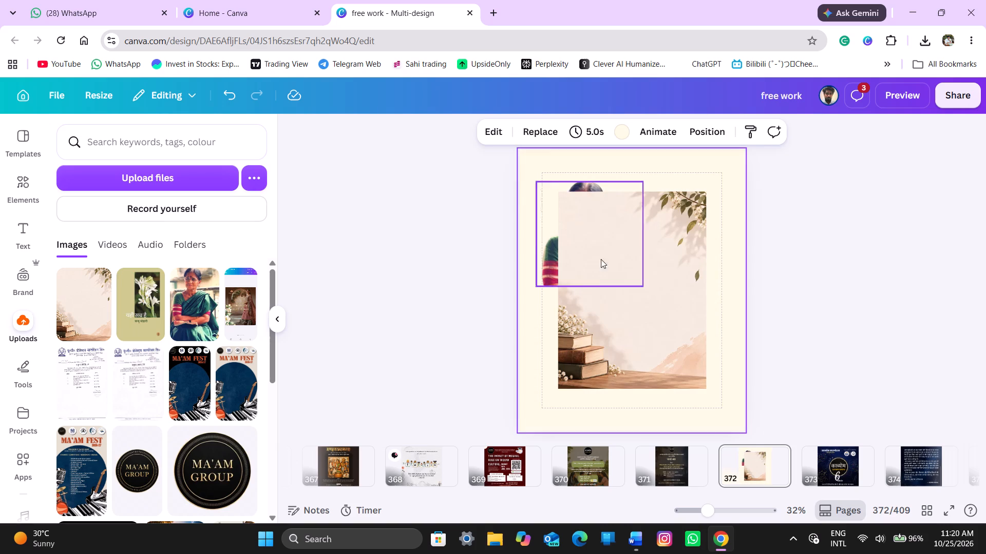
click(665, 270)
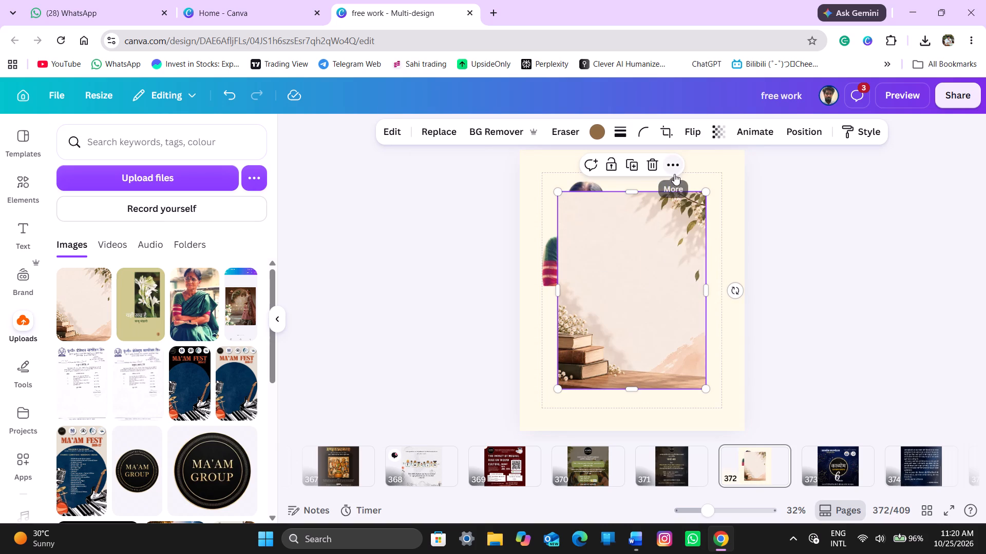
click(674, 174)
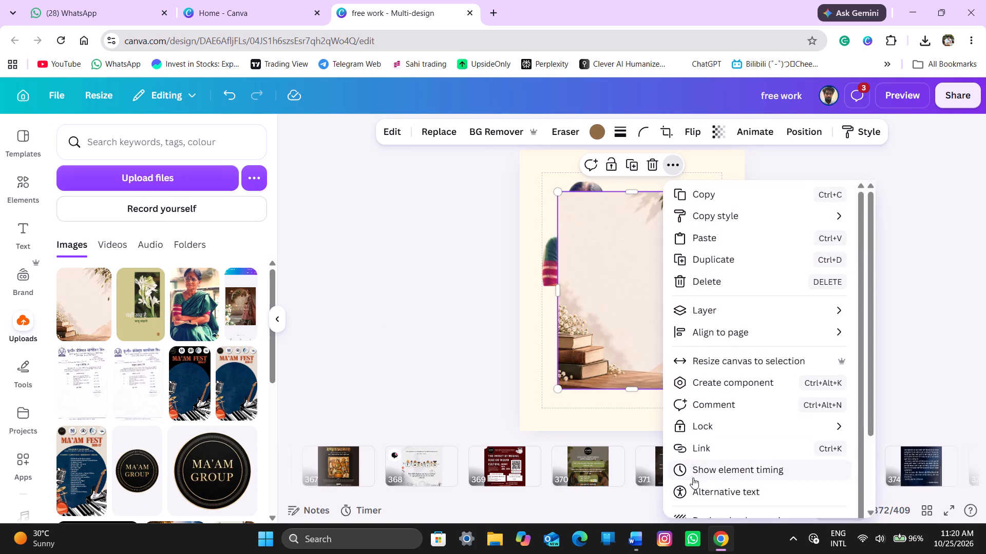
scroll(709, 486, down, 2)
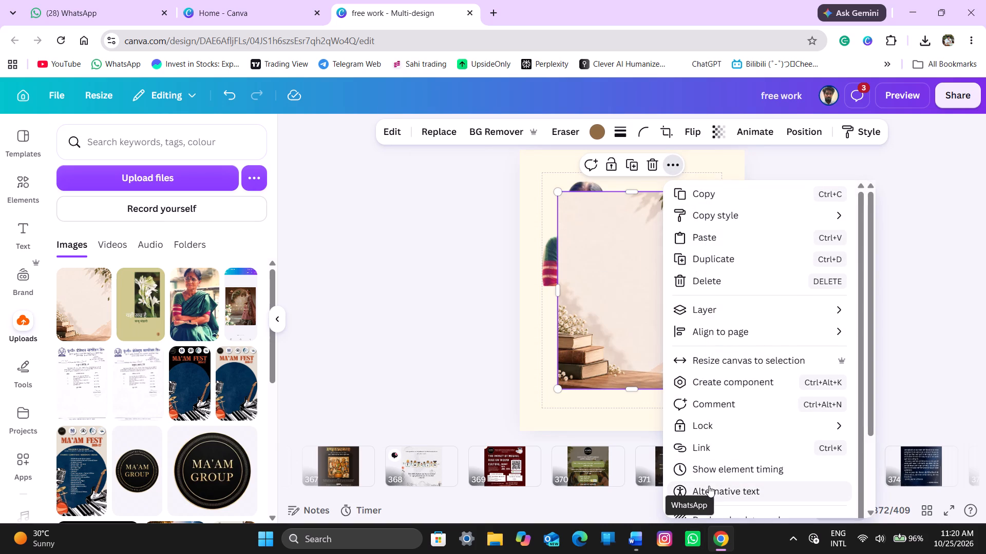
click(741, 511)
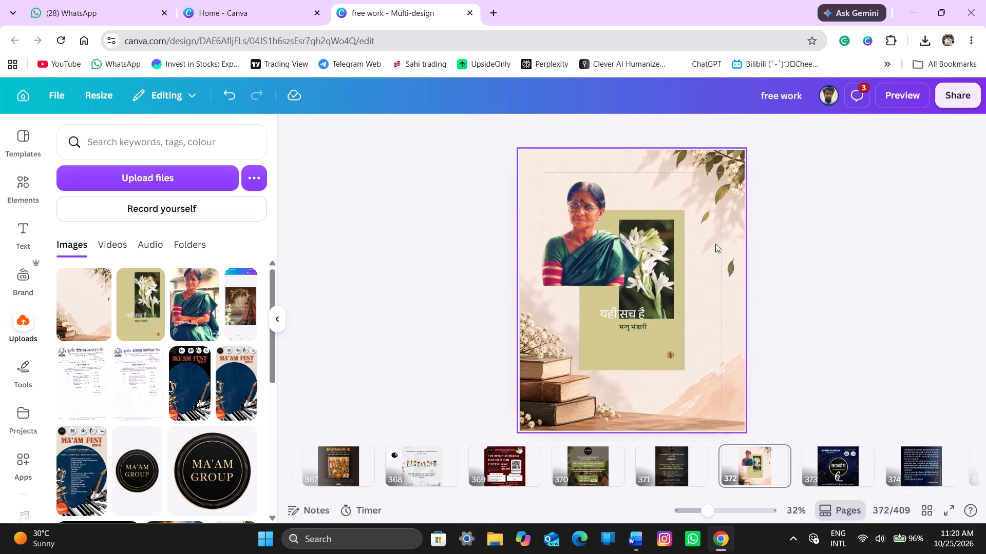
Open the page's background image for editing with Magic Eraser.
click(715, 242)
click(370, 131)
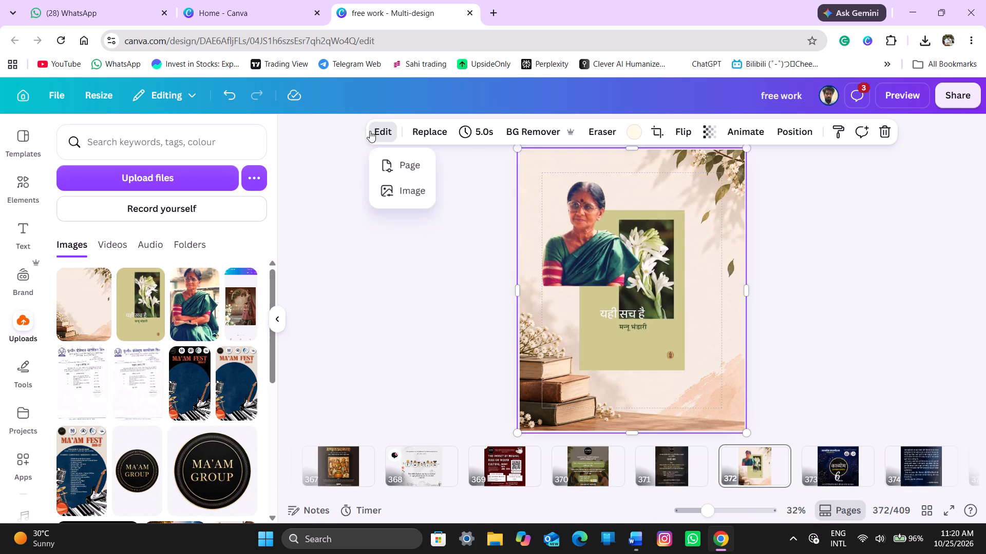
drag(383, 205, 390, 197)
click(390, 197)
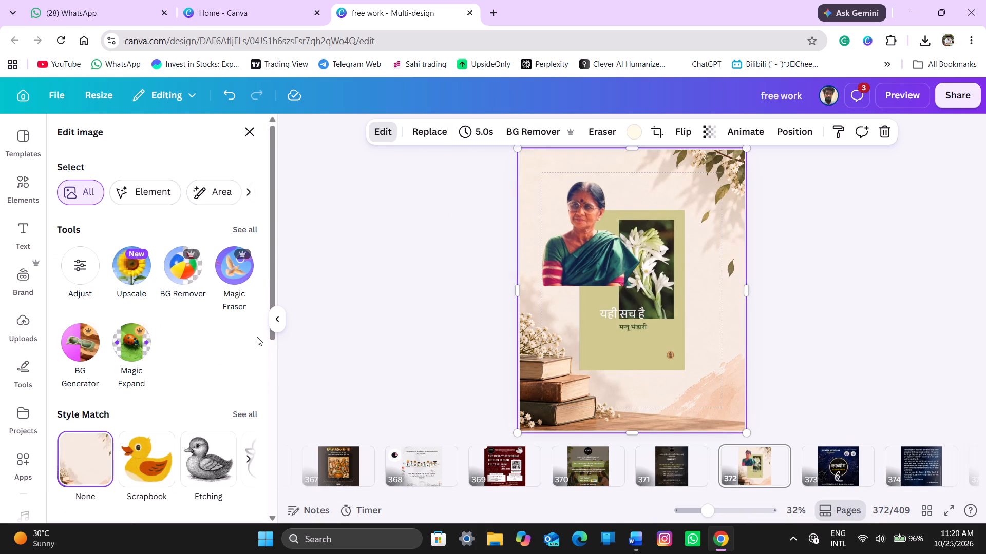
click(230, 280)
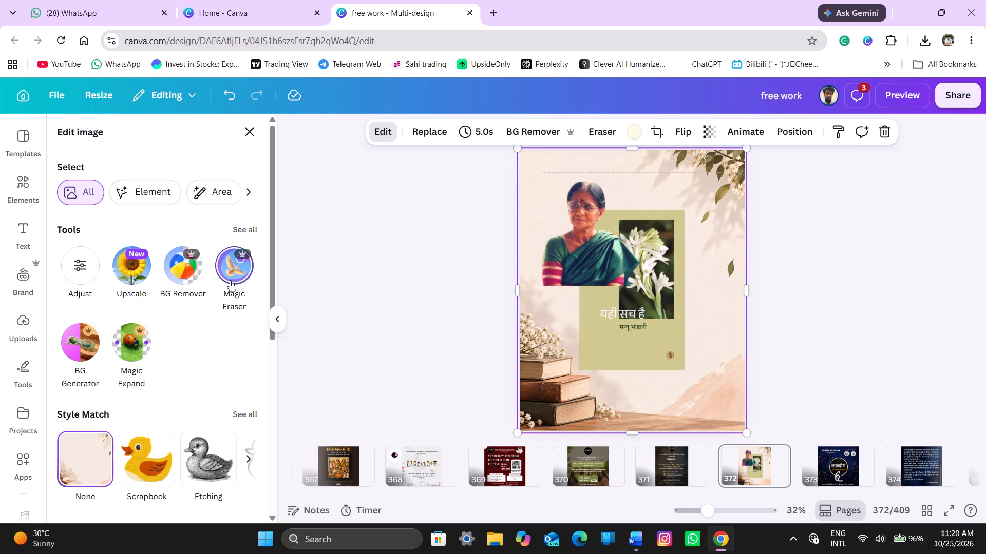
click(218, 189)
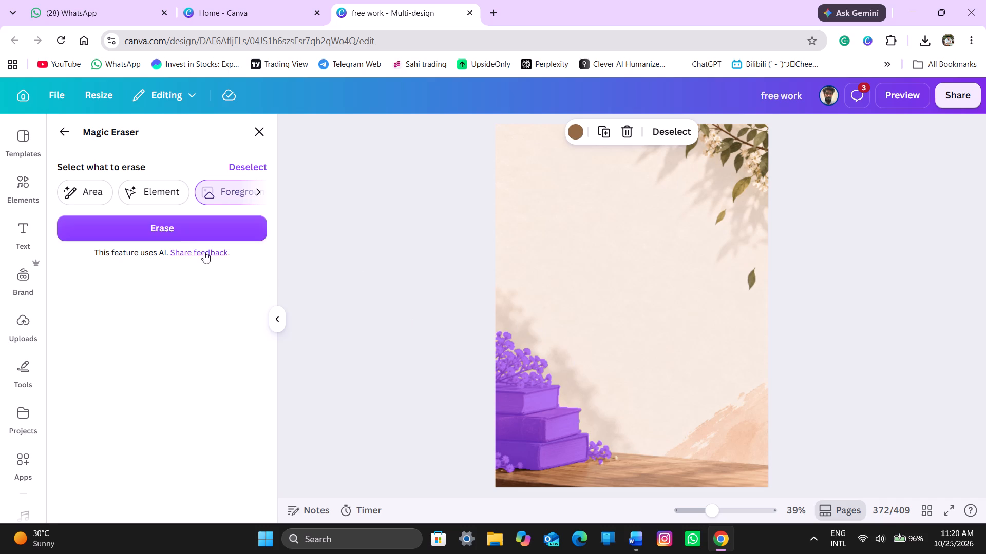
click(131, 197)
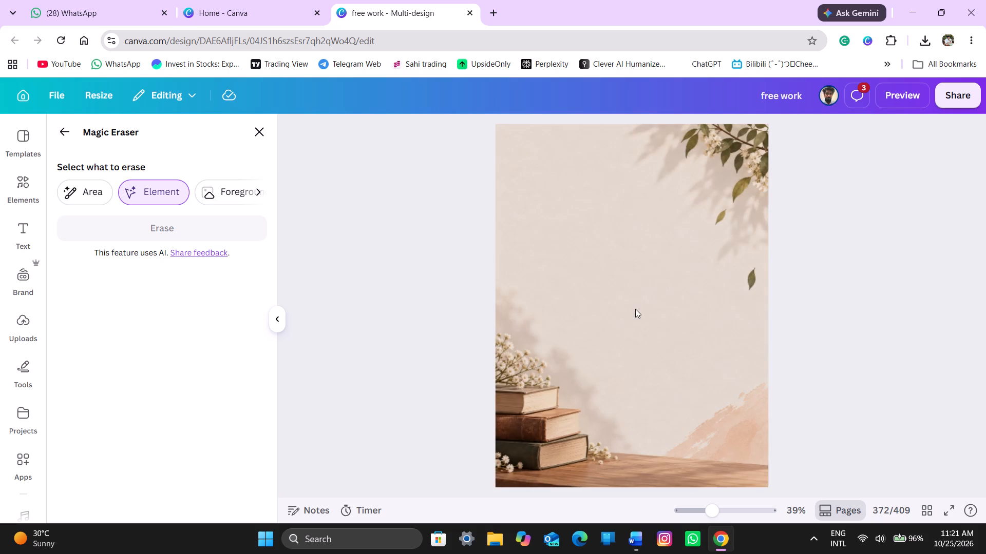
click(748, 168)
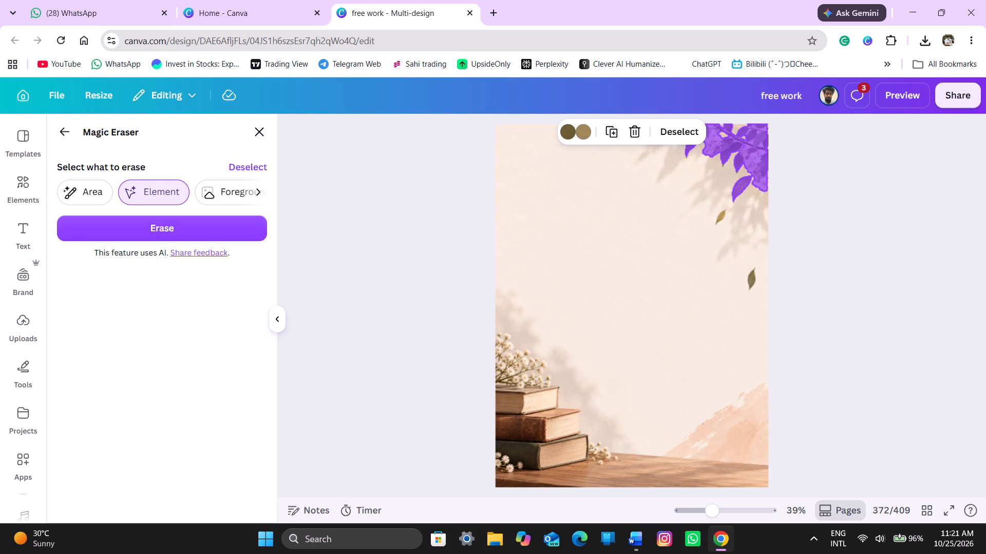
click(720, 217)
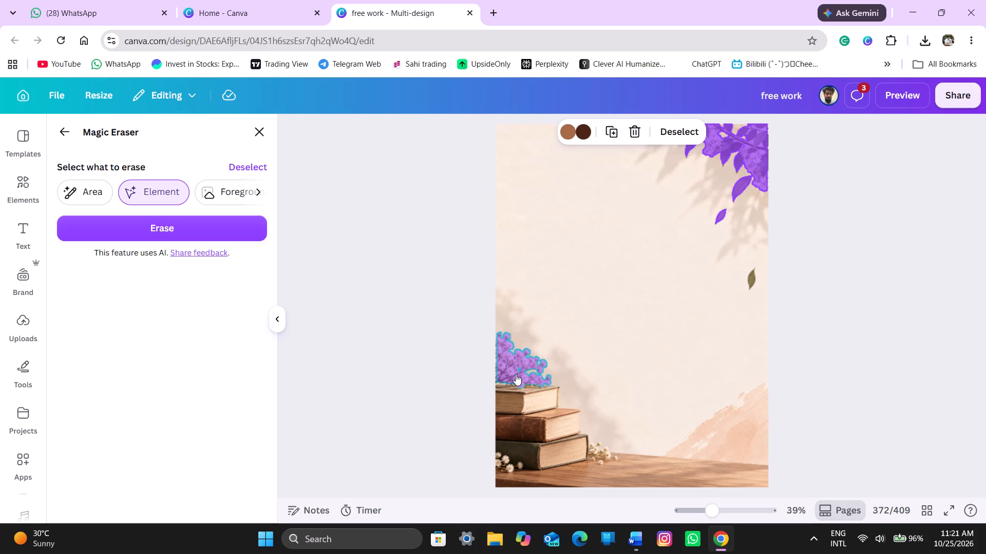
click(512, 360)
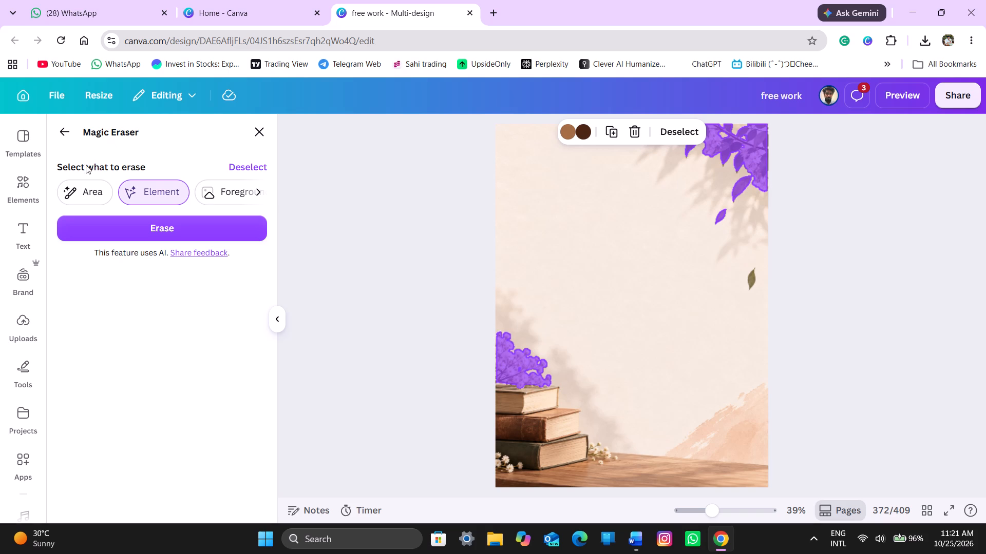
Brush over the books, flowers, wooden tabletop, leafy branch and loose leaves in the background image and erase them with Magic Eraser.
click(64, 203)
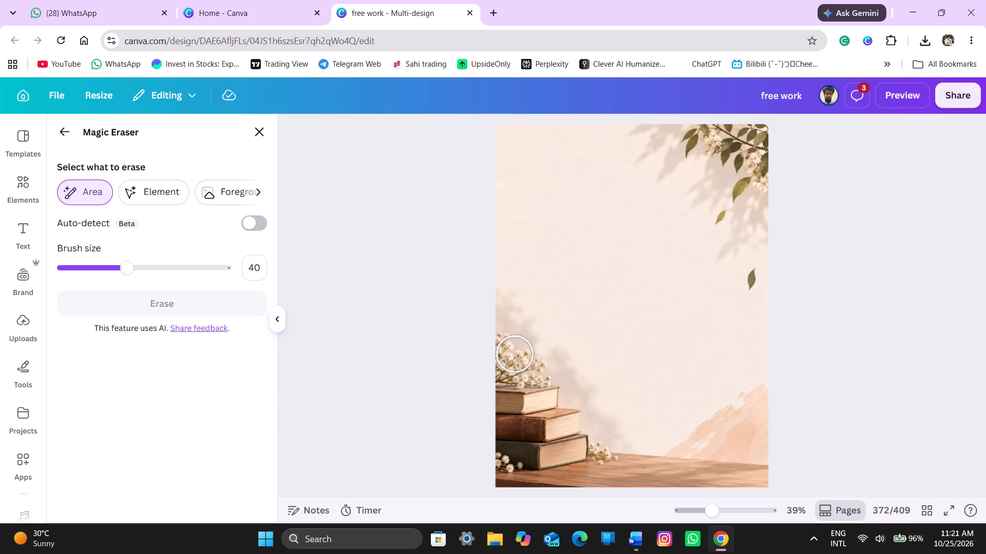
drag(507, 341, 579, 417)
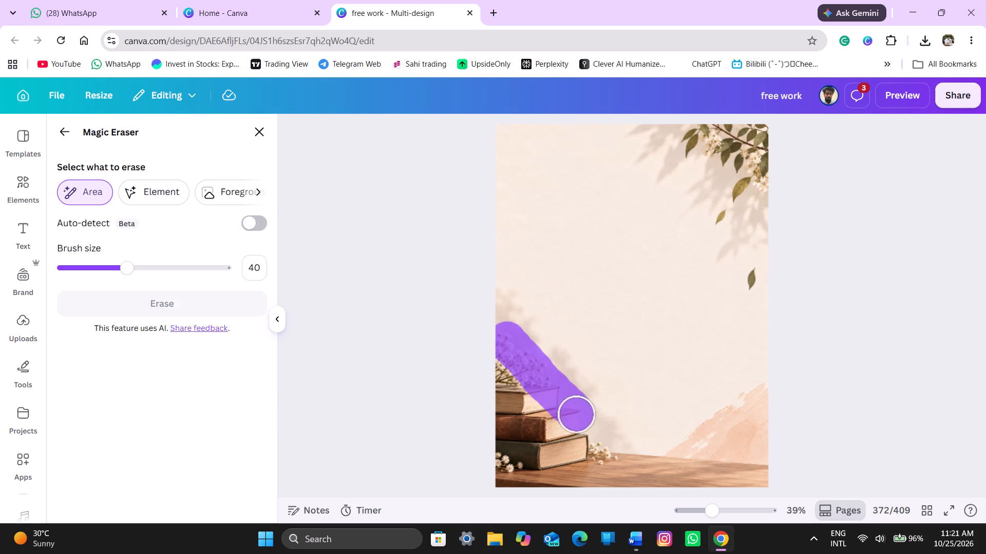
drag(579, 417, 504, 403)
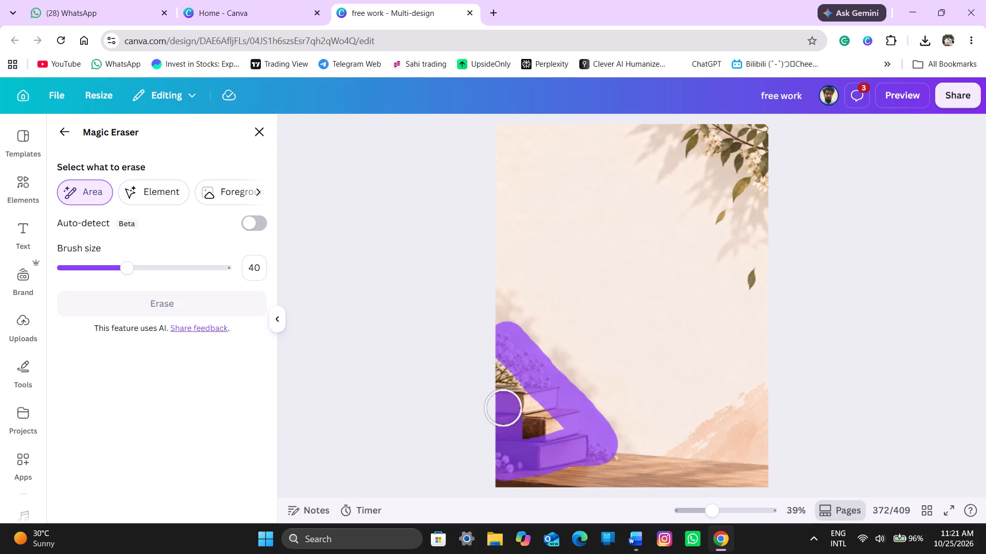
drag(504, 403, 579, 447)
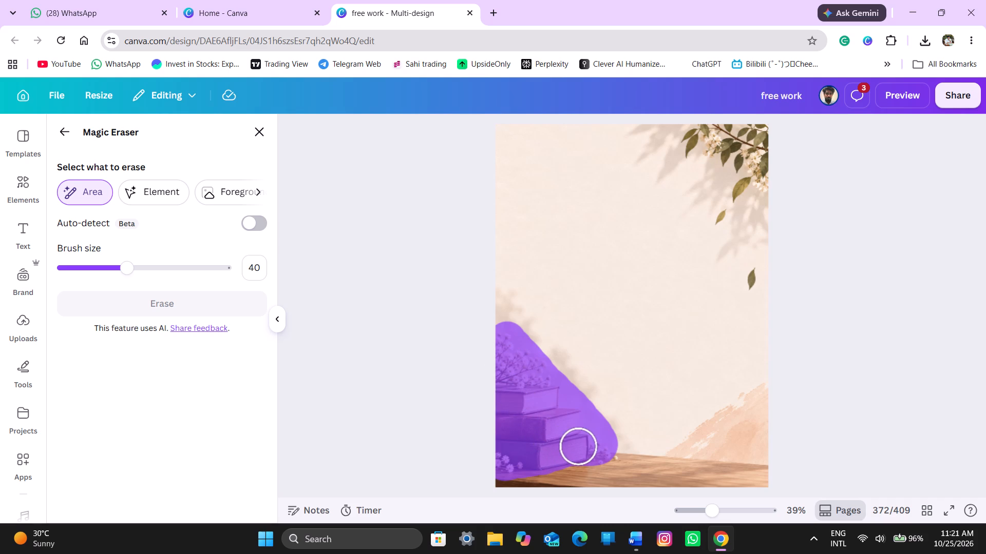
drag(579, 447, 710, 472)
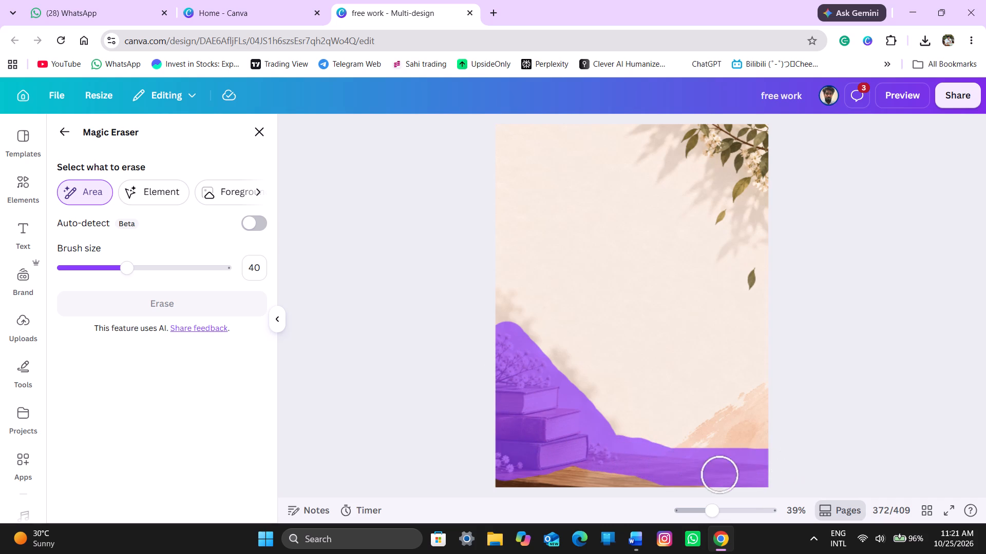
drag(710, 472, 696, 485)
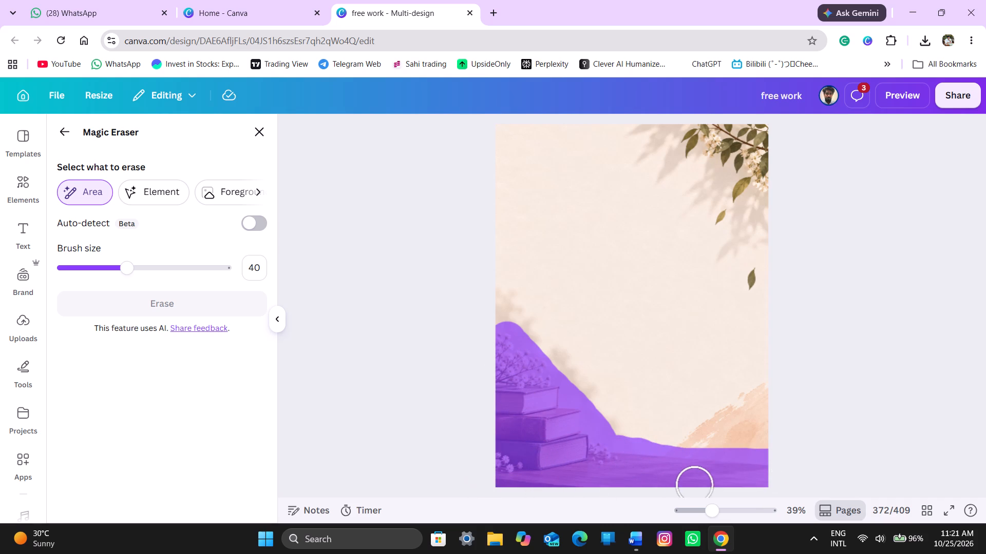
drag(696, 485, 750, 488)
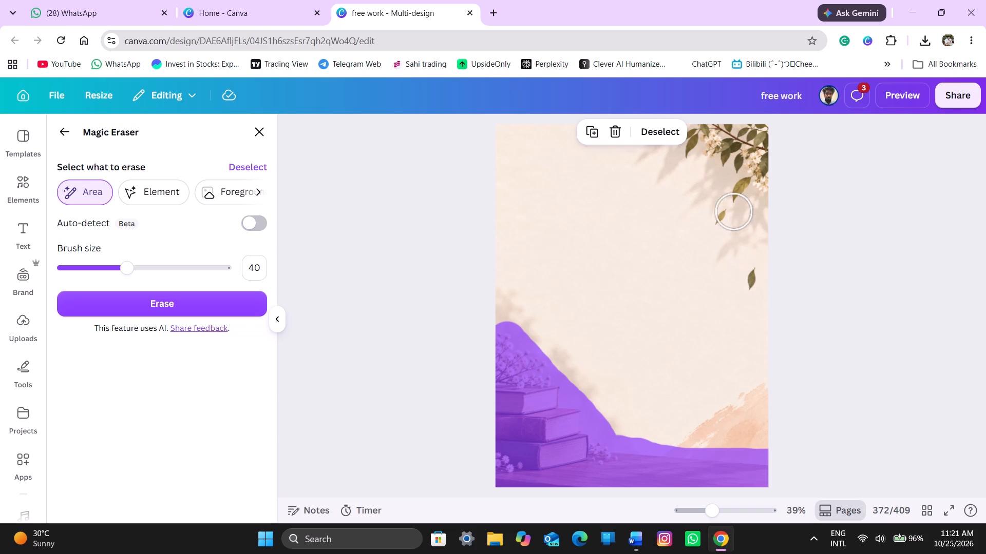
drag(761, 186, 755, 149)
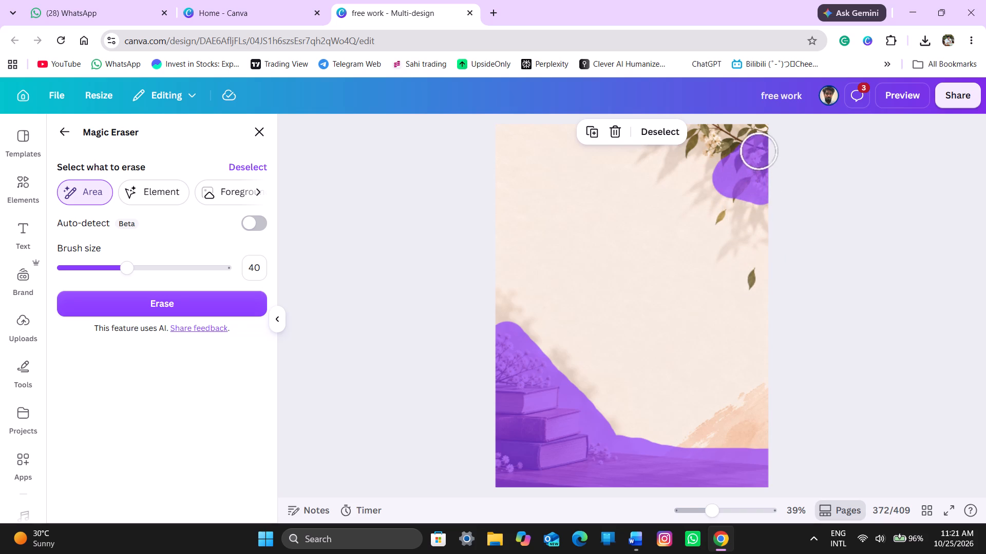
drag(755, 149, 766, 138)
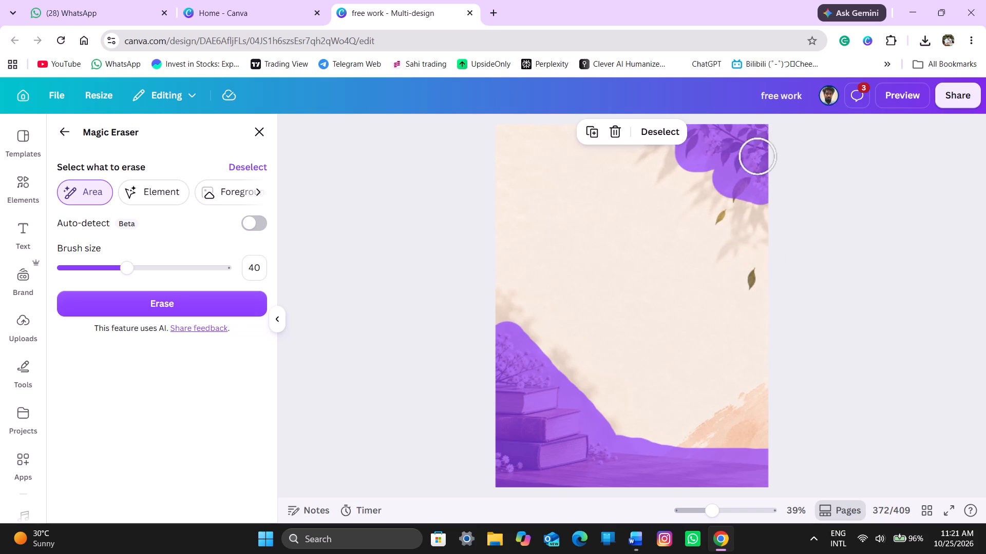
drag(717, 217, 749, 209)
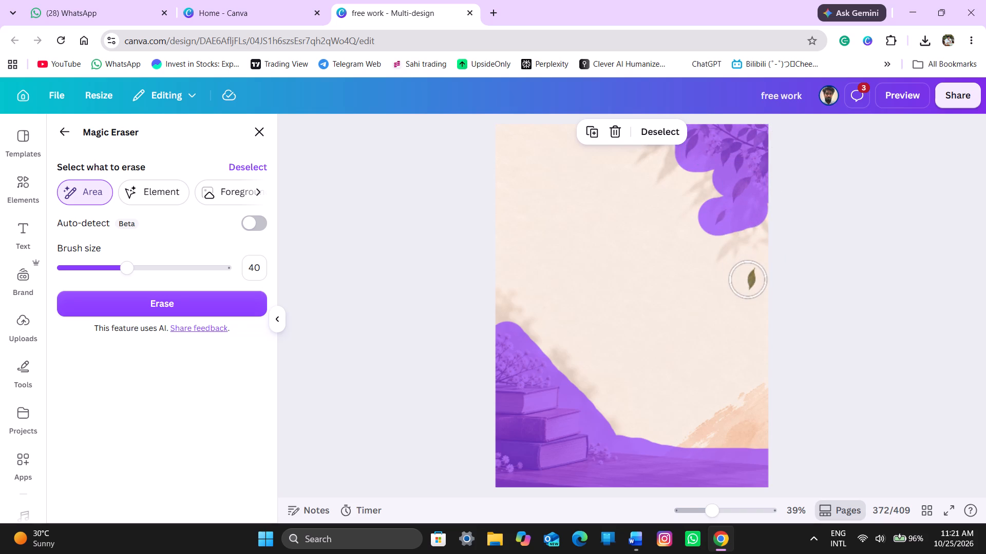
click(748, 280)
click(198, 294)
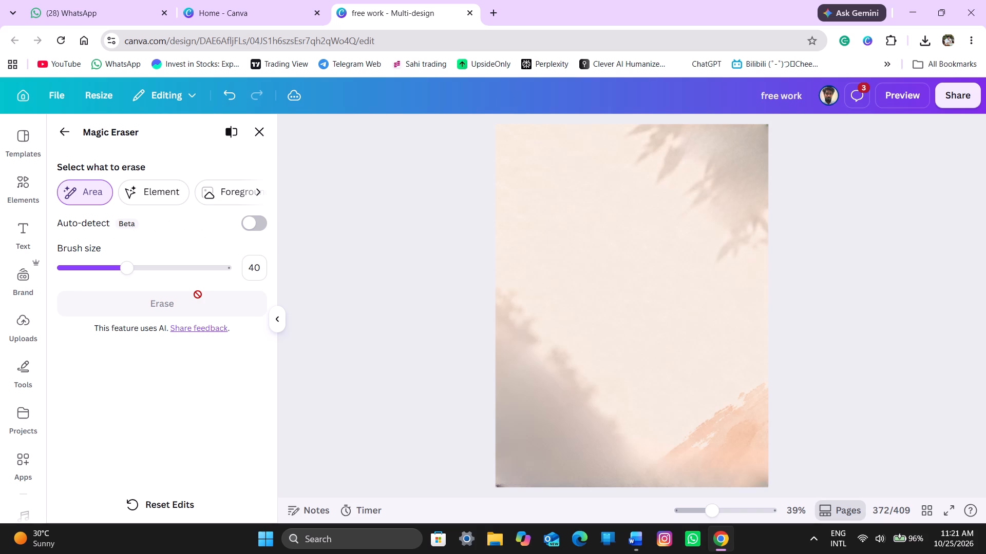
click(263, 120)
click(342, 259)
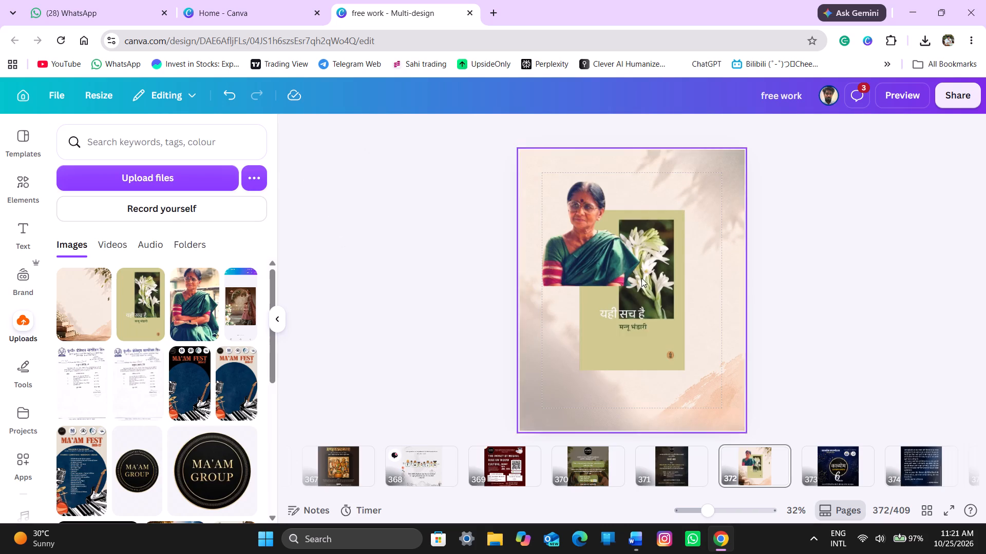
Shrink the book cover to about half its size, keeping its lower-left corner in place so it sits below the author cutout.
click(632, 348)
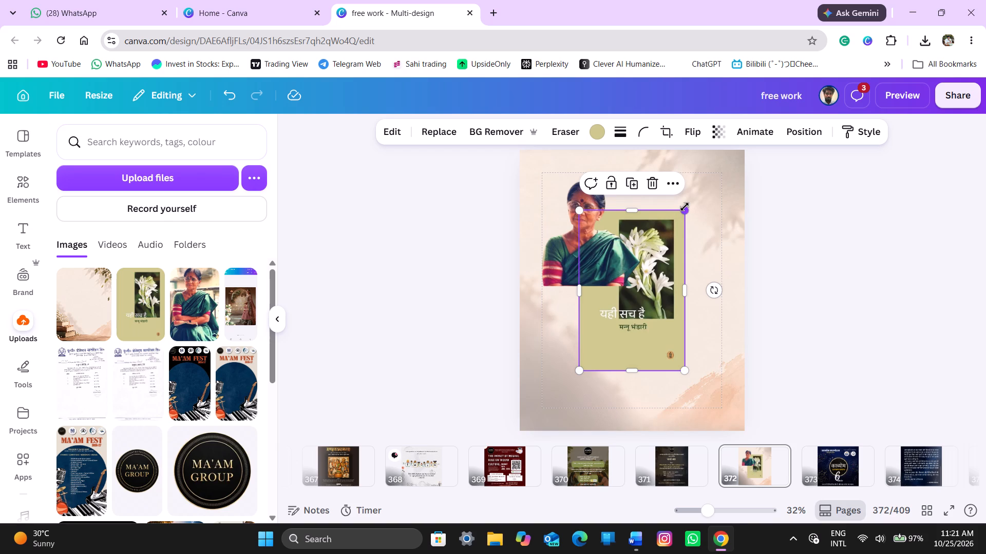
drag(685, 207, 641, 298)
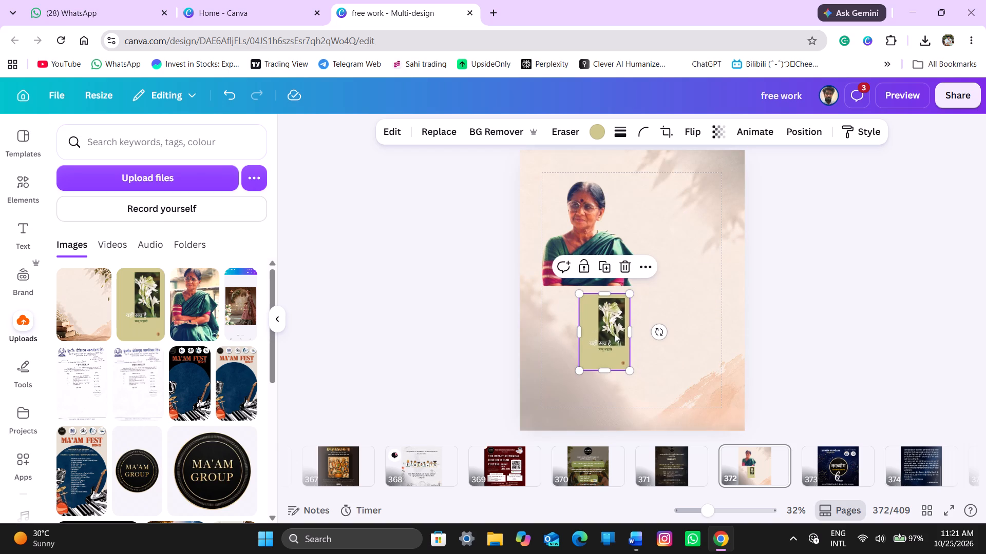
Arrange the book cover at the page's left margin and the author cutout to its upper right, shrinking the cutout slightly.
drag(614, 334, 582, 320)
drag(571, 224, 641, 270)
drag(609, 330, 620, 328)
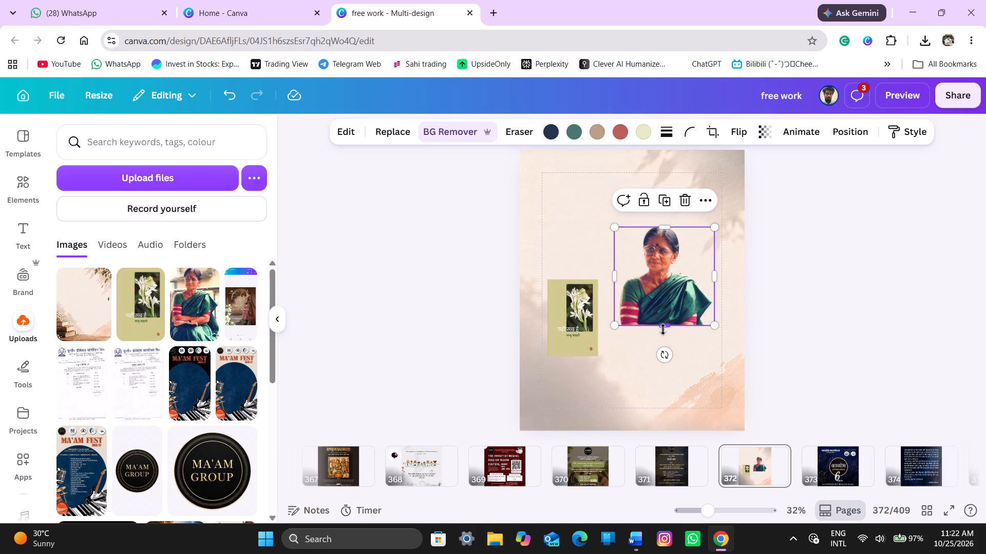
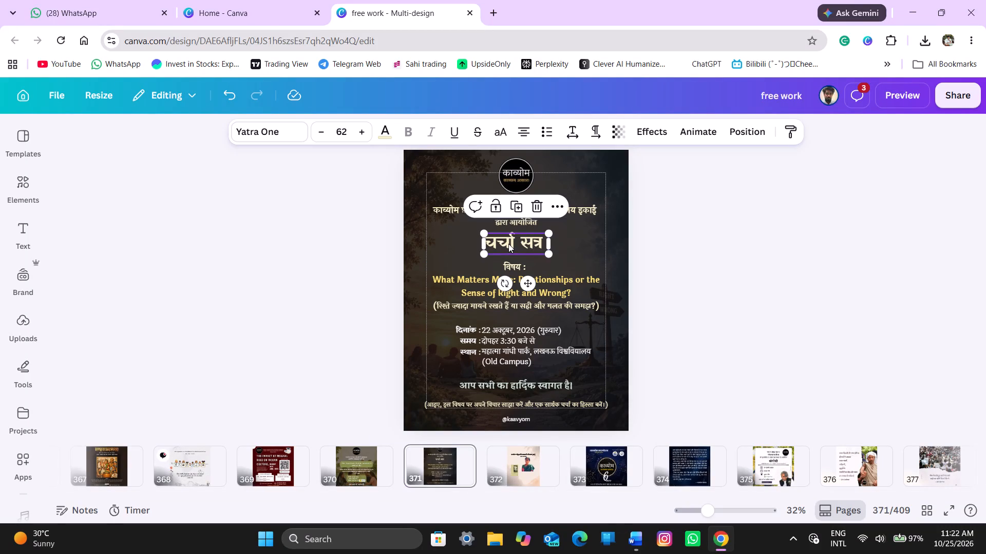
Copy the चर्चा सत्र heading from page 371 onto the new poster on page 372 and colour it dark maroon.
key(ctrl+c)
click(521, 445)
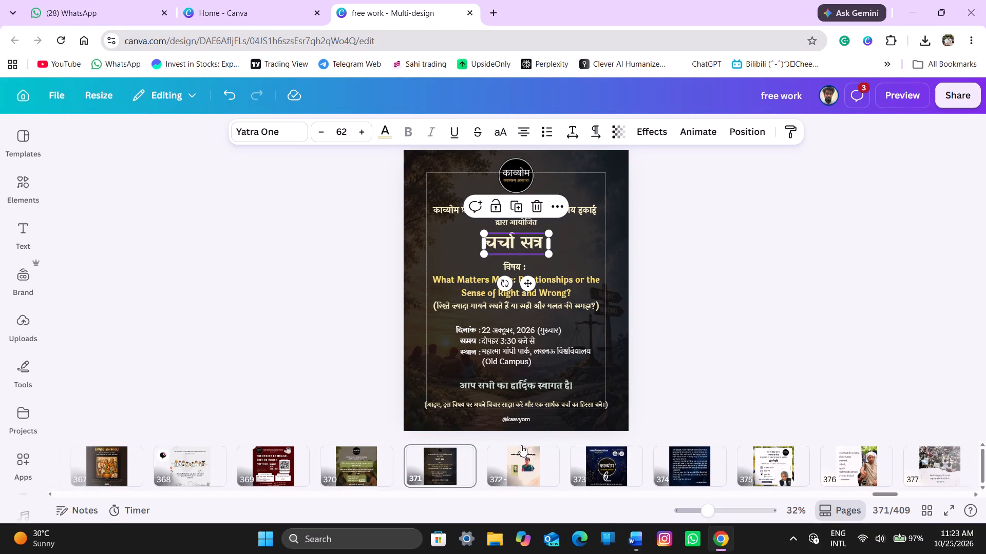
key(ctrl+v)
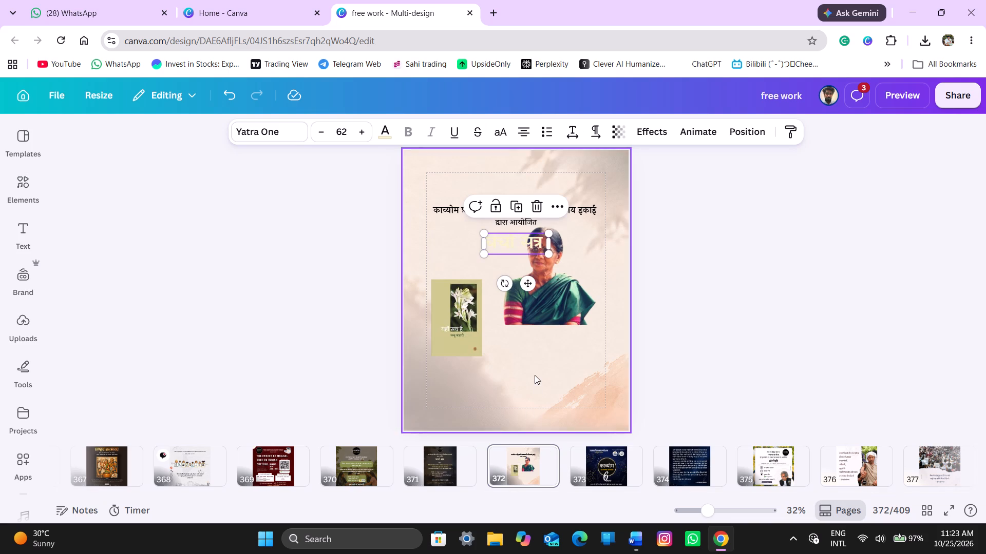
click(376, 134)
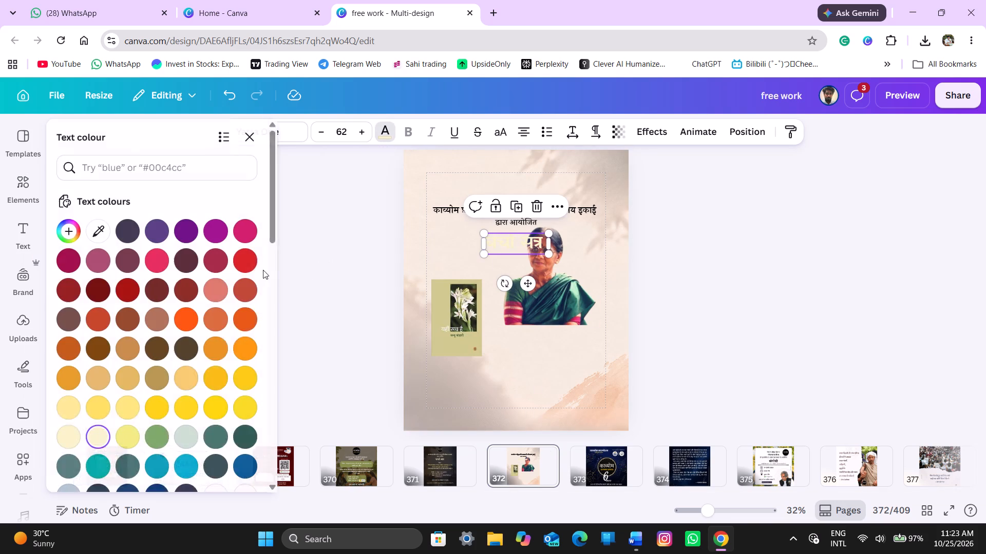
click(157, 323)
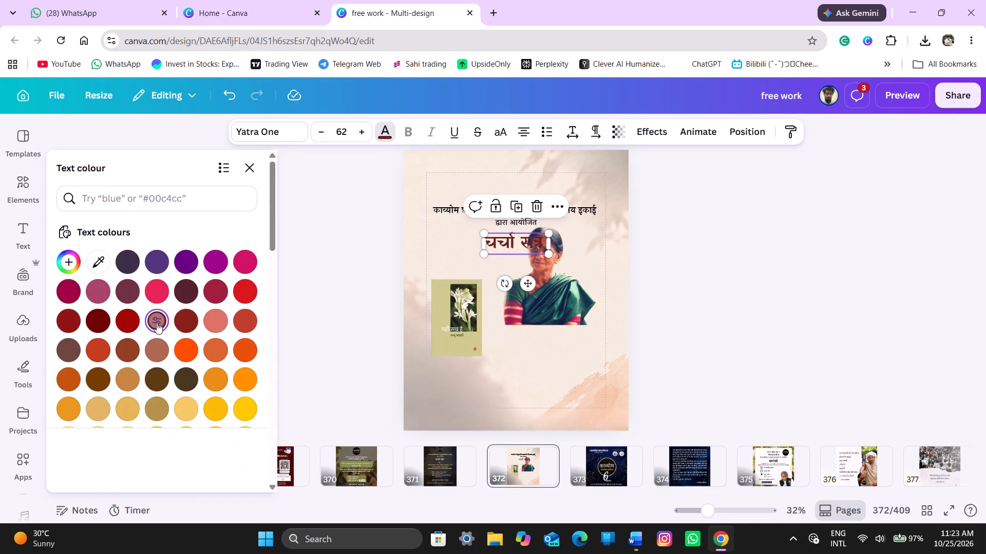
Replace the pasted heading's text with 'शब्दों के बीच' from the clipboard history.
click(518, 245)
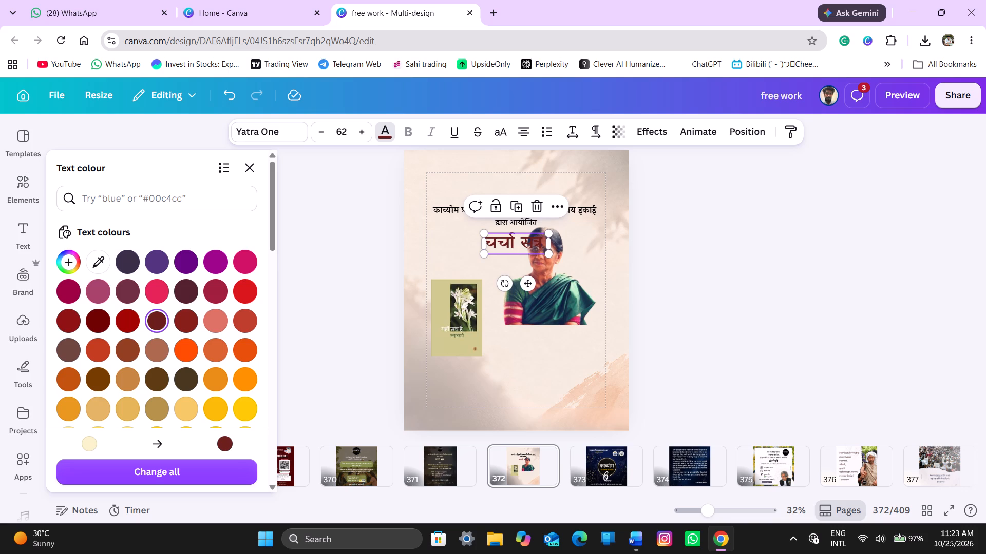
key(super+v)
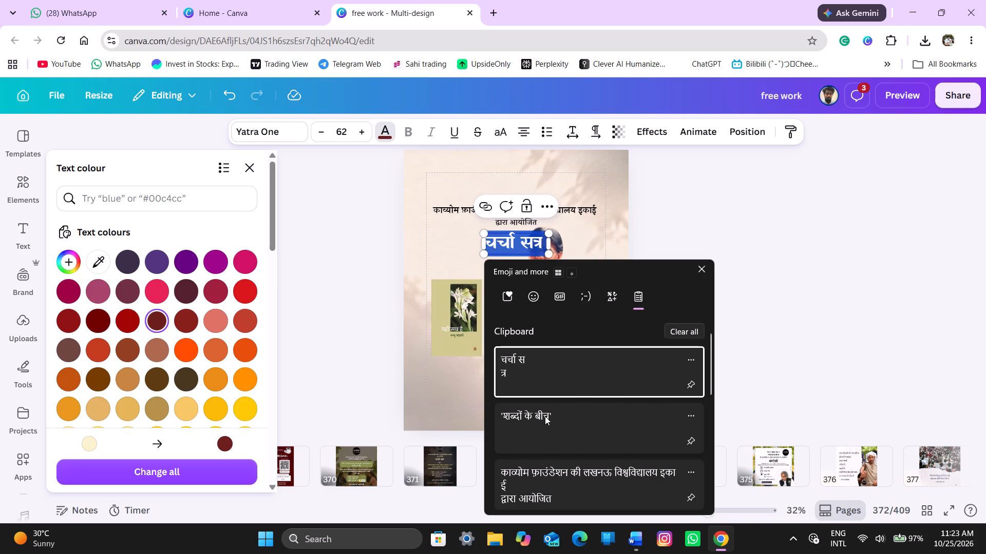
click(545, 418)
key(ctrl+v)
click(761, 259)
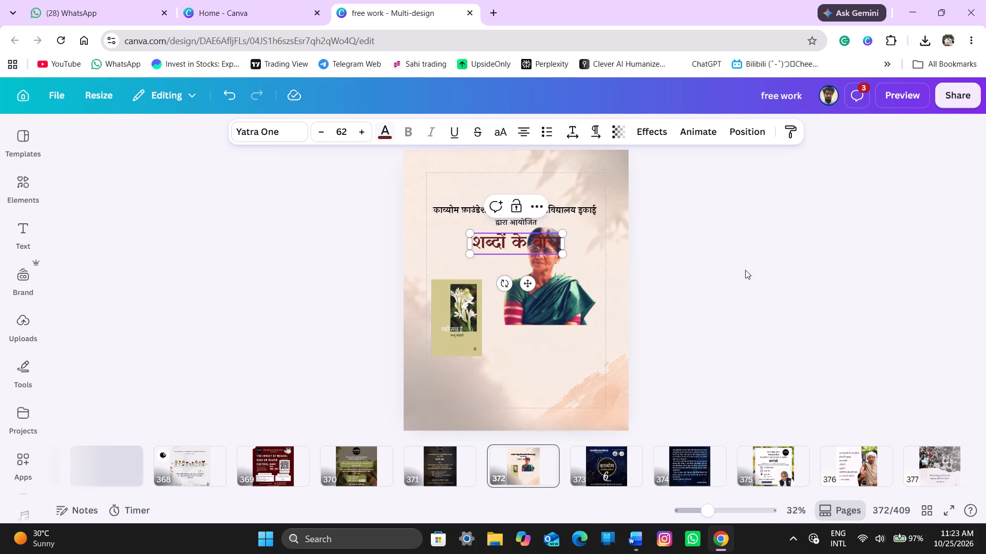
Move the author cutout down and right so it clears the title 'शब्दों के बीच' and stands opposite the book cover.
click(532, 307)
drag(532, 307, 539, 360)
click(734, 254)
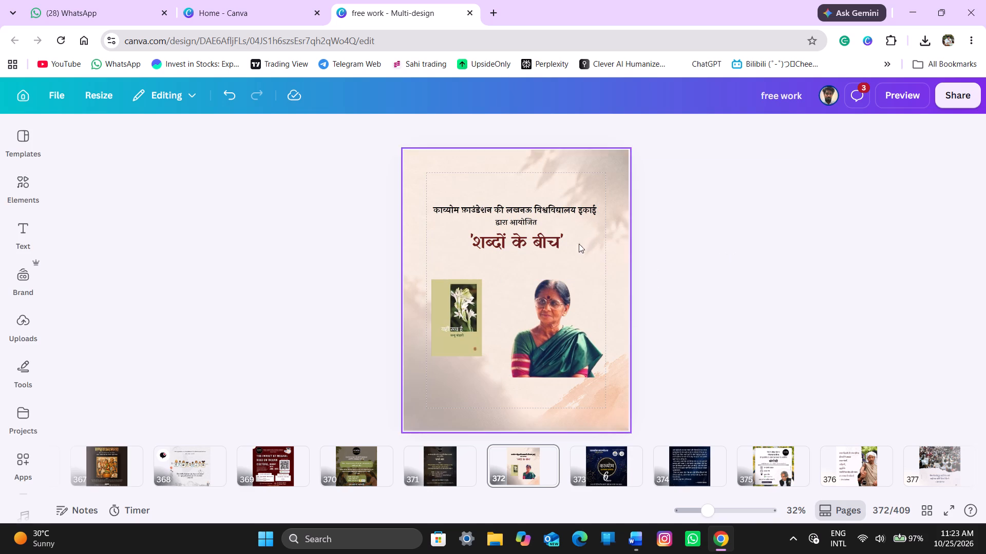
Copy the round काव्योम logo from page 371 and paste it at the top centre of page 372.
click(432, 491)
click(437, 477)
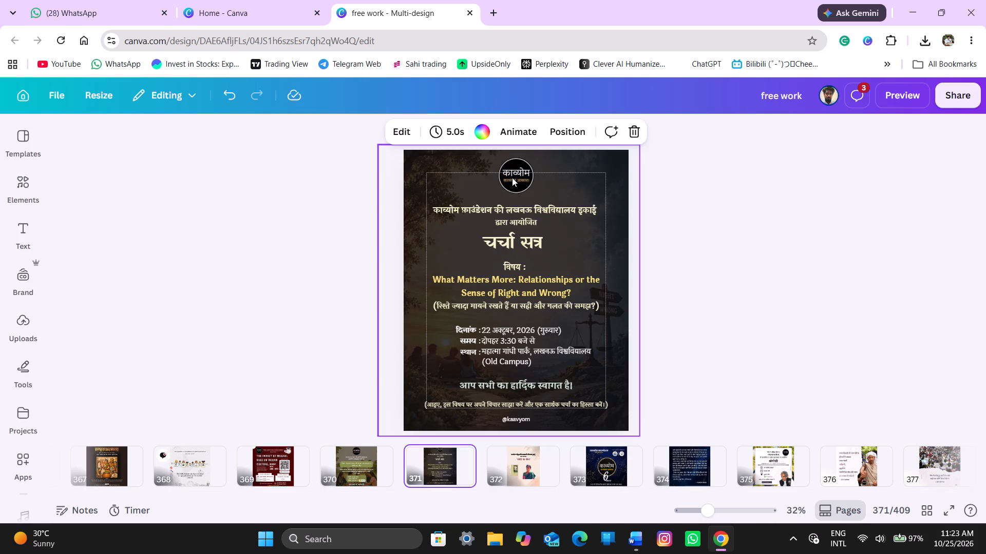
click(512, 177)
key(ctrl+c)
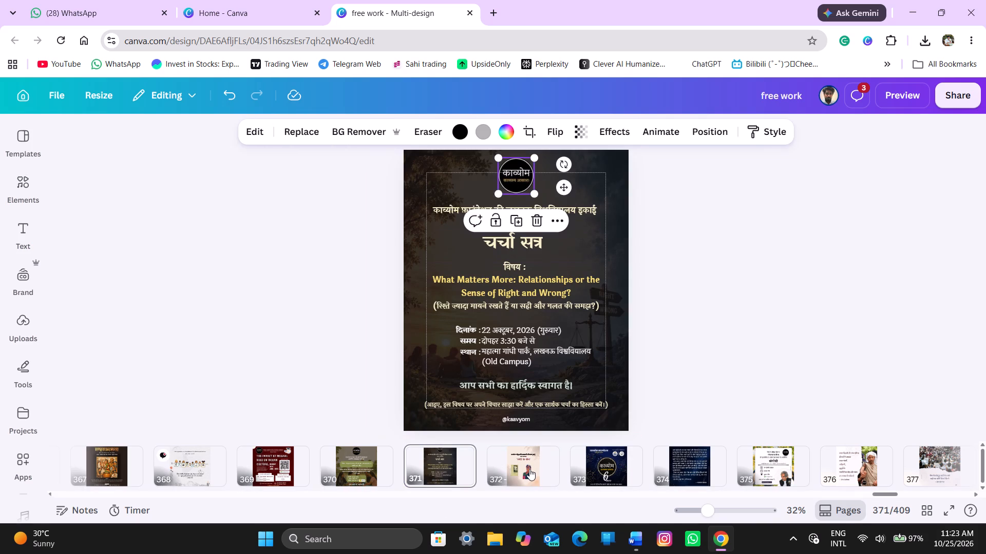
click(529, 469)
key(ctrl+v)
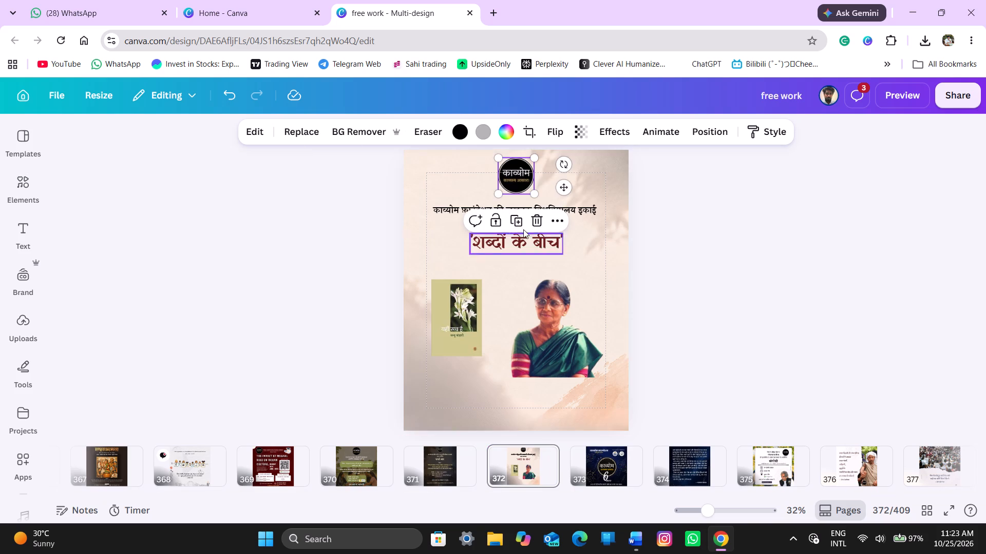
click(714, 318)
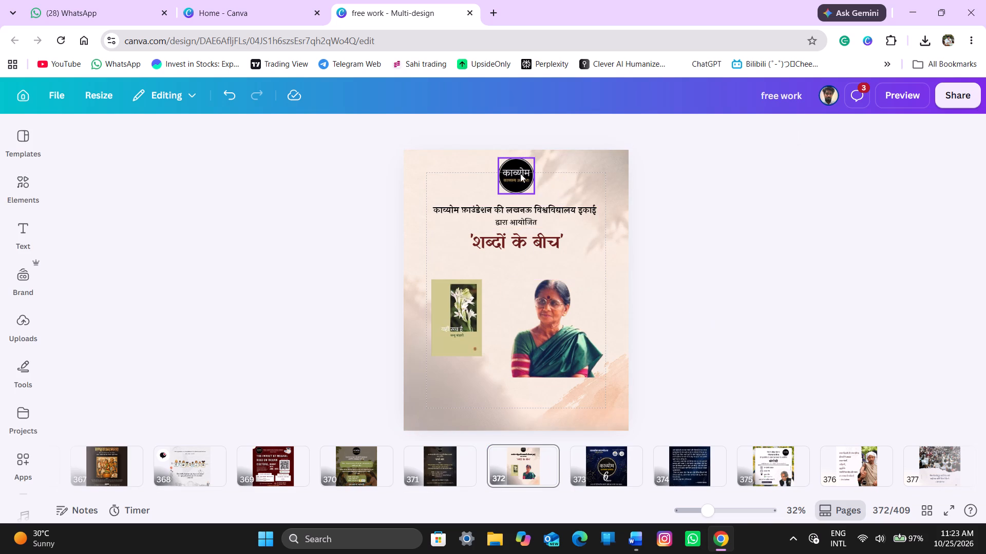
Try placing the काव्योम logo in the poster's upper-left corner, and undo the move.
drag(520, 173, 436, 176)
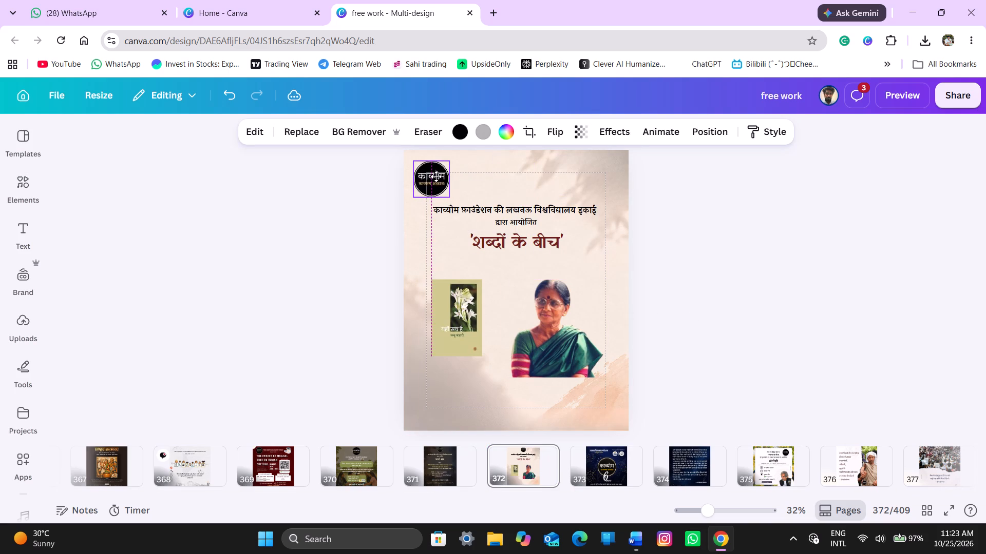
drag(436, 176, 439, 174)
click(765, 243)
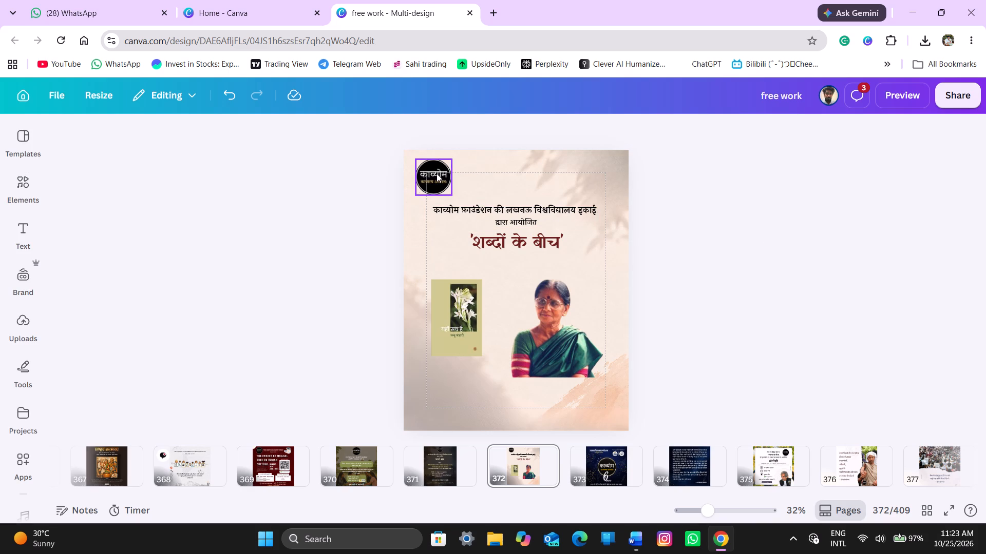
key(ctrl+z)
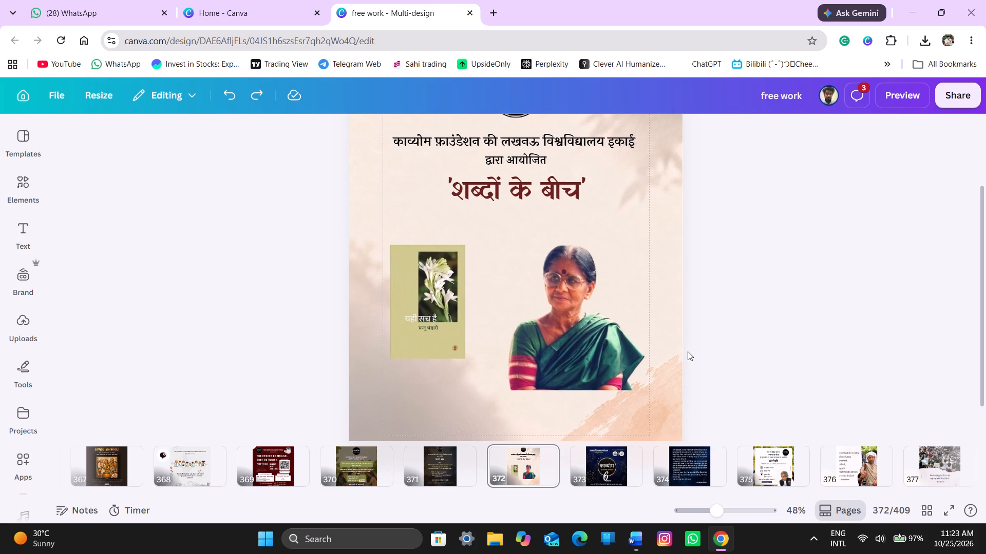
Load the book cover into Image Outliner and set its Layer 1 outline colour to pale pink #FCEEEE.
scroll(688, 351, left, 2)
click(442, 311)
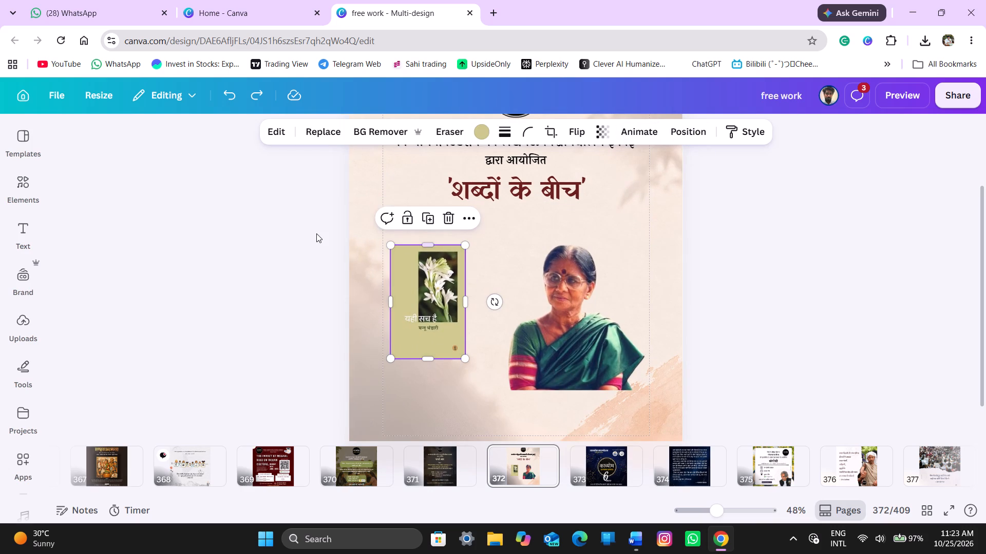
scroll(23, 446, down, 4)
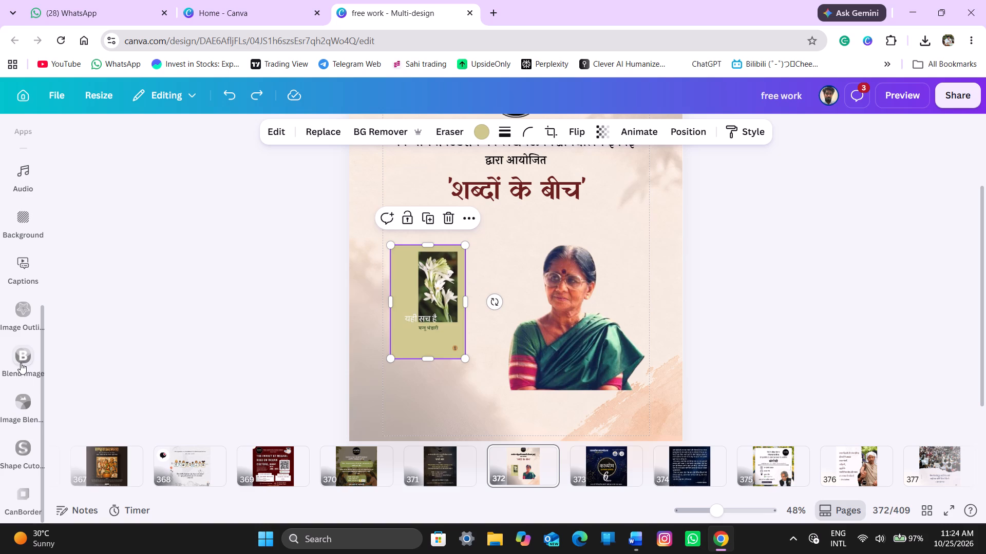
click(24, 314)
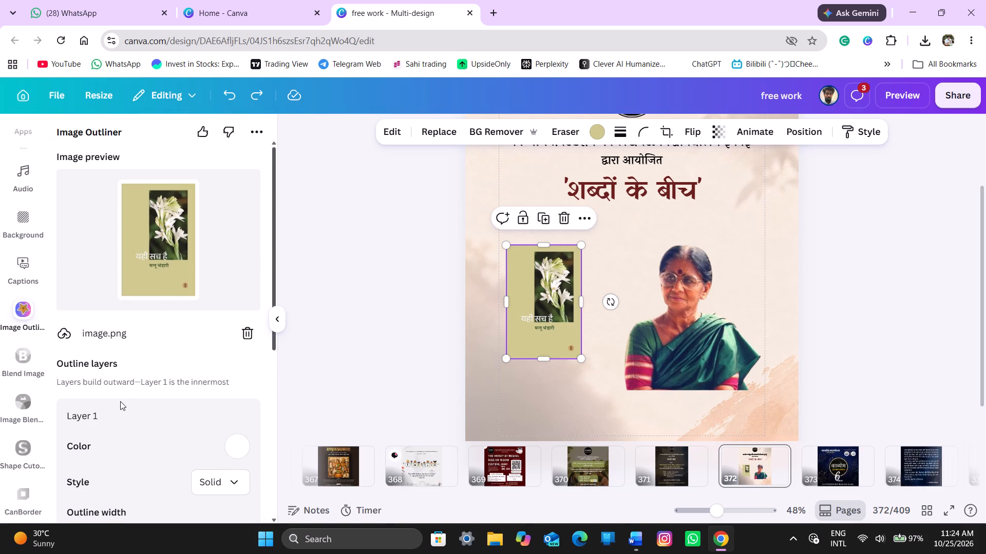
scroll(120, 401, down, 3)
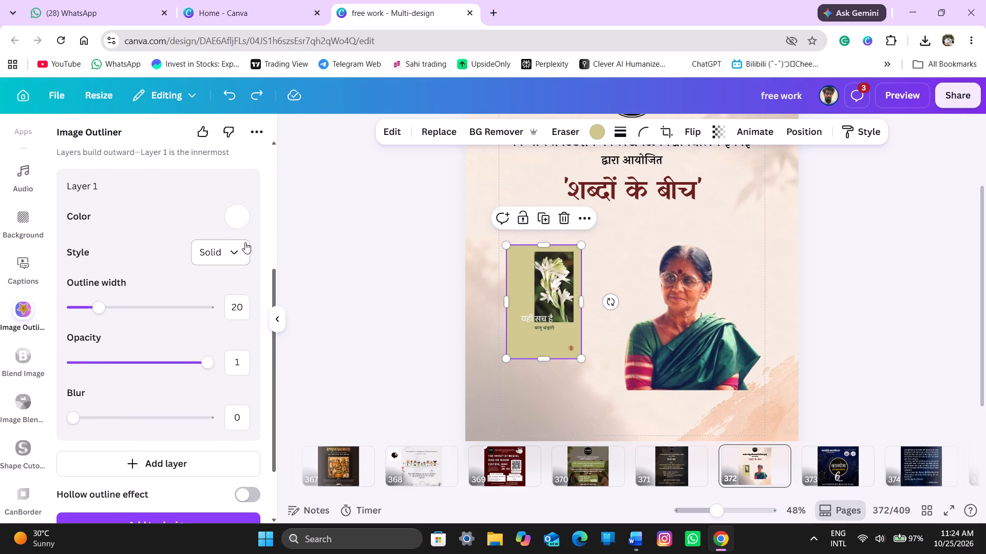
click(246, 219)
click(106, 256)
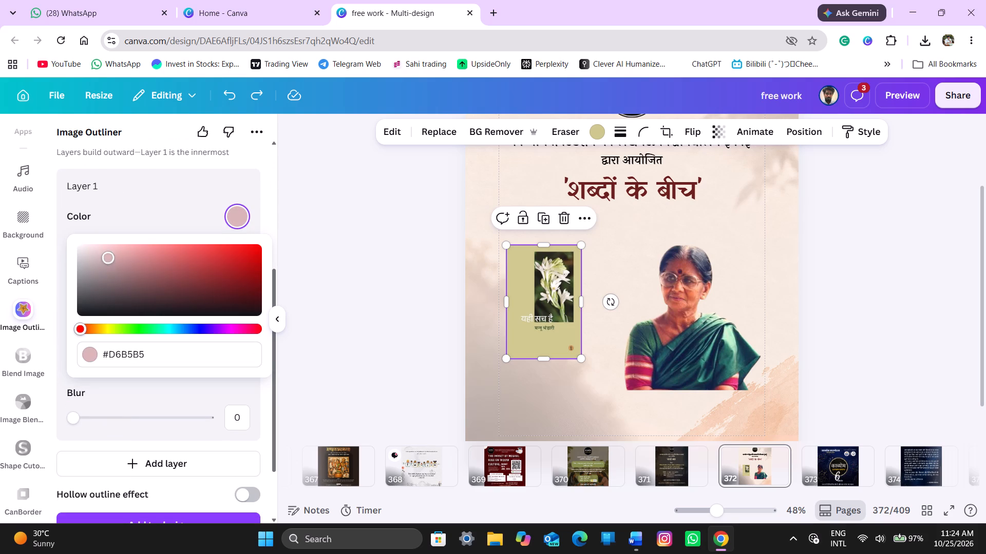
scroll(86, 272, up, 3)
click(181, 166)
scroll(159, 205, up, 2)
scroll(159, 205, down, 3)
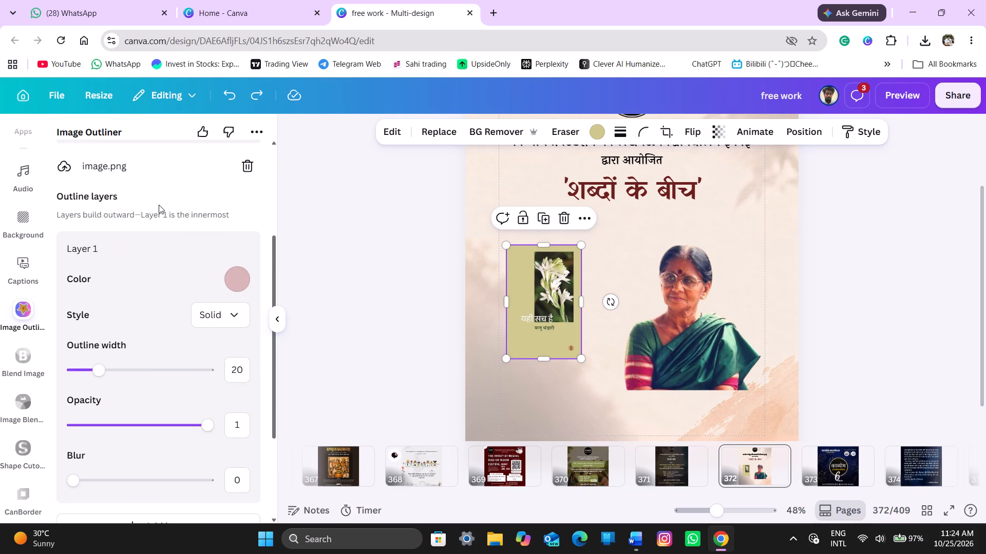
click(239, 281)
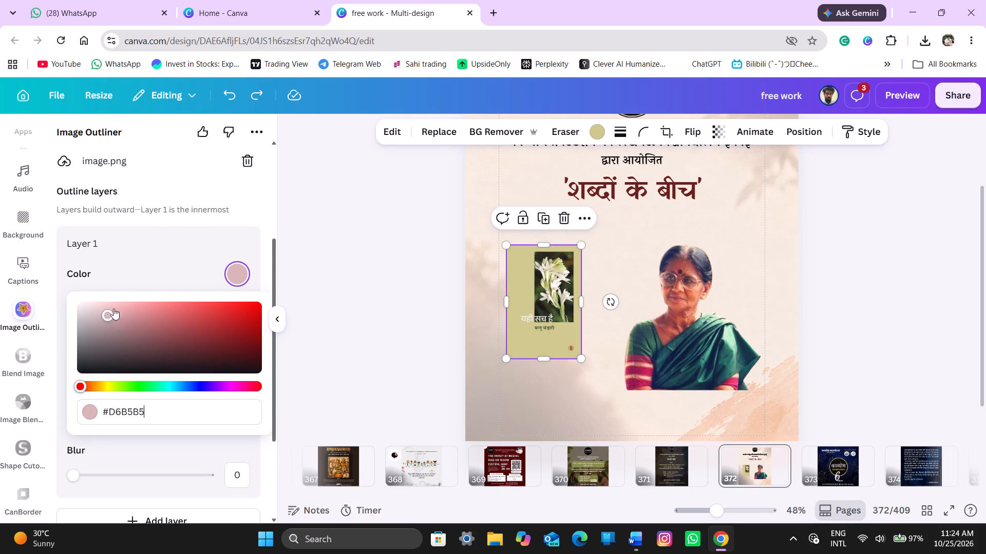
click(88, 303)
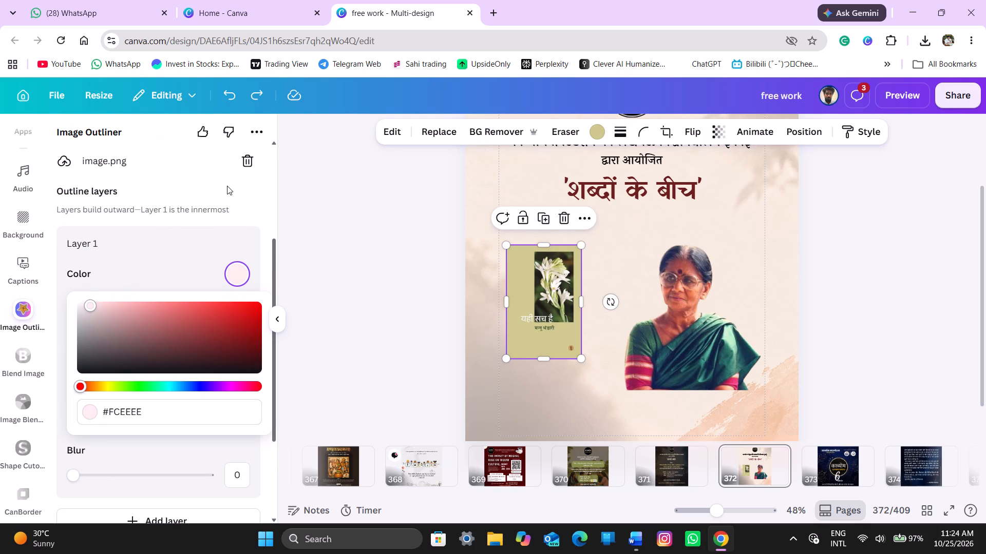
click(227, 186)
Add the book cover with its solid 20-width outline to the design and close Image Outliner.
scroll(139, 350, down, 2)
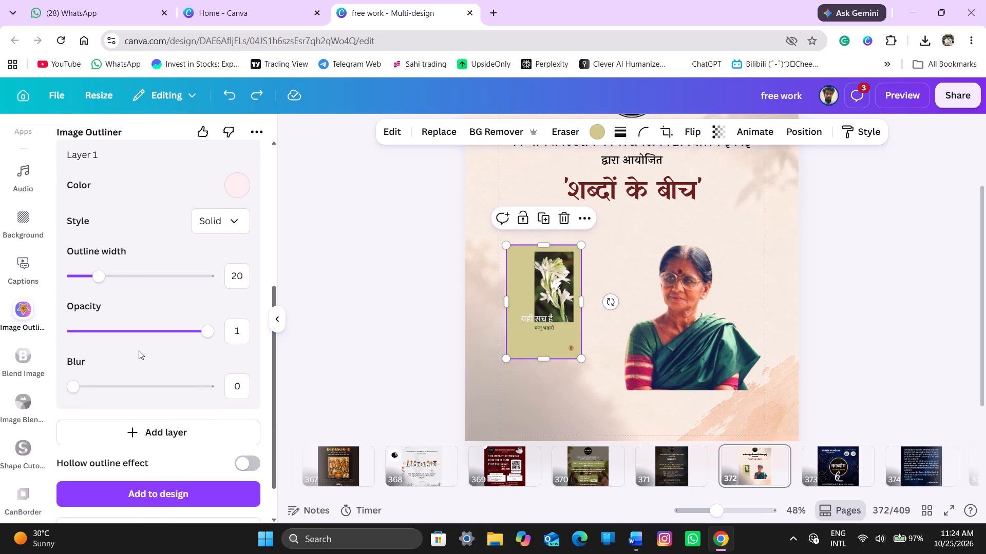
scroll(139, 350, down, 2)
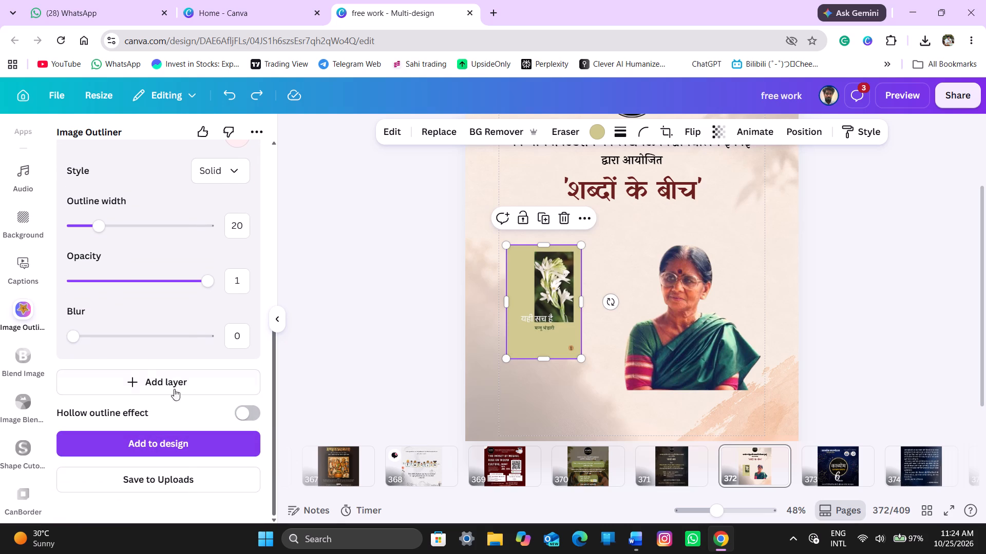
click(204, 446)
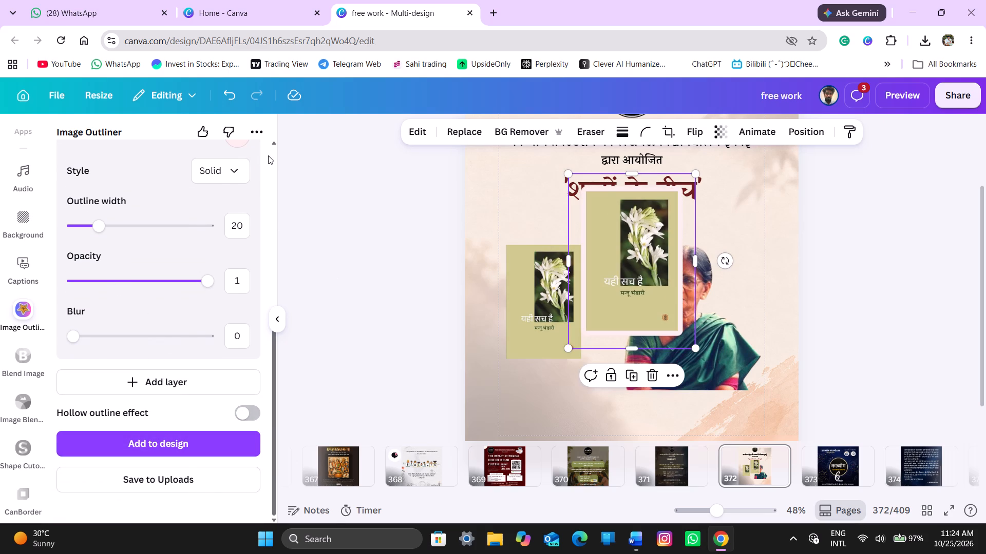
click(283, 319)
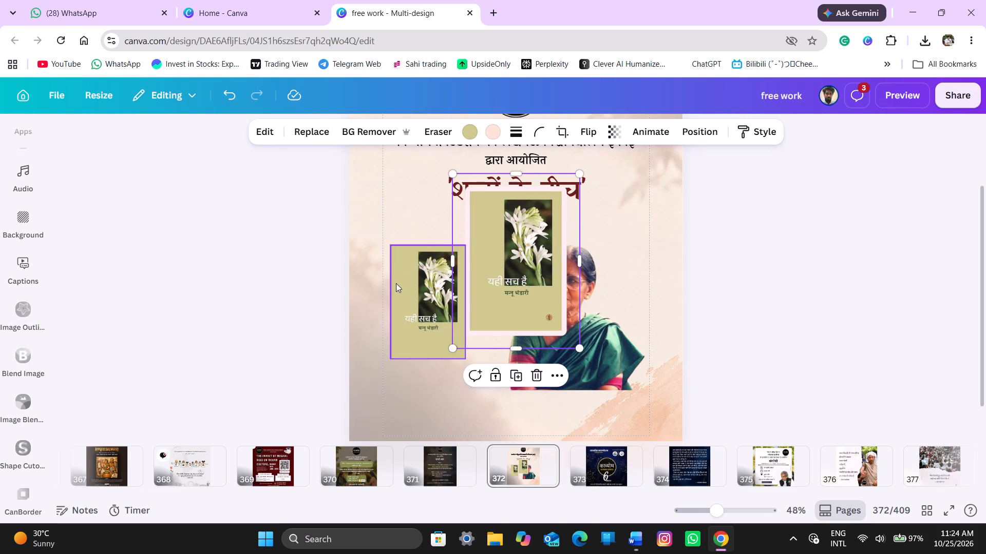
Delete the original book cover without an outline.
click(215, 252)
click(499, 242)
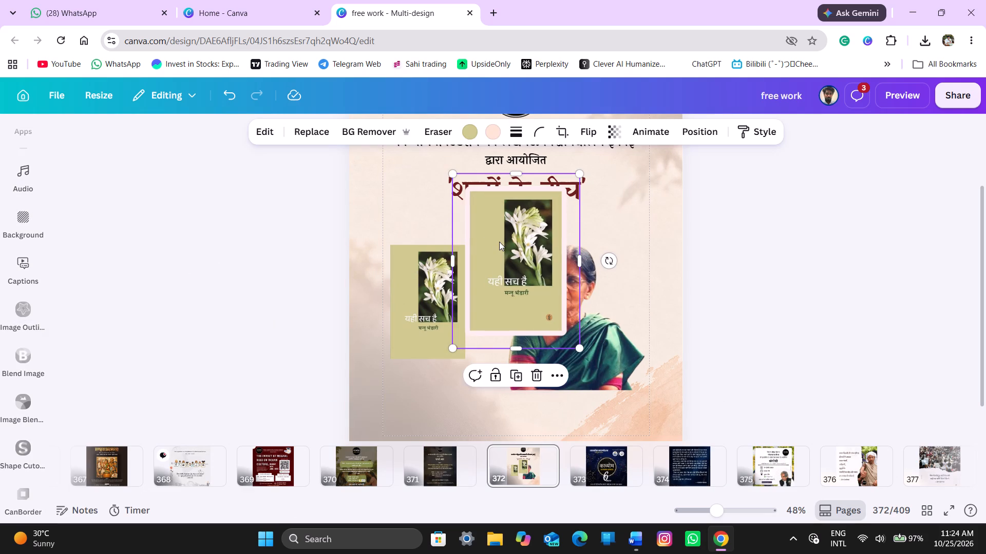
click(423, 275)
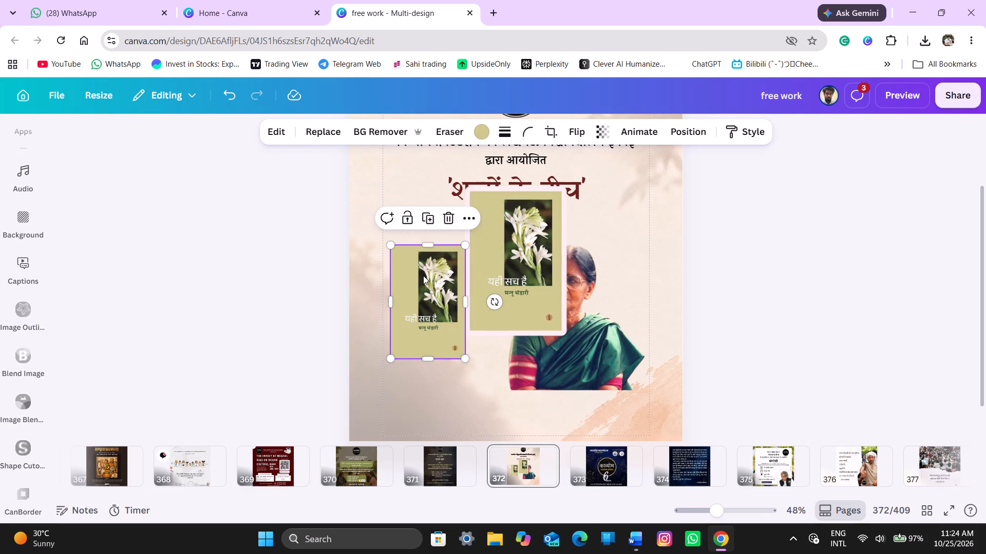
key(Delete)
Shrink the outlined book cover to about two-thirds of its size and place it in the poster's lower-left area.
click(516, 288)
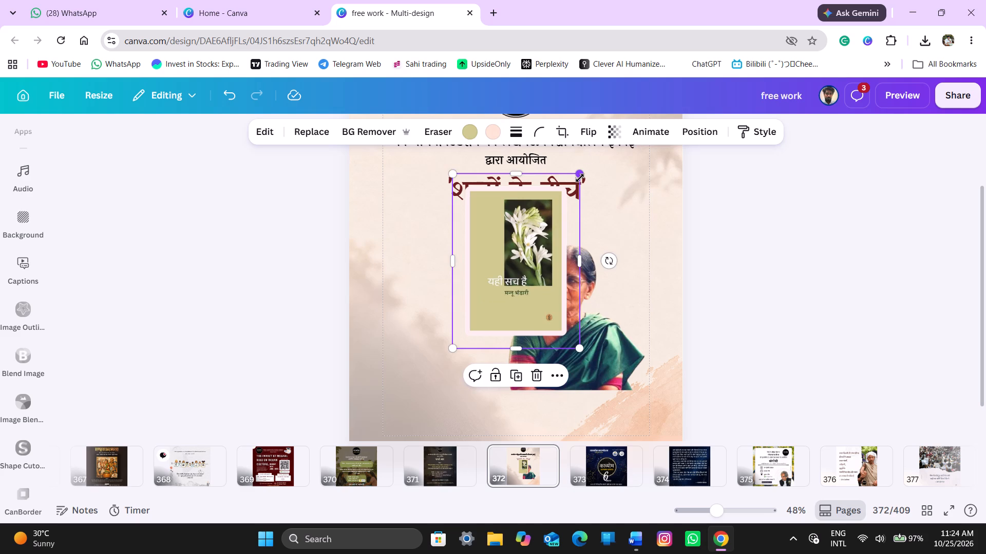
drag(580, 178, 519, 268)
drag(473, 310, 411, 289)
drag(411, 289, 389, 379)
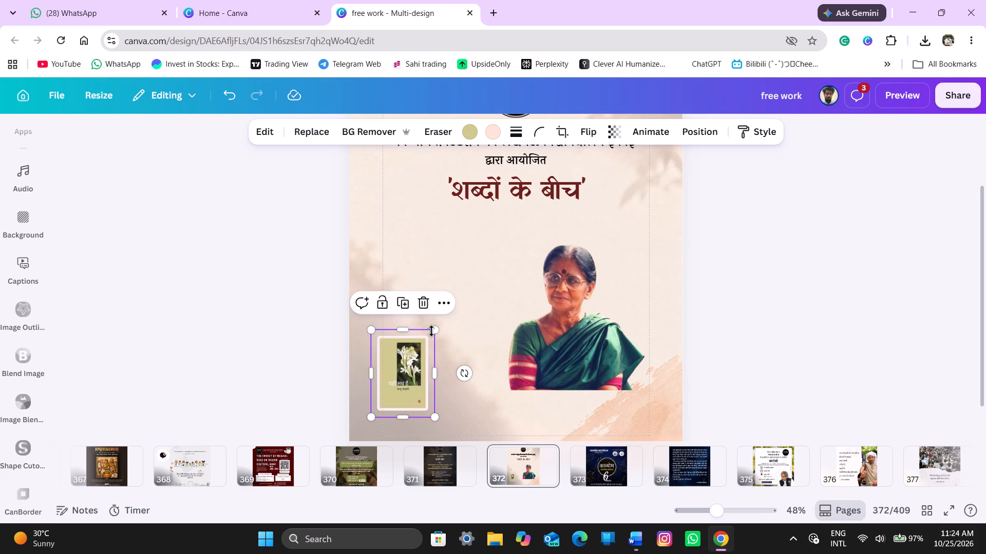
drag(437, 326, 462, 310)
Replace the book cover loaded in Image Outliner with the author cutout.
click(576, 315)
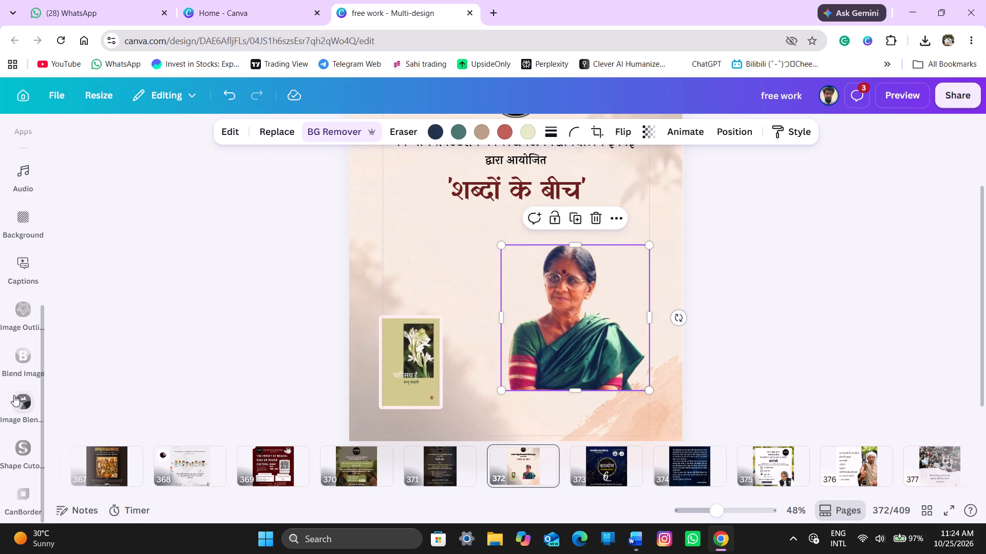
click(23, 324)
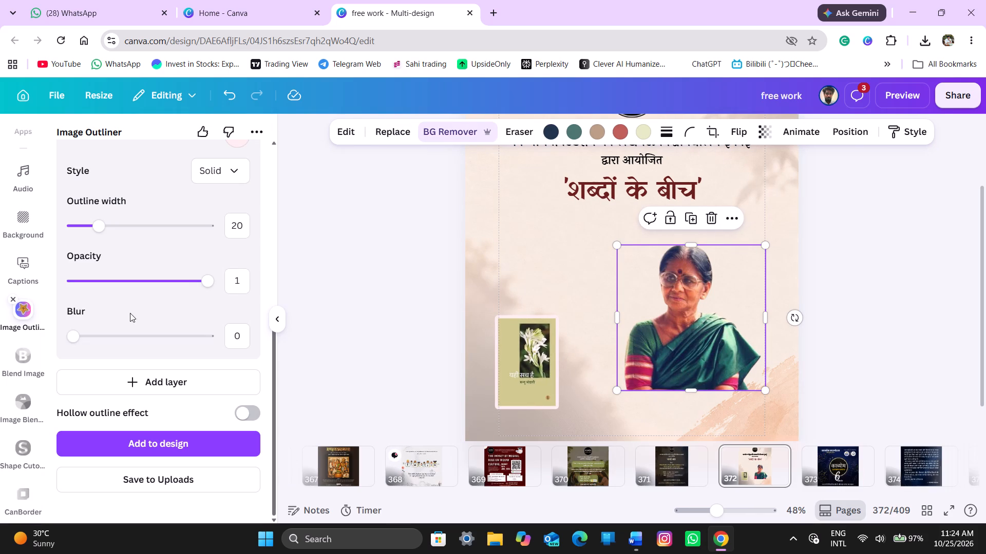
scroll(174, 311, up, 5)
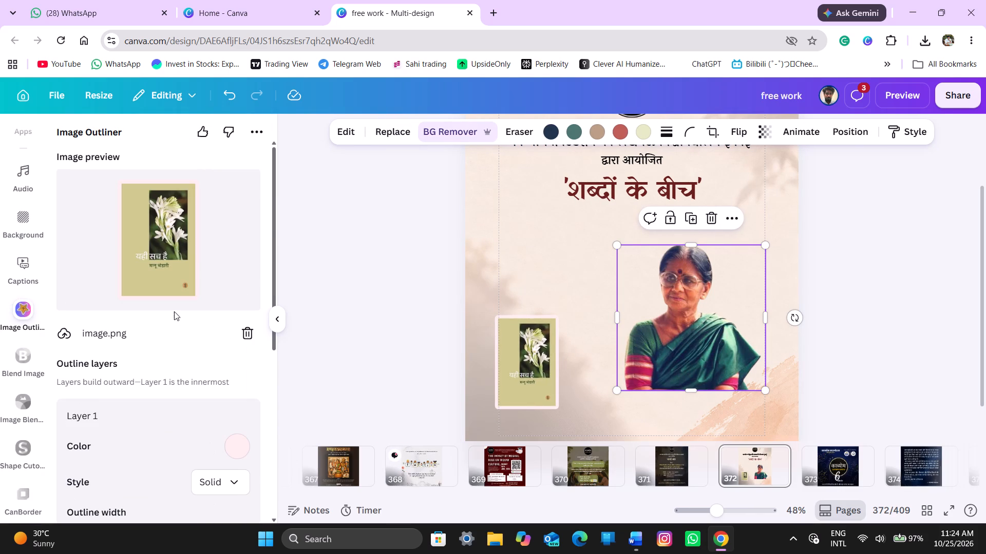
click(635, 290)
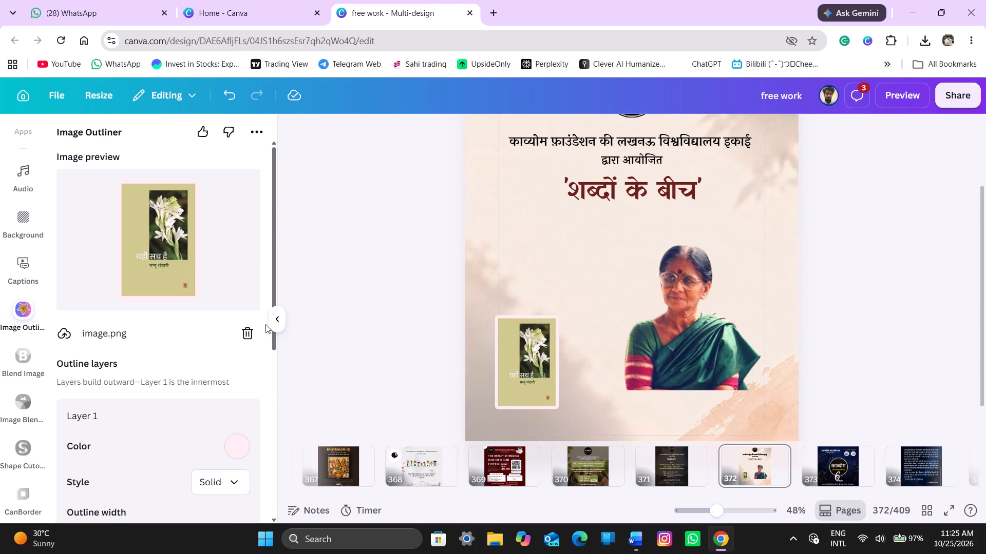
click(248, 331)
click(646, 347)
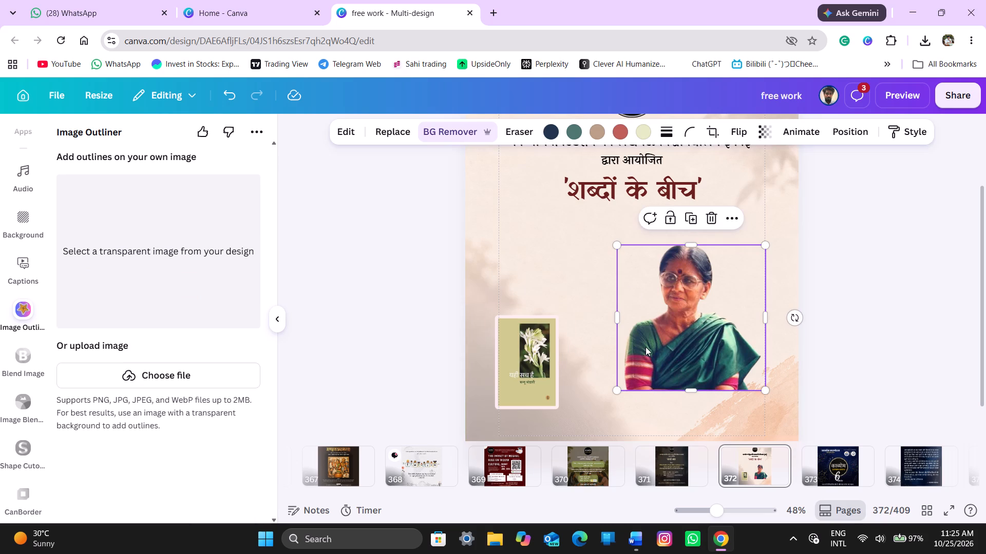
Set the author cutout's Layer 1 outline colour to a near-black dark red and check it in the preview.
scroll(157, 387, down, 2)
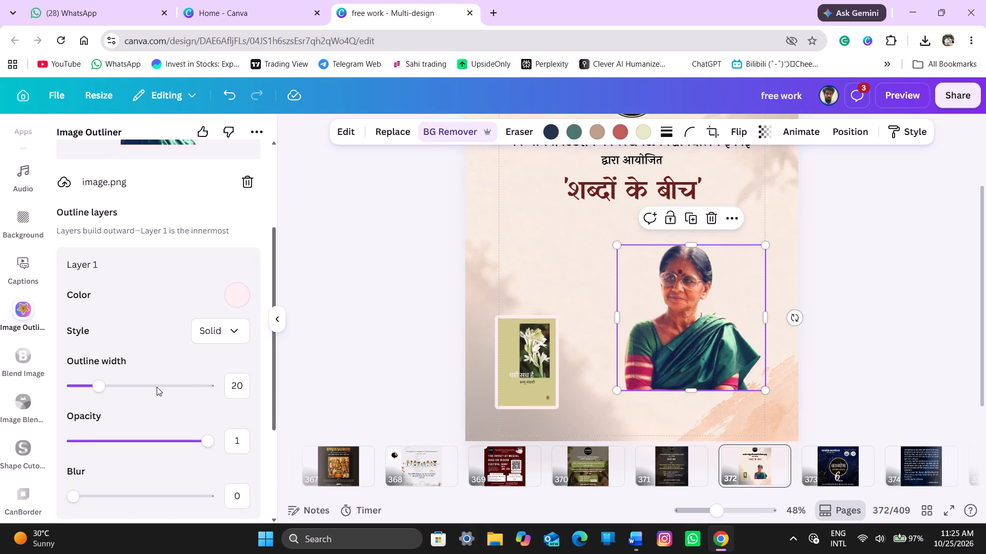
click(232, 304)
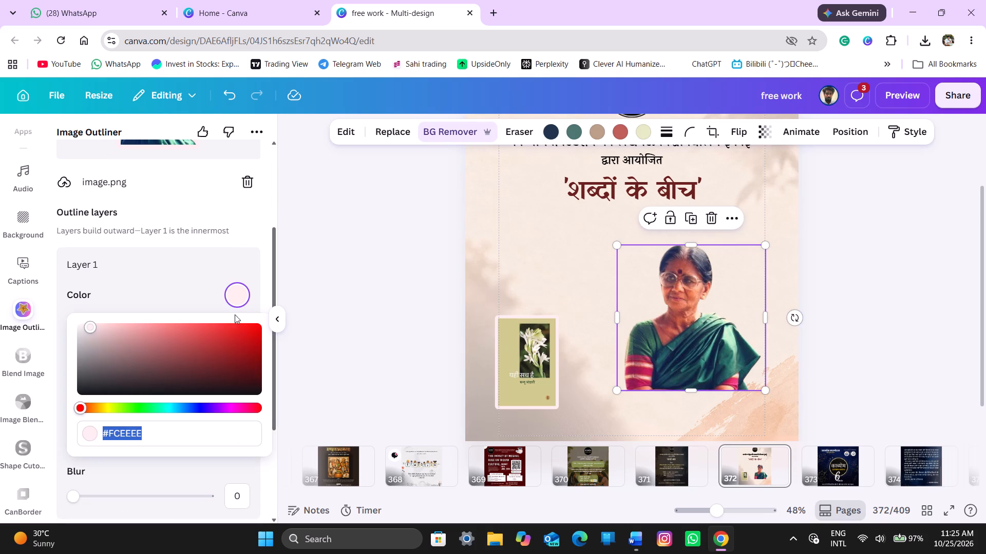
drag(84, 327, 125, 352)
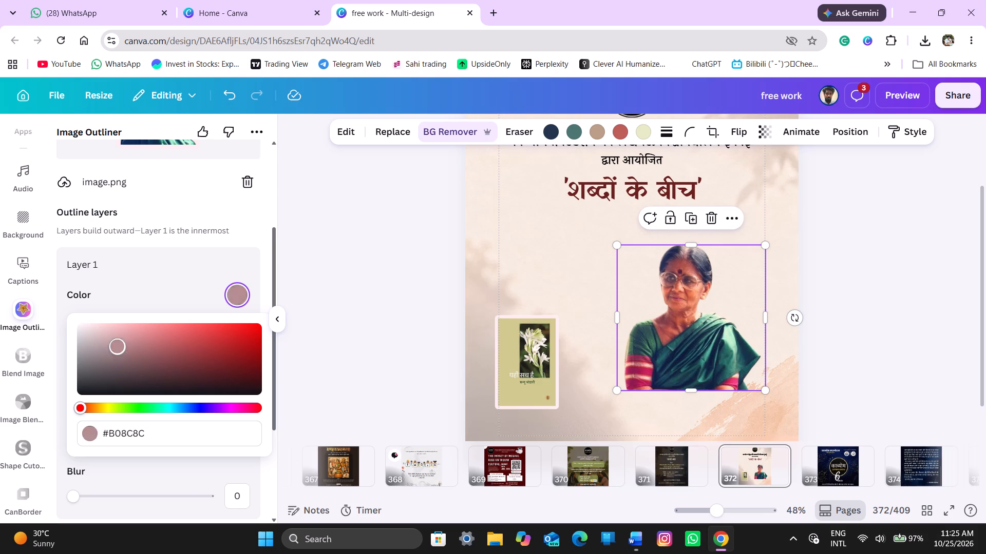
drag(125, 352, 229, 387)
click(196, 216)
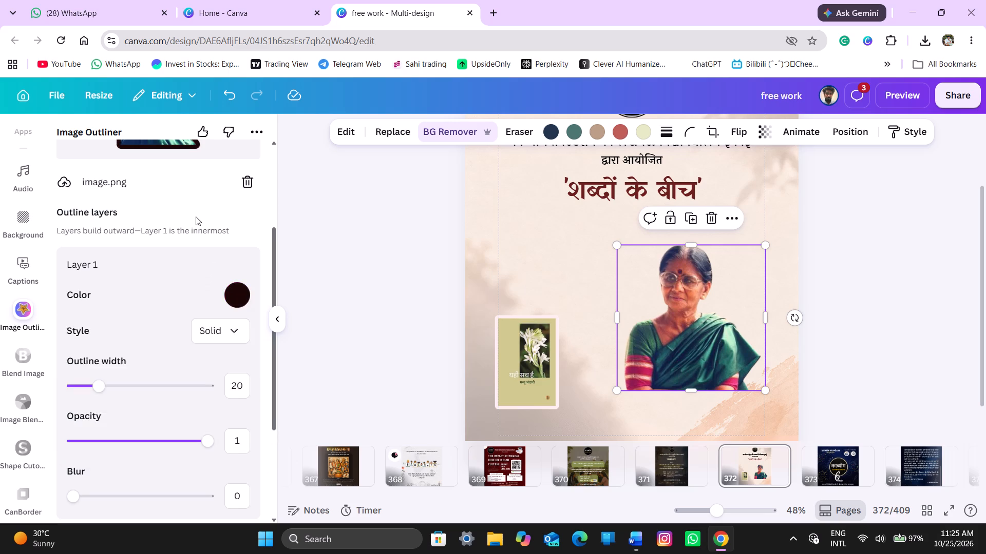
scroll(196, 216, up, 1)
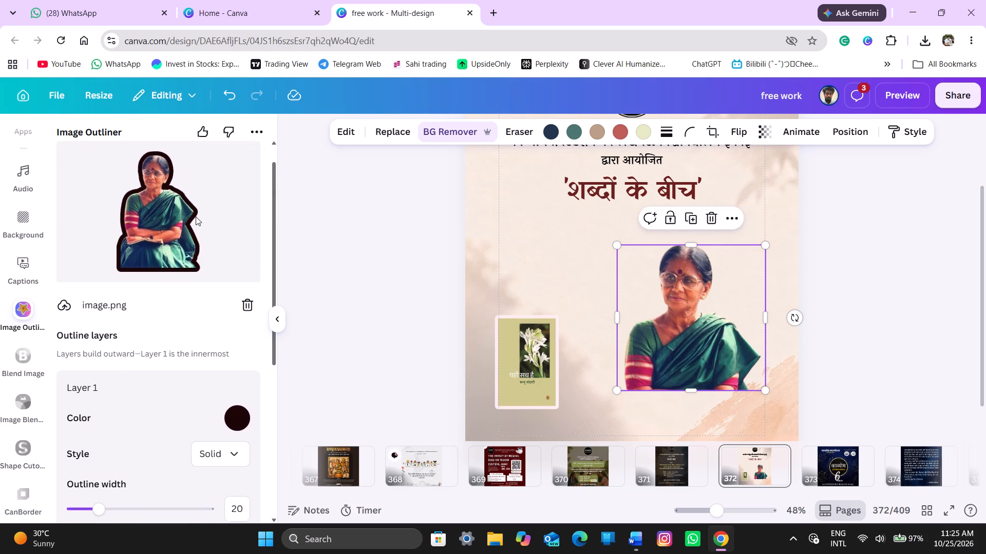
Crop the bottom of the author cutout on the poster, leaving it about 480 wide by 434 high.
scroll(196, 216, up, 1)
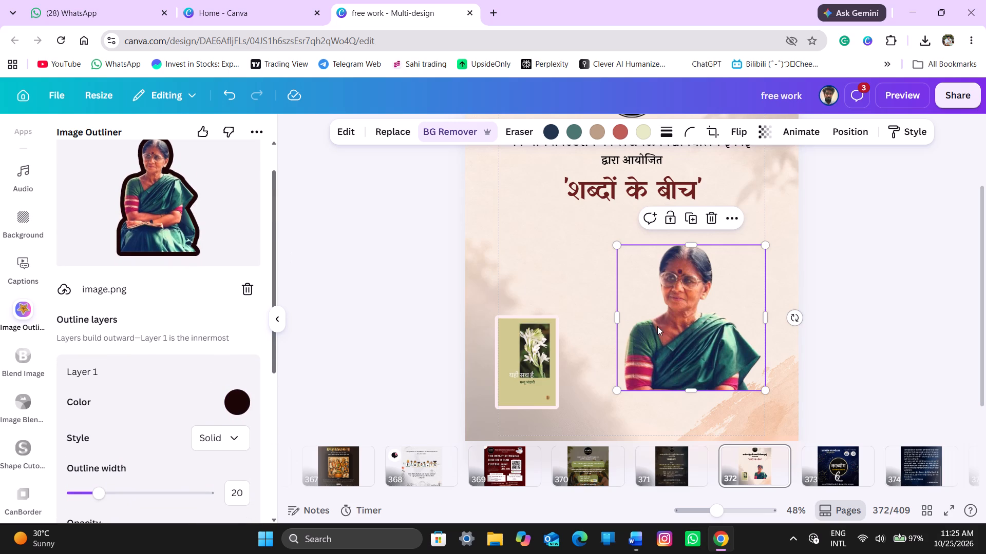
drag(691, 388, 692, 367)
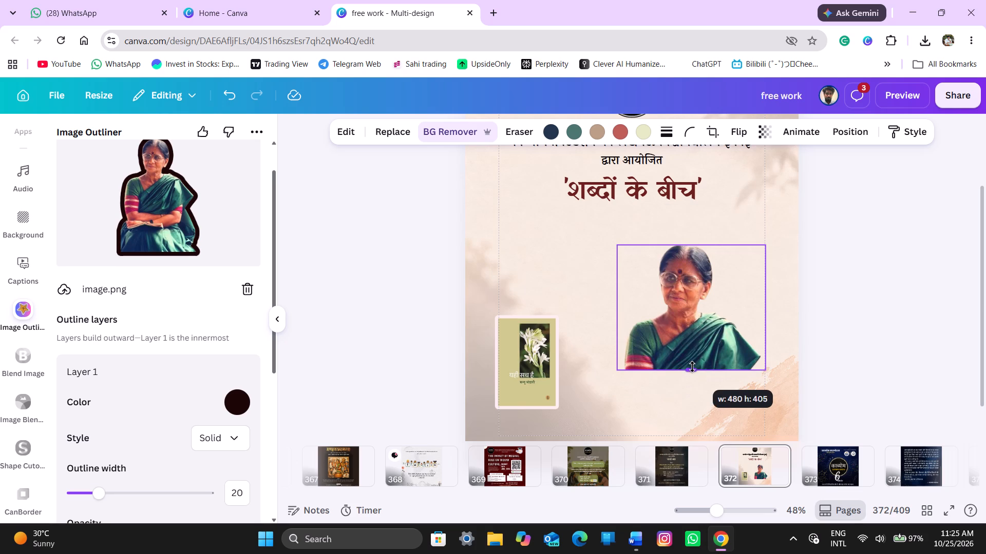
drag(692, 367, 692, 373)
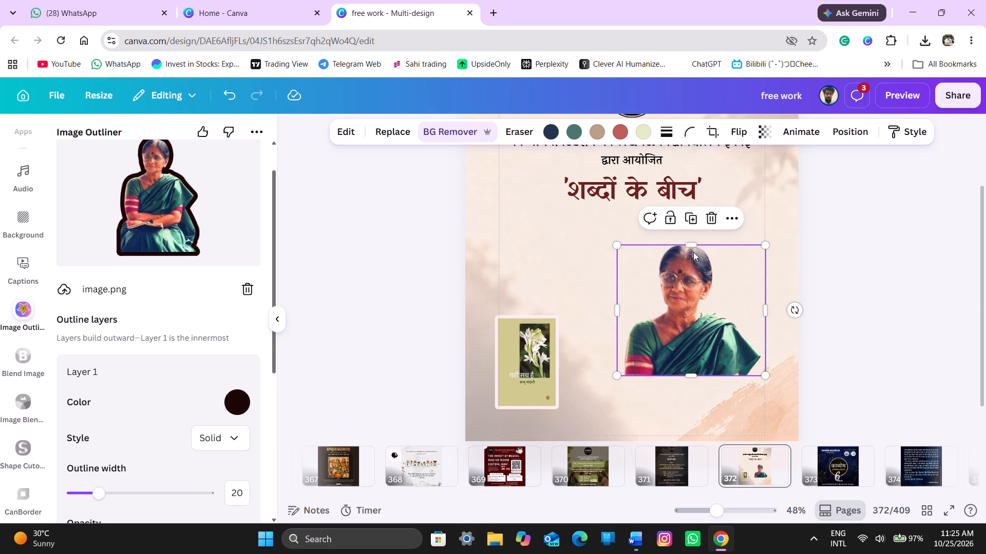
drag(688, 244, 689, 239)
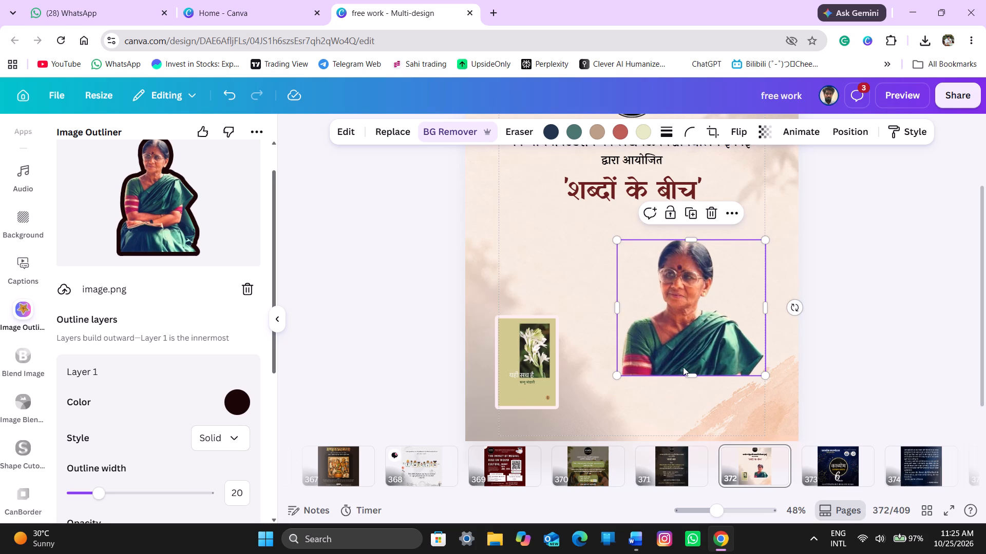
drag(689, 375, 689, 391)
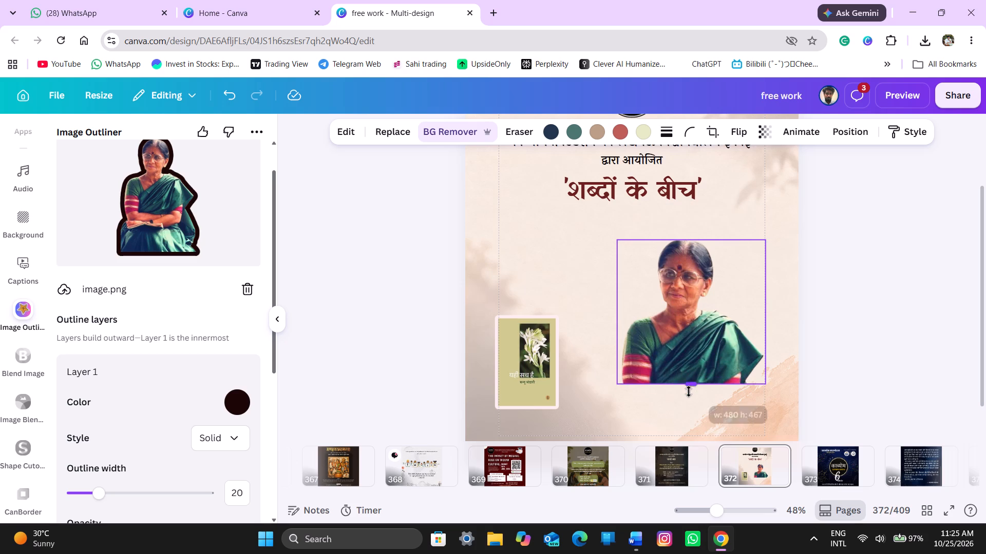
drag(689, 391, 696, 372)
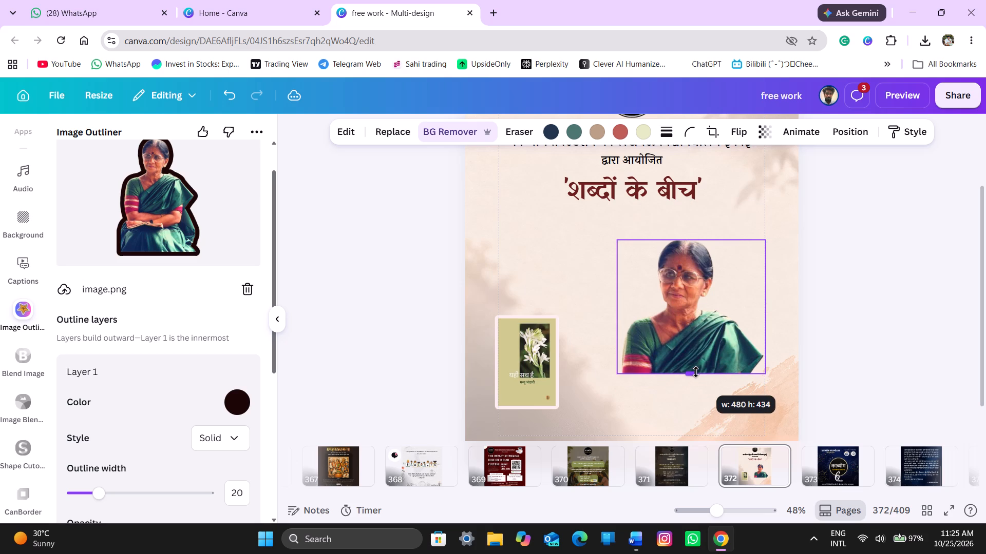
drag(696, 372, 694, 372)
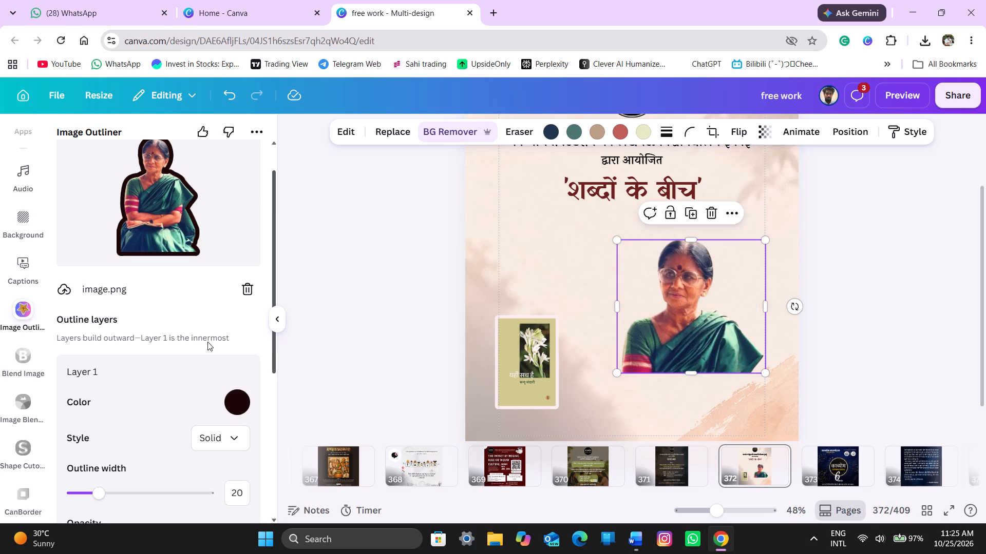
Clear the author image loaded in Image Outliner and reload the cropped author cutout from the poster.
click(250, 283)
click(700, 323)
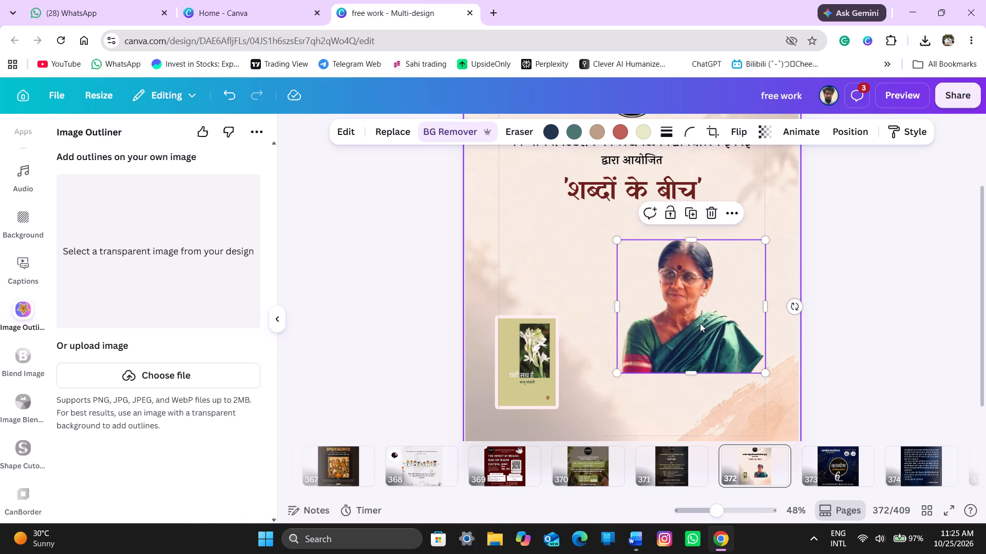
click(431, 288)
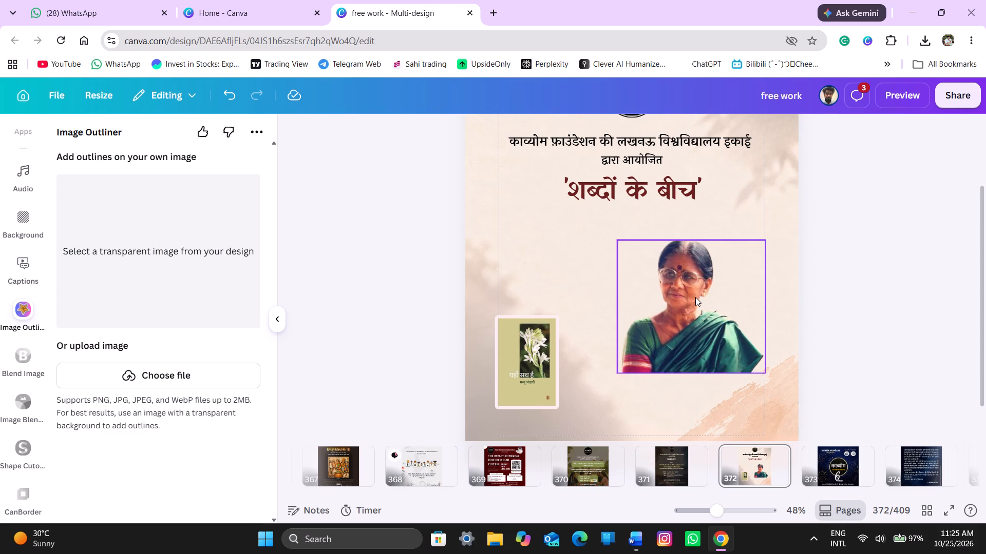
click(695, 297)
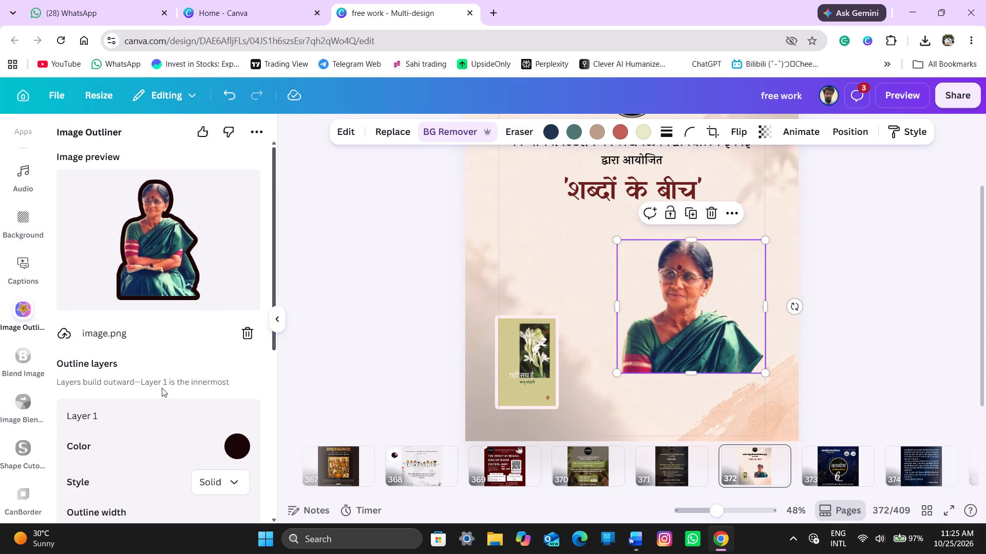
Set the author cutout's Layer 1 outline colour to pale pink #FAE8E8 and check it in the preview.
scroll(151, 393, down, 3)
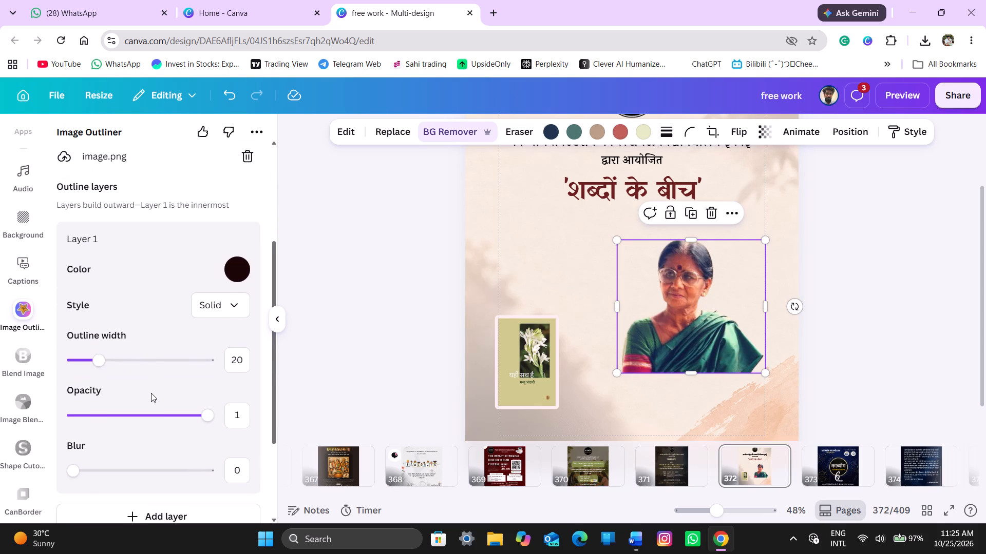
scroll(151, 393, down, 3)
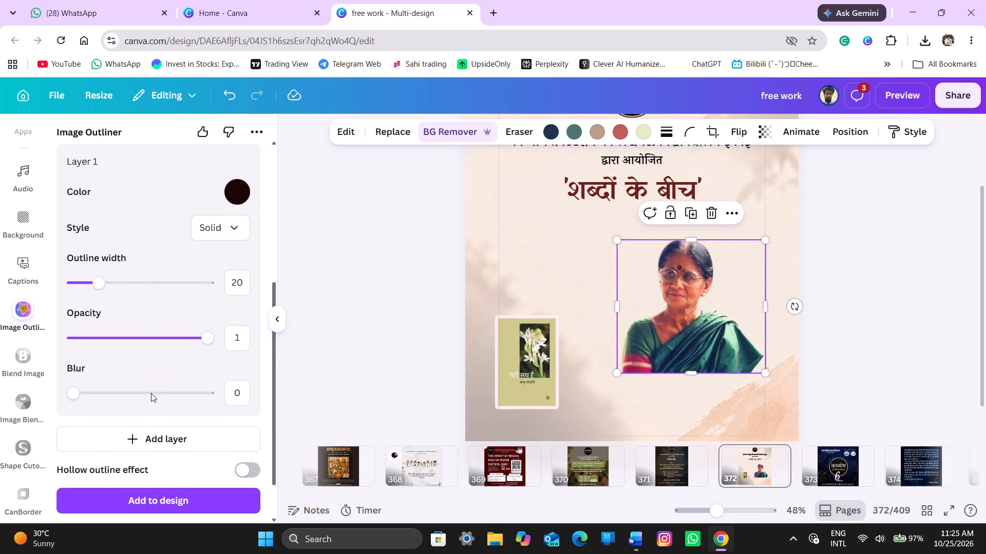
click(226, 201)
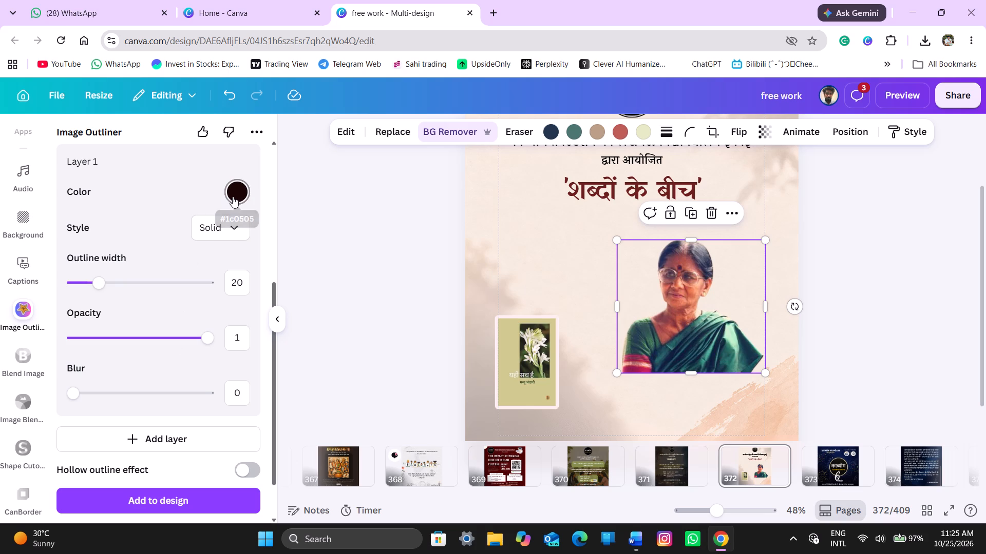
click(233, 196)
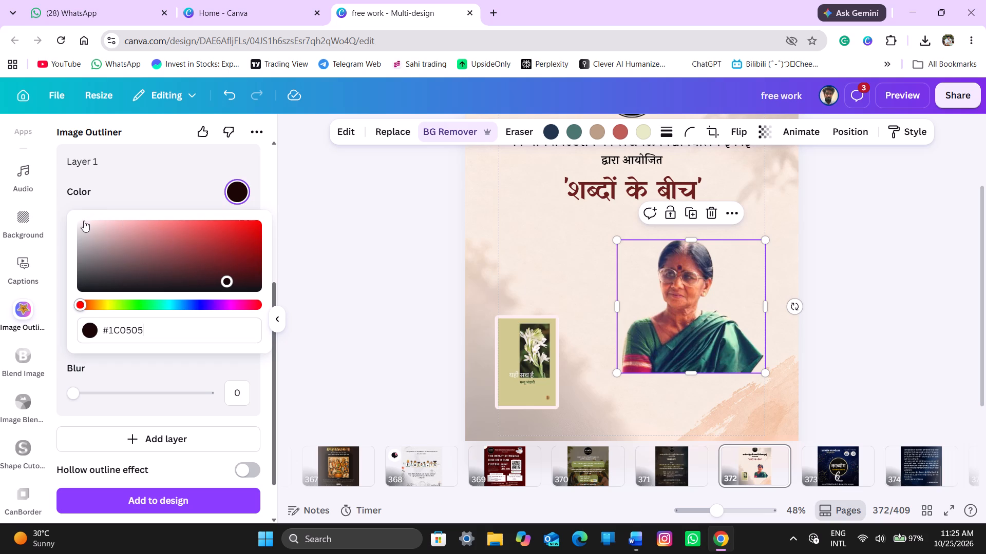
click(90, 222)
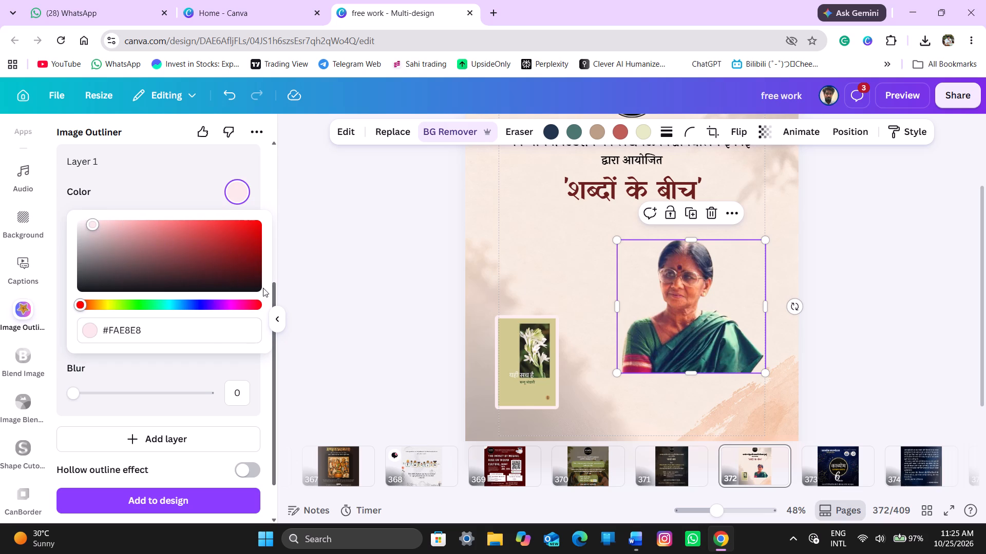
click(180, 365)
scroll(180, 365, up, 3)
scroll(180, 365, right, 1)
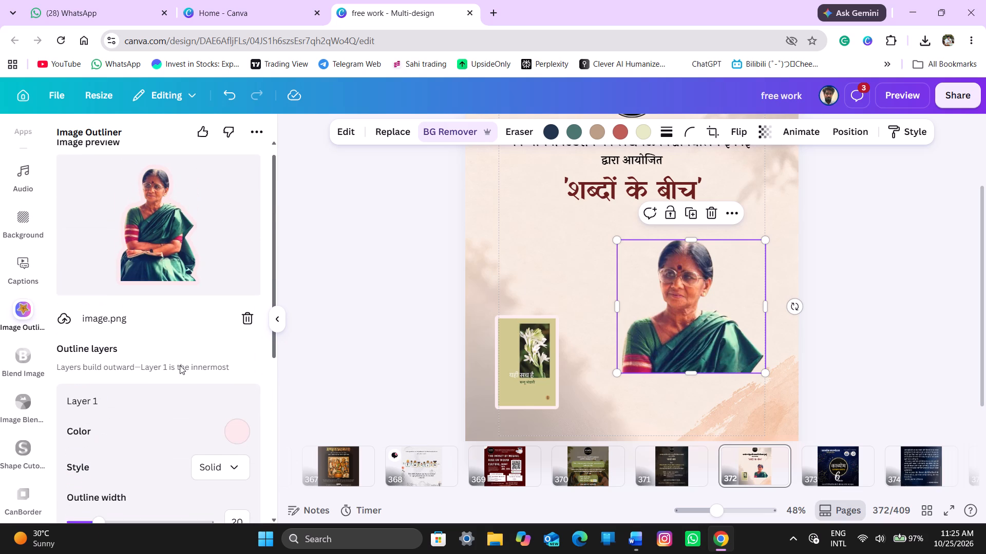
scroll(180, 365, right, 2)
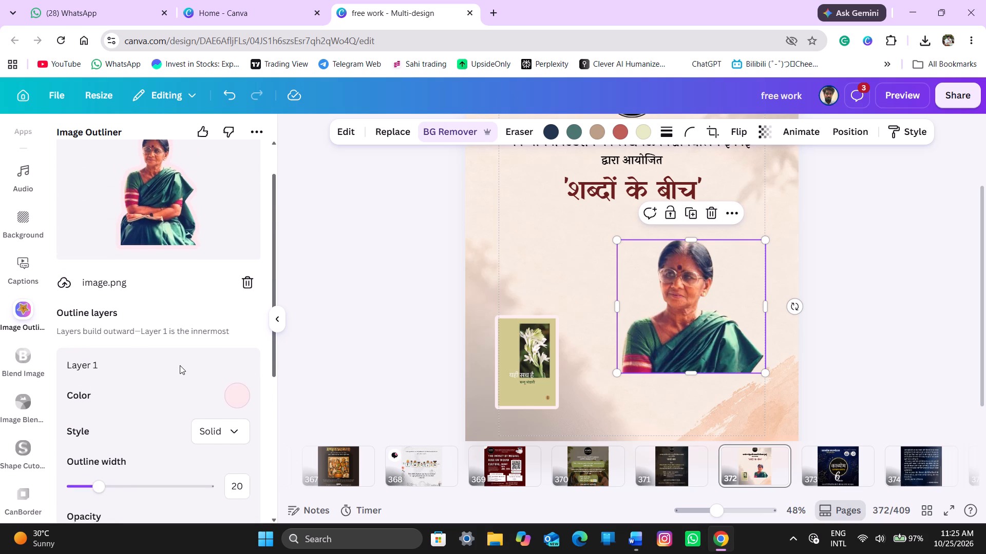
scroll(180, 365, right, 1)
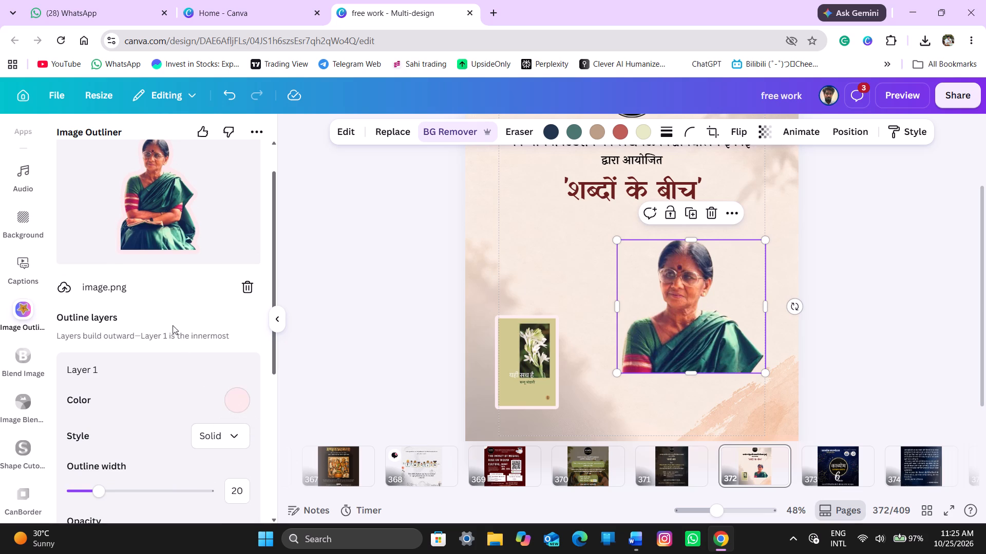
Shift the Layer 1 outline colour's hue to yellow, giving cream #FAF7E8, and check it in the preview.
click(235, 395)
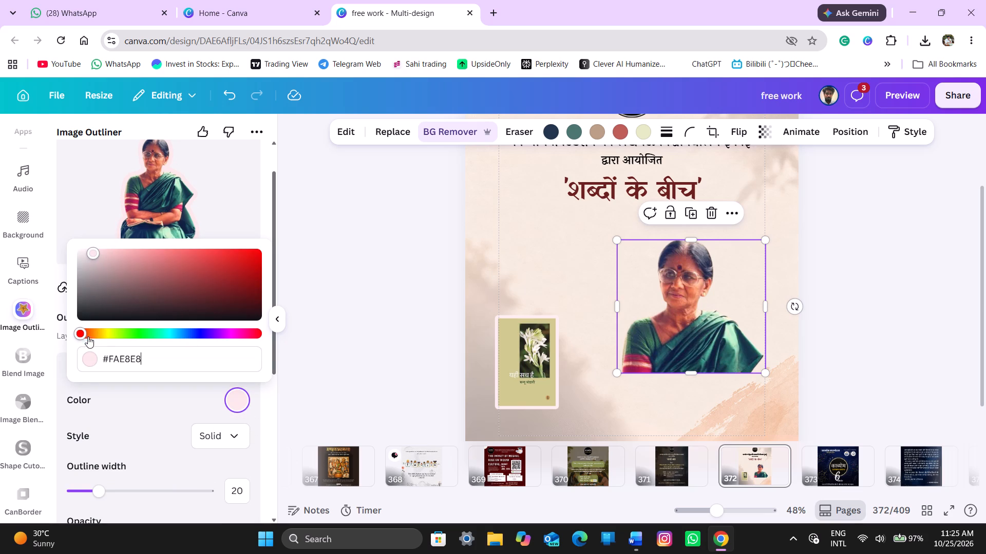
drag(80, 334, 104, 336)
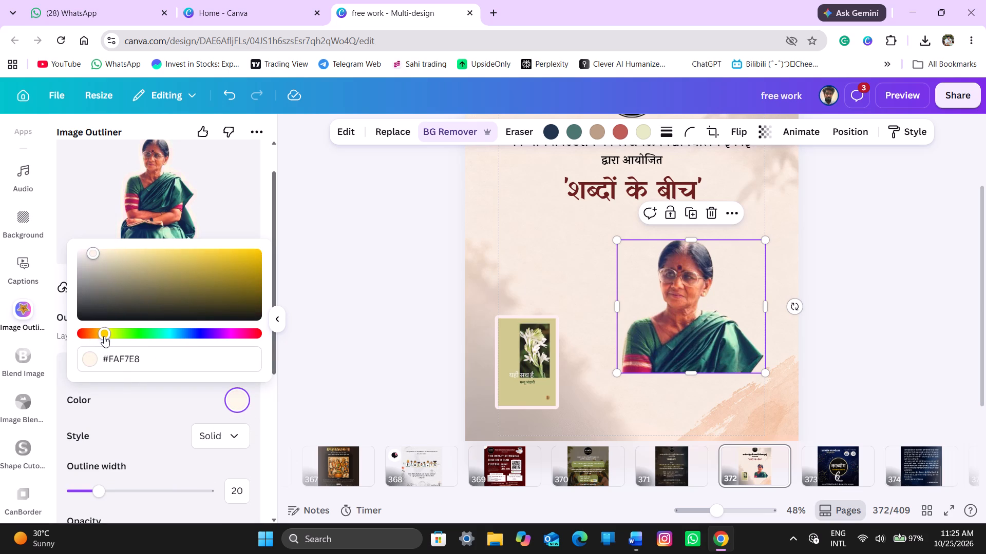
click(190, 215)
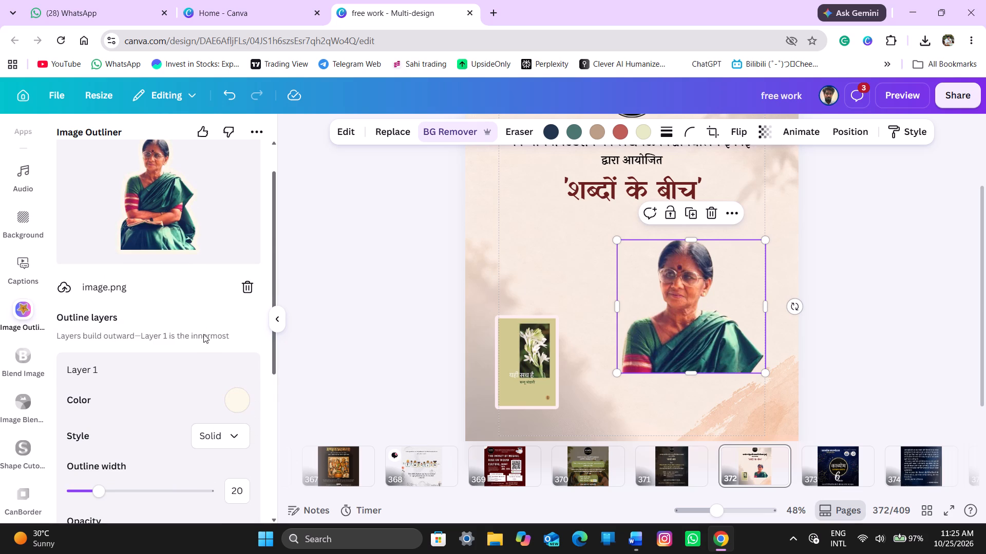
click(202, 383)
Deepen the Layer 1 outline colour to a soft yellow, about #FBE367, and check it in the preview.
click(233, 398)
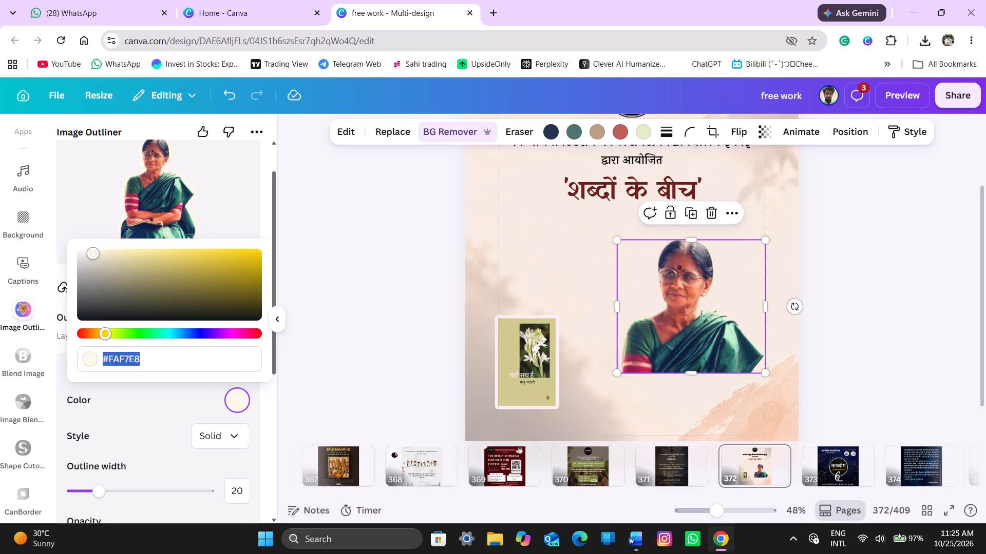
drag(93, 253, 216, 273)
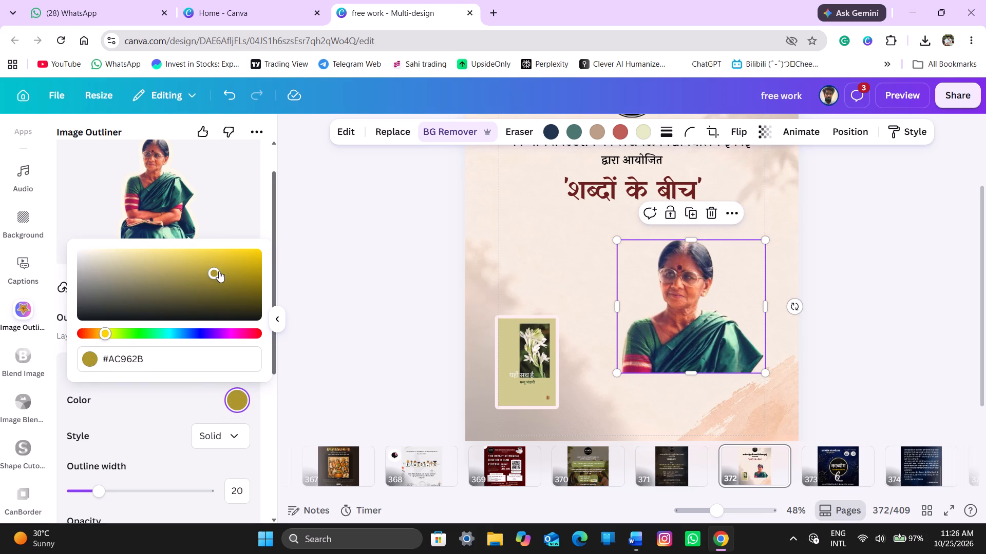
drag(213, 269, 205, 253)
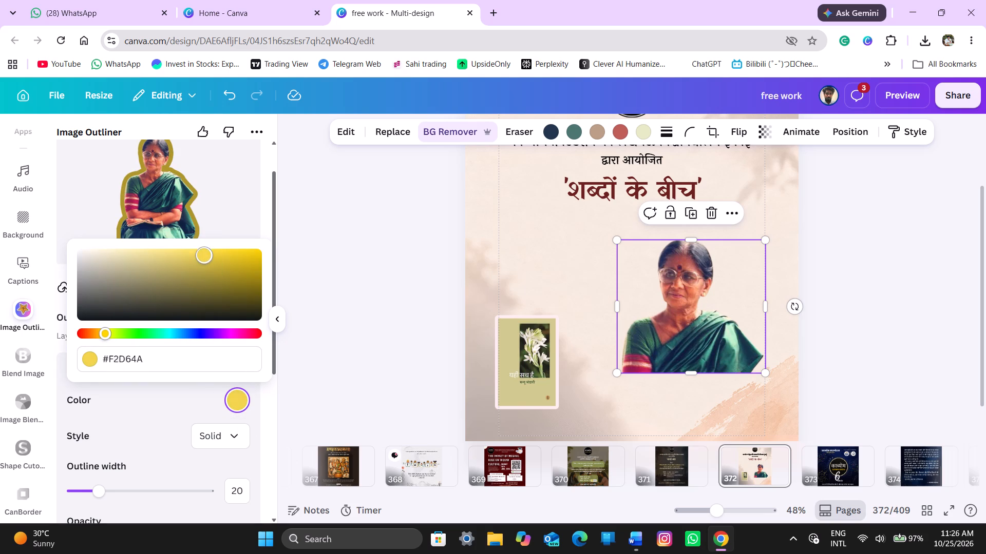
drag(205, 253, 204, 252)
drag(204, 252, 186, 250)
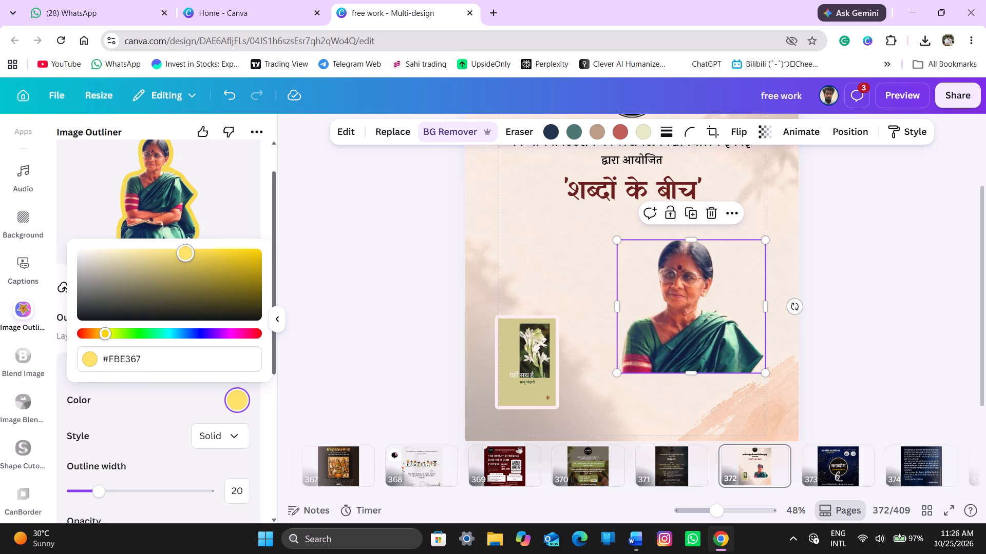
drag(186, 250, 186, 250)
click(222, 229)
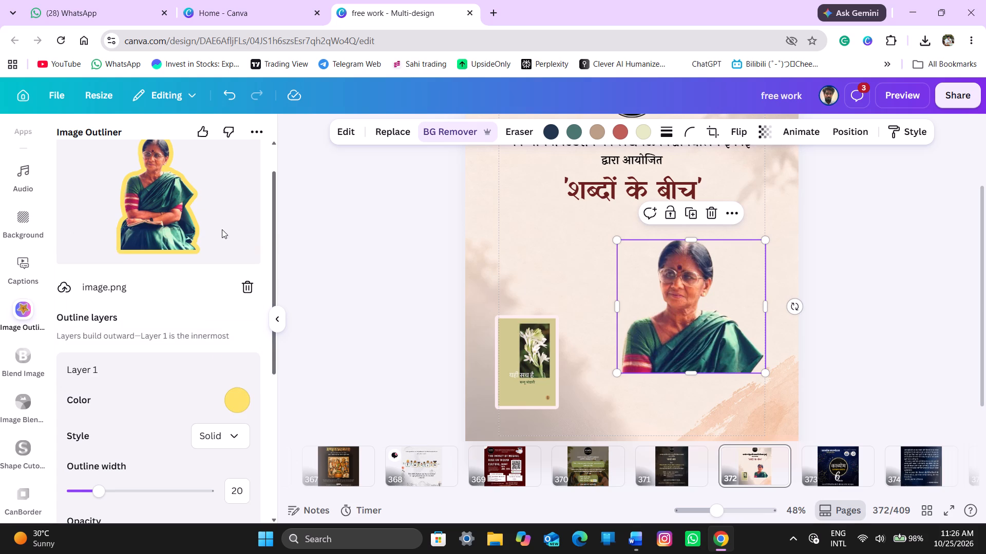
Reduce the author cutout's Layer 1 outline width to 5.
scroll(175, 357, down, 1)
drag(101, 382, 85, 382)
scroll(163, 302, up, 1)
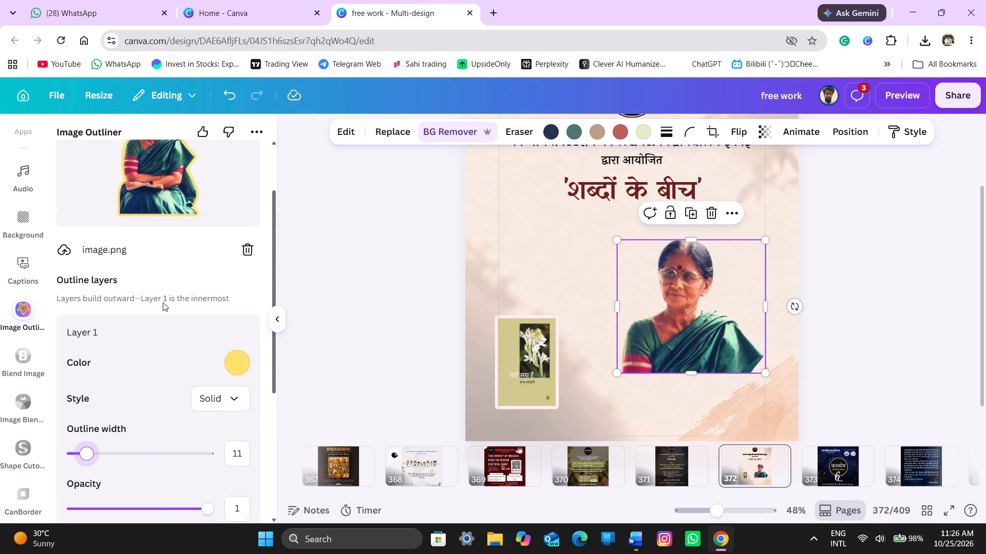
scroll(163, 302, up, 1)
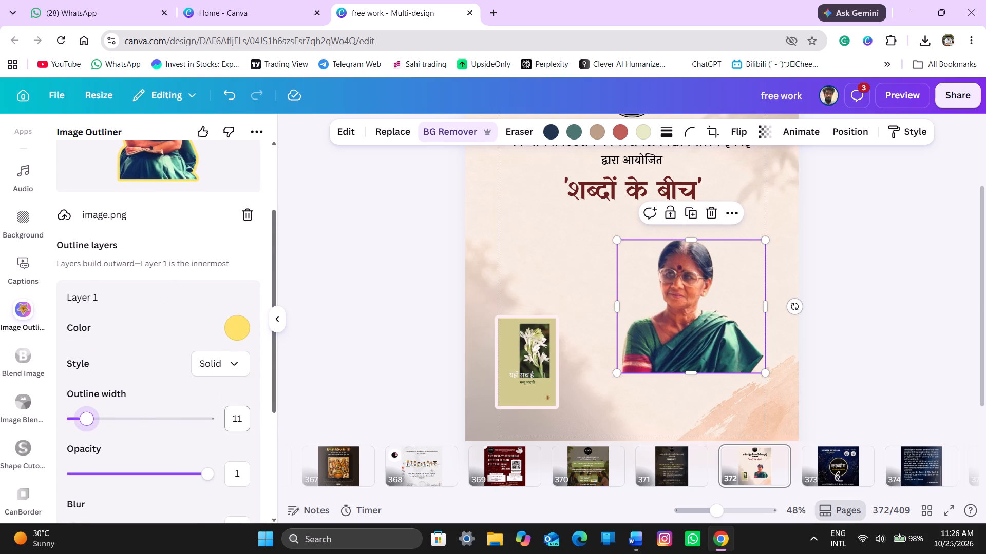
click(233, 418)
key(5)
key(Return)
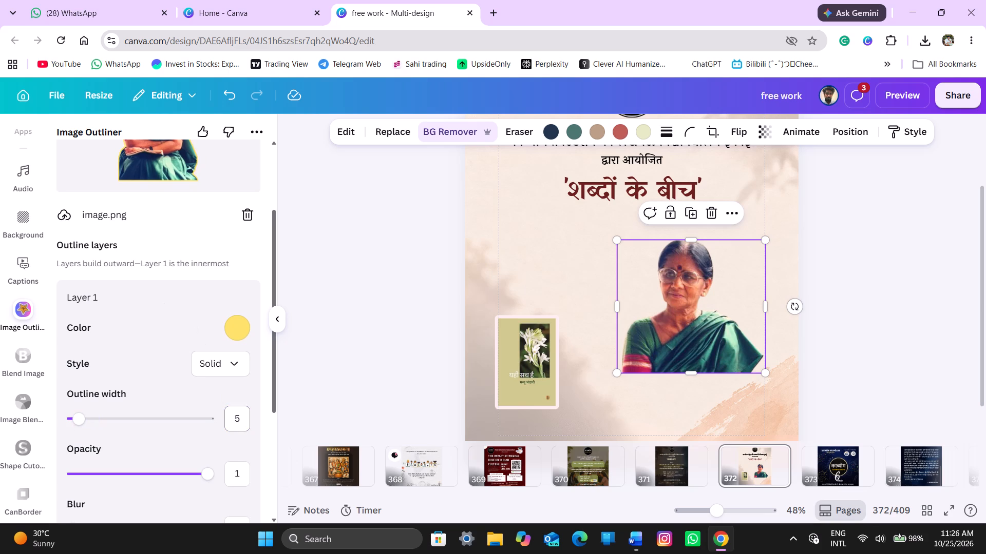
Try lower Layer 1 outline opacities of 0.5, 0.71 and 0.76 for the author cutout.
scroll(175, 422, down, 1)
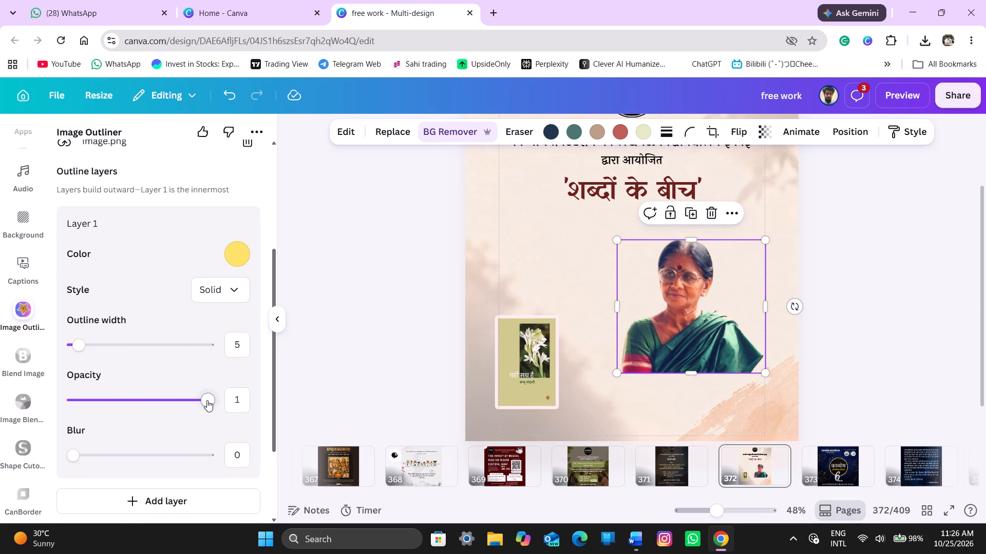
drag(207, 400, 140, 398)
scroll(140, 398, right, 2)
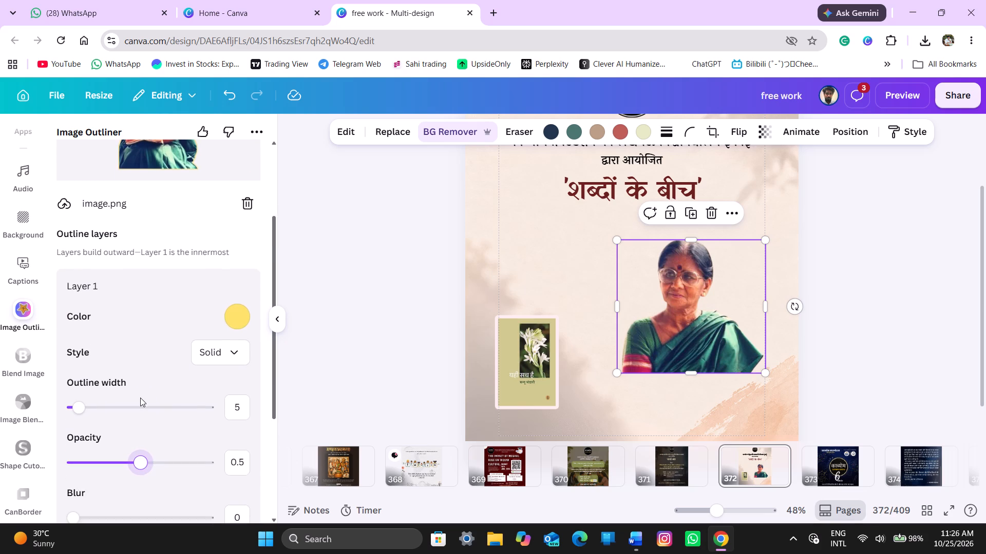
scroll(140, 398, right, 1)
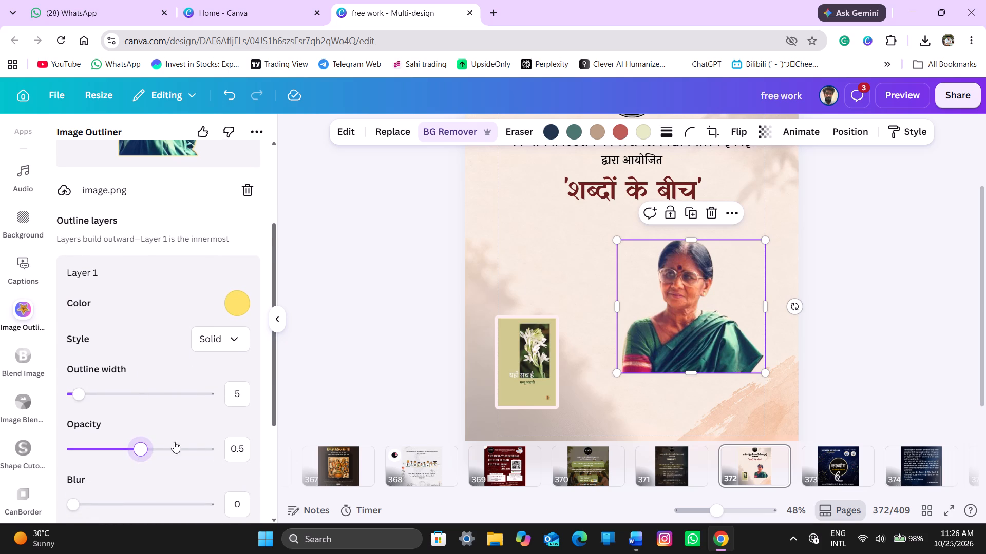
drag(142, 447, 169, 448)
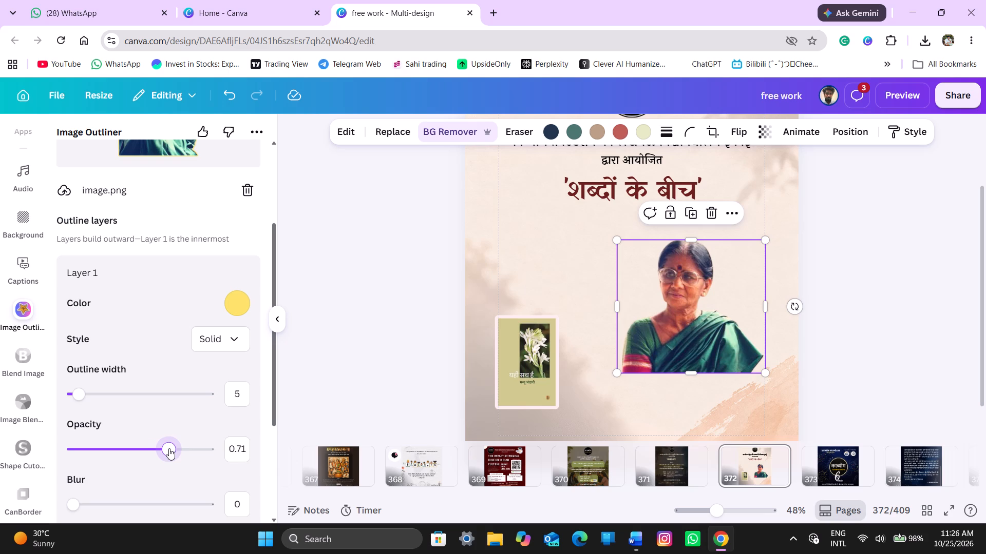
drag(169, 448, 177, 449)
Set the author cutout's Layer 1 outline opacity to 0.8.
click(238, 447)
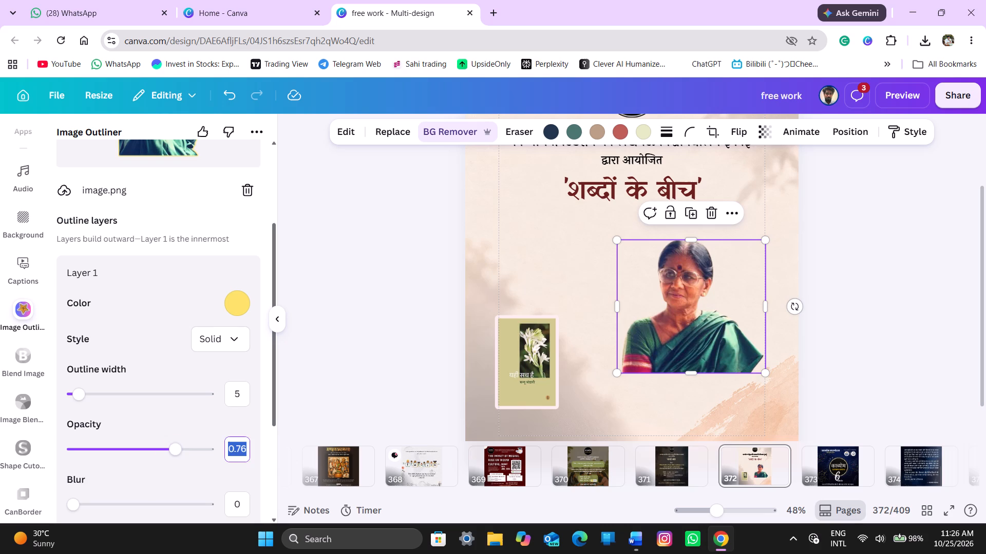
text(.80)
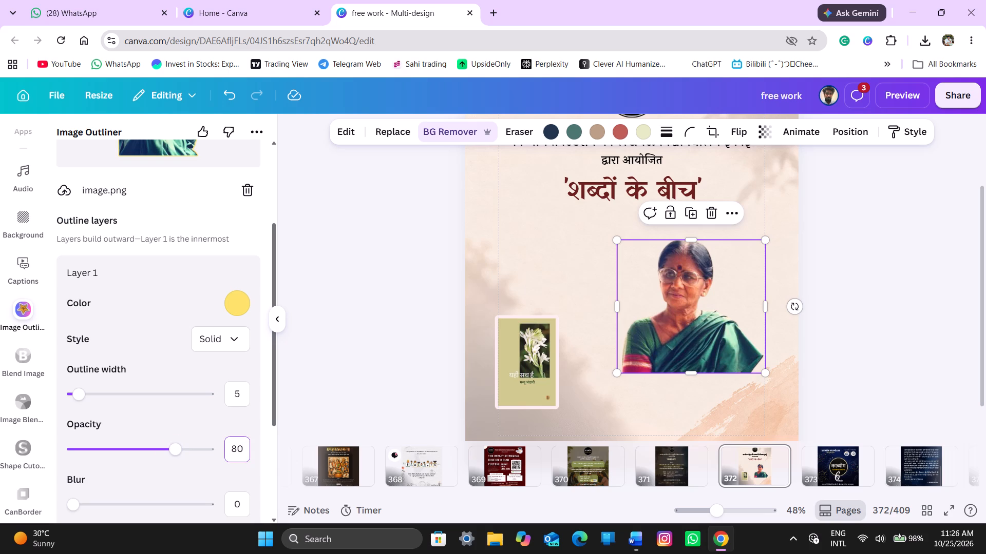
key(BackSpace)
key(BackSpace)
key(BackSpace)
key(0)
key(Return)
text(80)
click(240, 445)
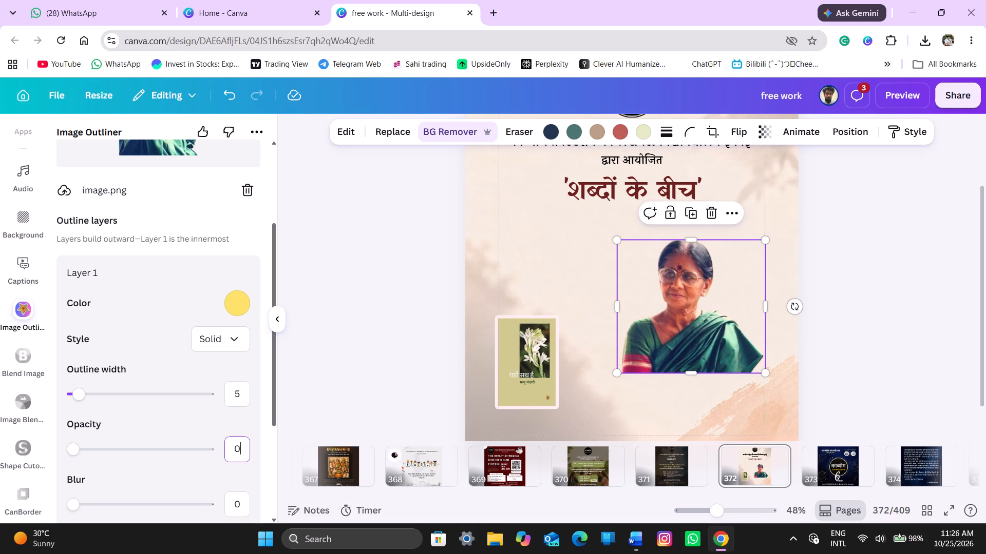
text(.80)
key(Return)
Set the Layer 1 outline blur to 2.
scroll(216, 466, down, 1)
drag(75, 437, 89, 437)
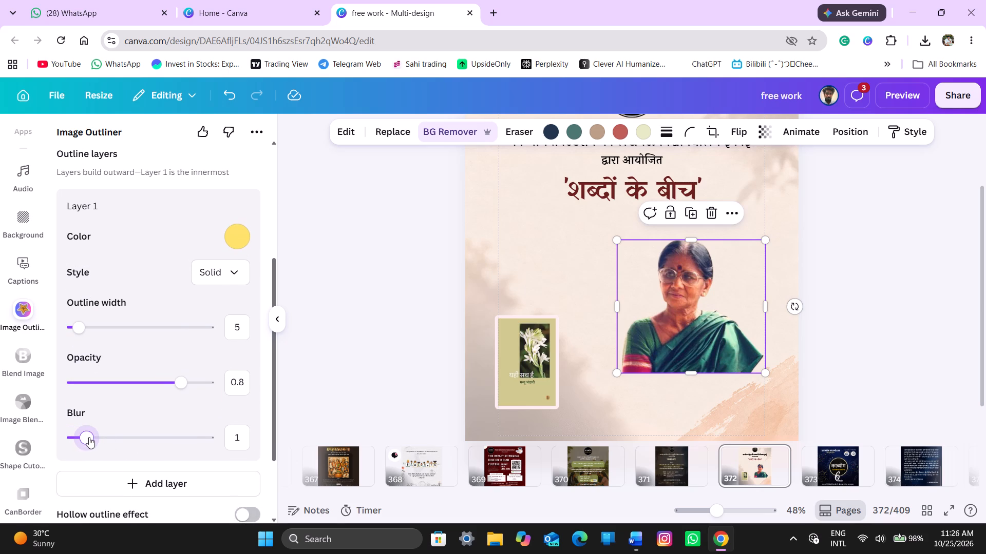
drag(89, 437, 89, 438)
Add the outlined author cutout to the poster design and collapse the Image Outliner.
scroll(155, 430, down, 4)
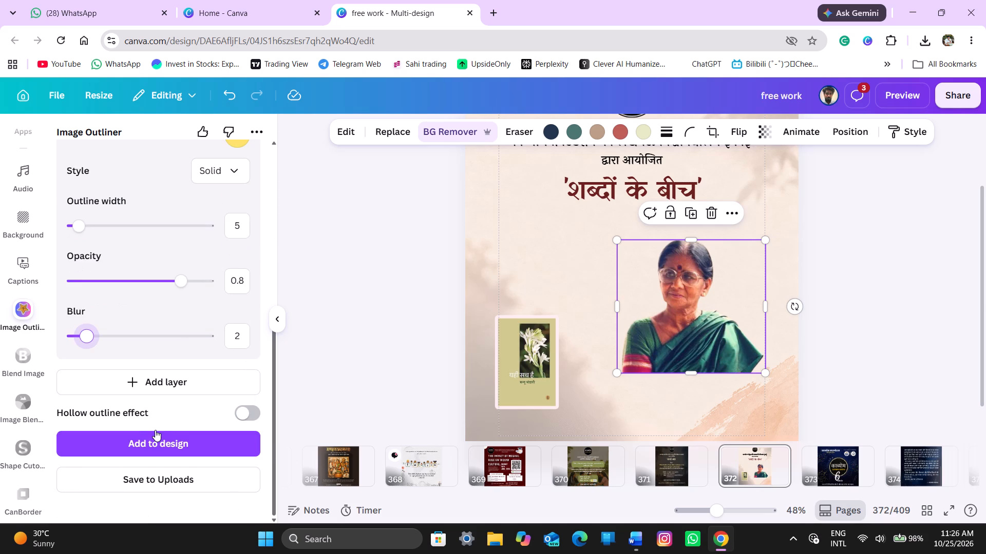
click(158, 436)
click(282, 318)
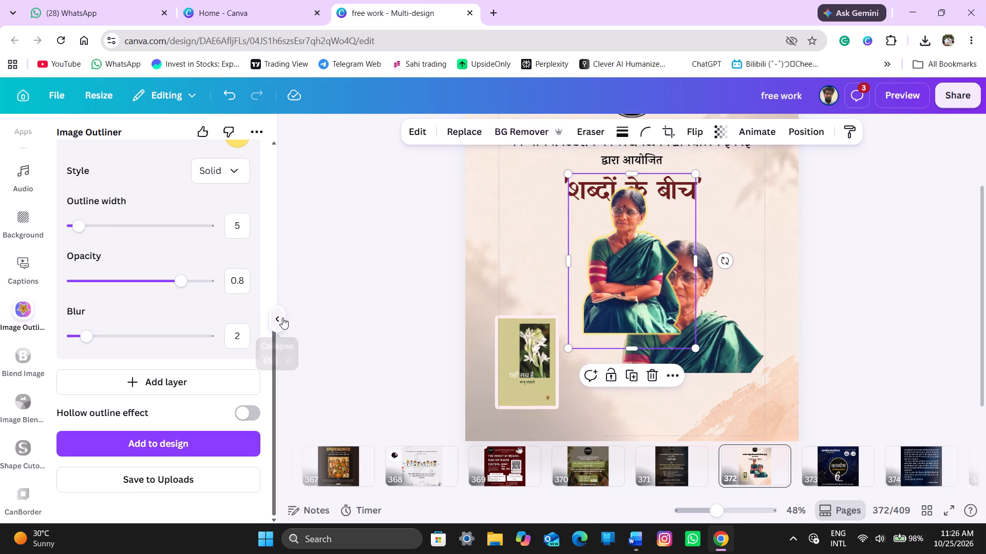
Delete the earlier author cutout without an outline from the poster.
click(619, 338)
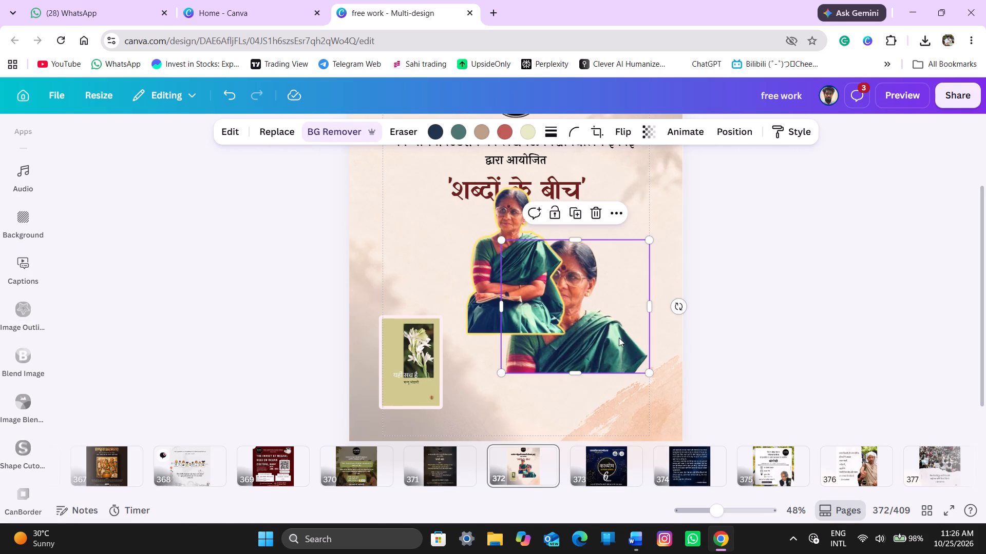
key(Delete)
Crop the outlined author cutout to a head-and-shoulders bust, removing the folded arms, lap and part of the empty strip above the head.
click(540, 305)
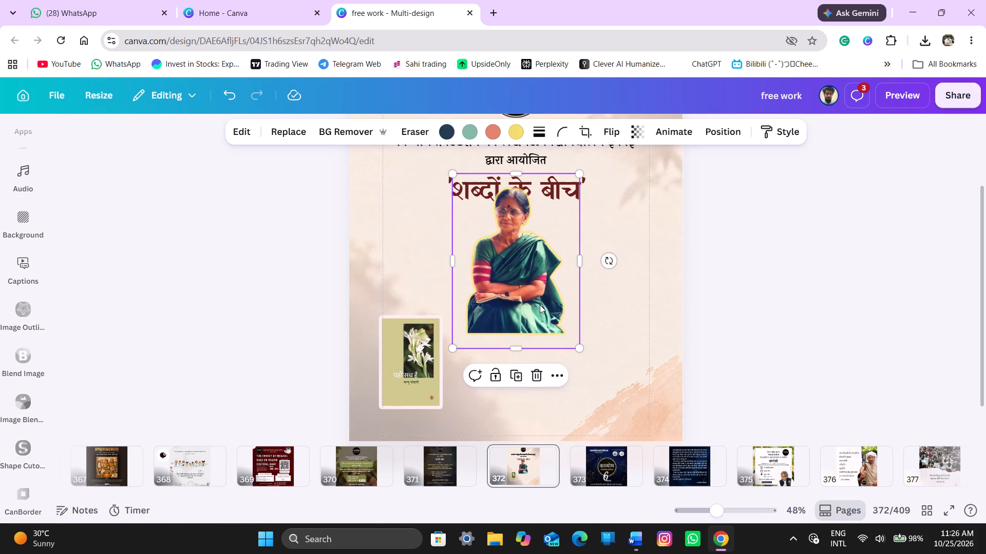
drag(510, 349, 526, 305)
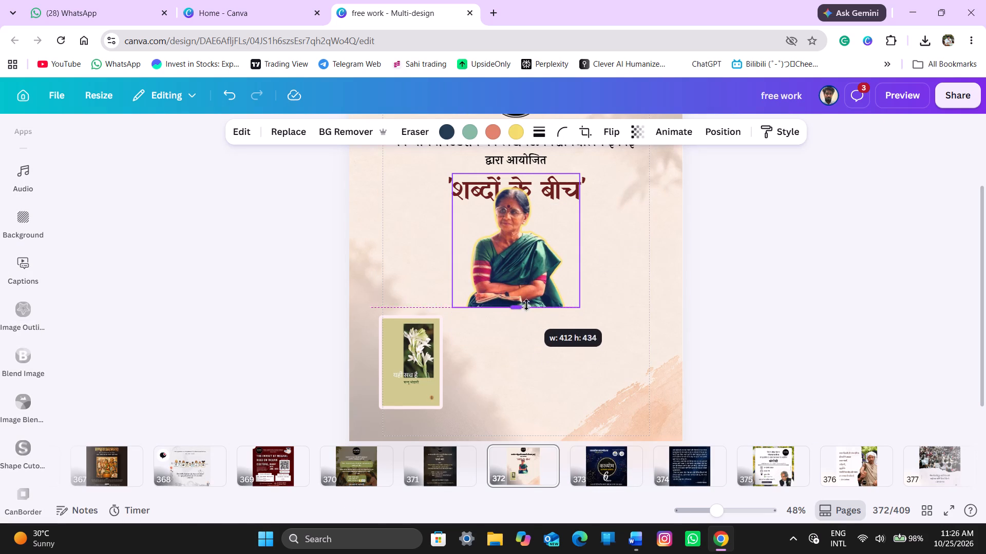
drag(526, 305, 524, 341)
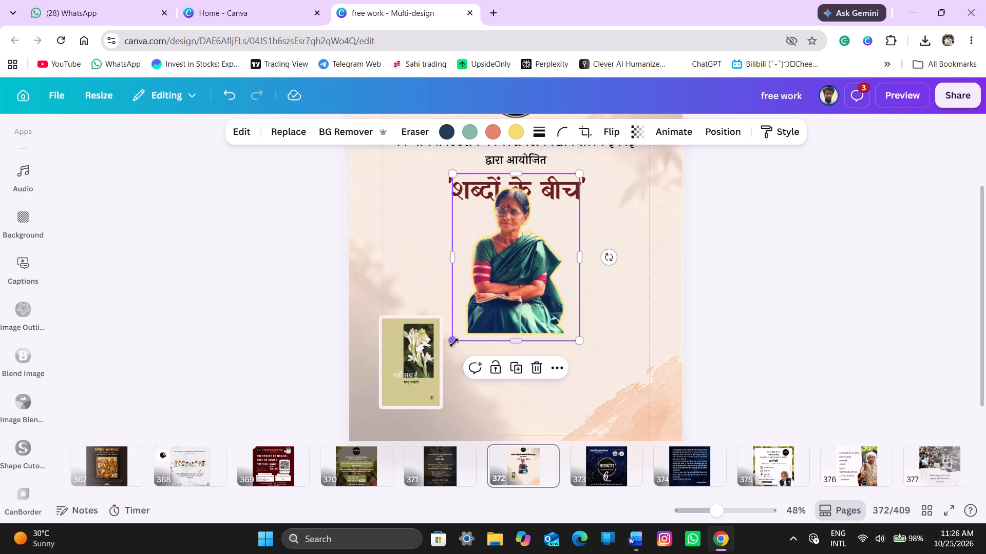
click(580, 135)
drag(458, 343, 476, 304)
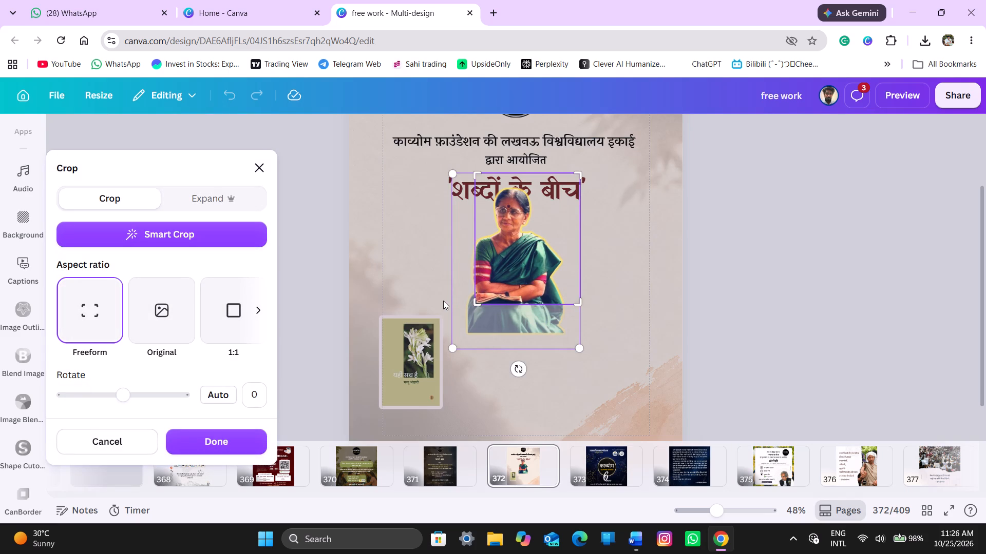
drag(476, 306, 440, 295)
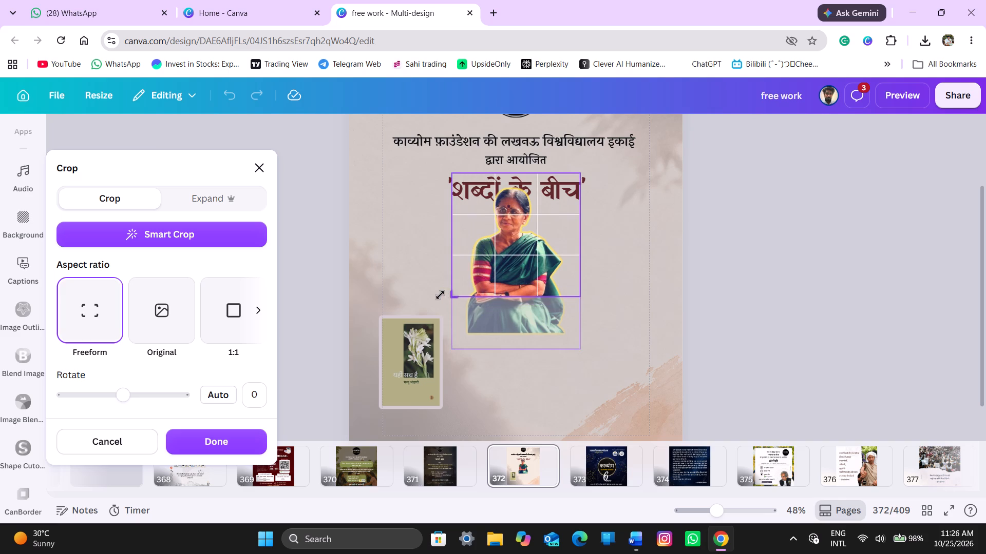
drag(440, 295, 433, 271)
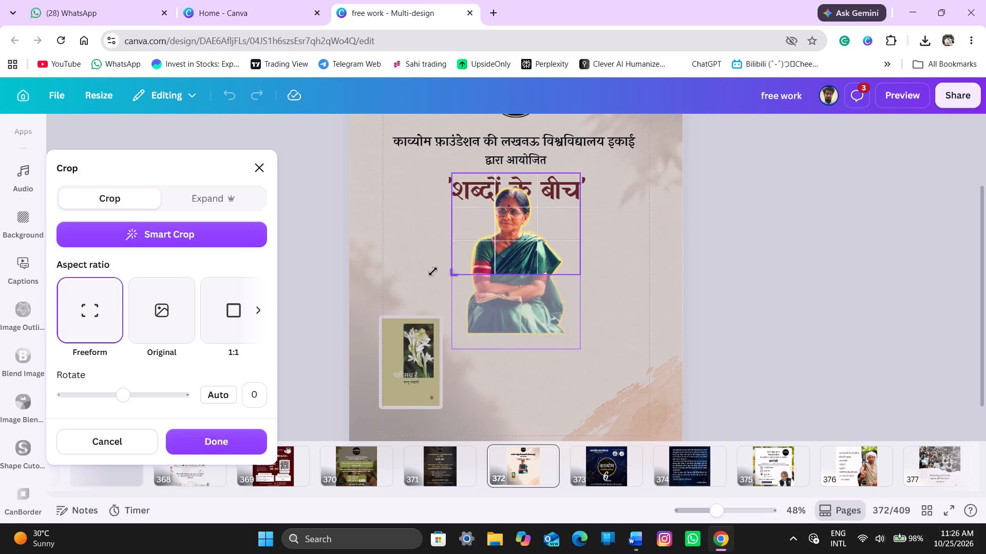
drag(433, 271, 433, 274)
click(580, 180)
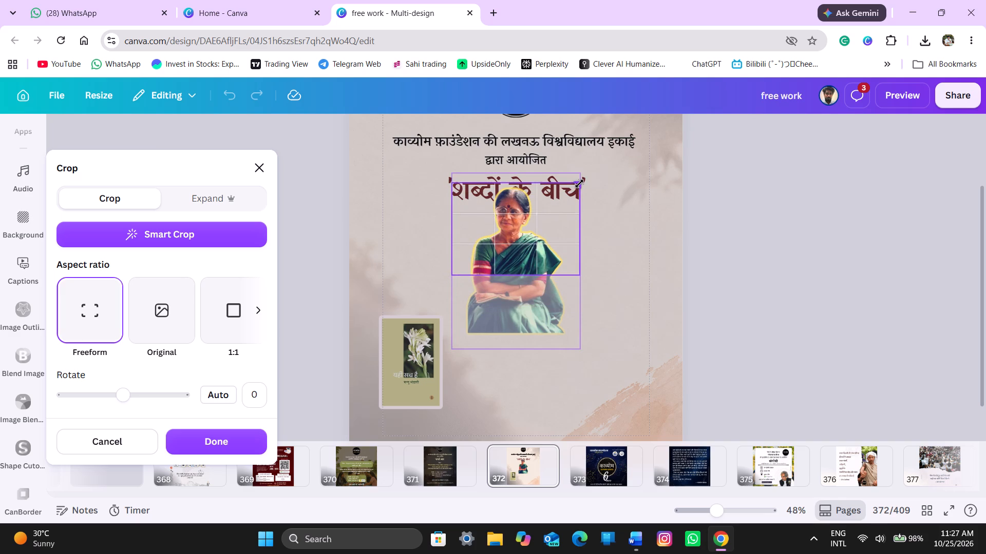
key(Return)
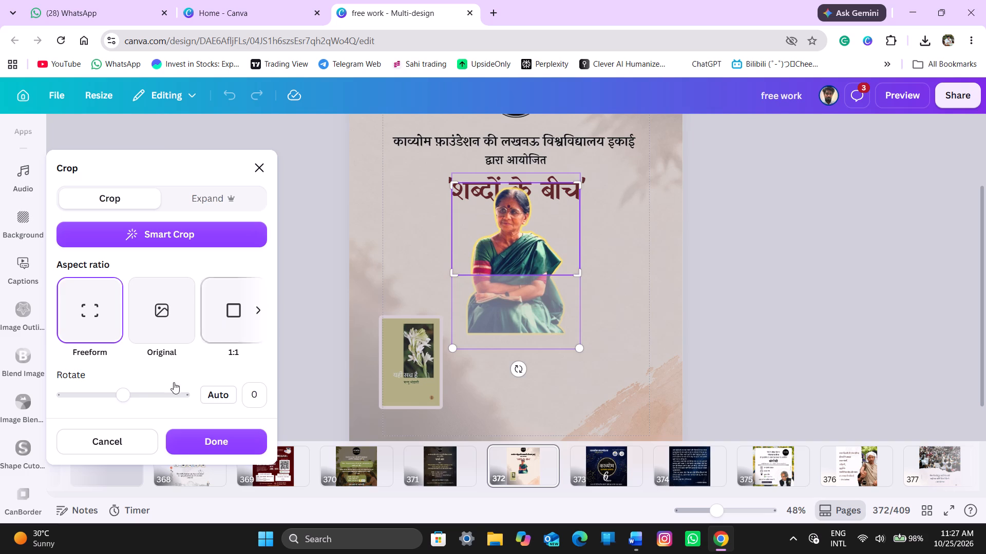
click(182, 452)
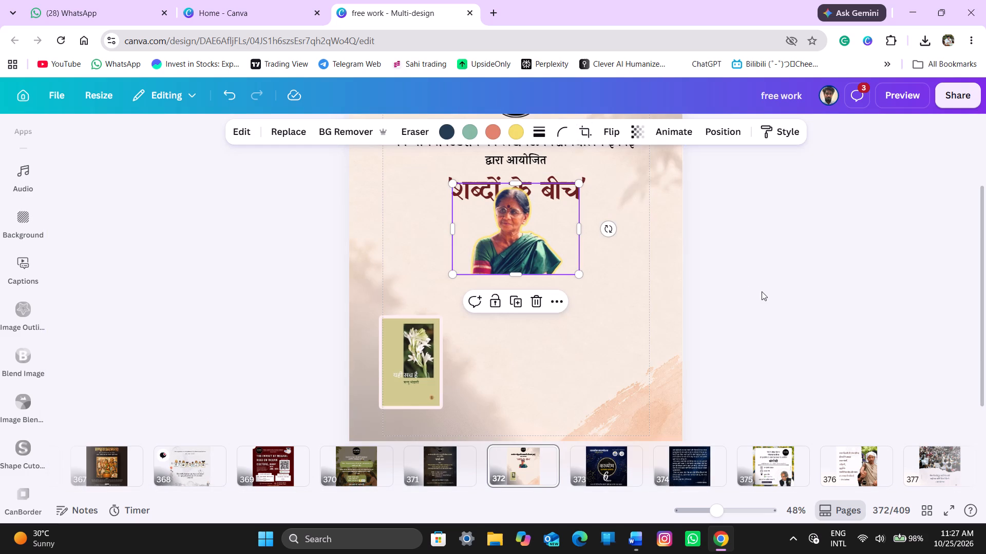
click(762, 291)
Position the cropped author cutout in the poster's lower right area, opposite and roughly level with the book cover.
drag(458, 235, 535, 351)
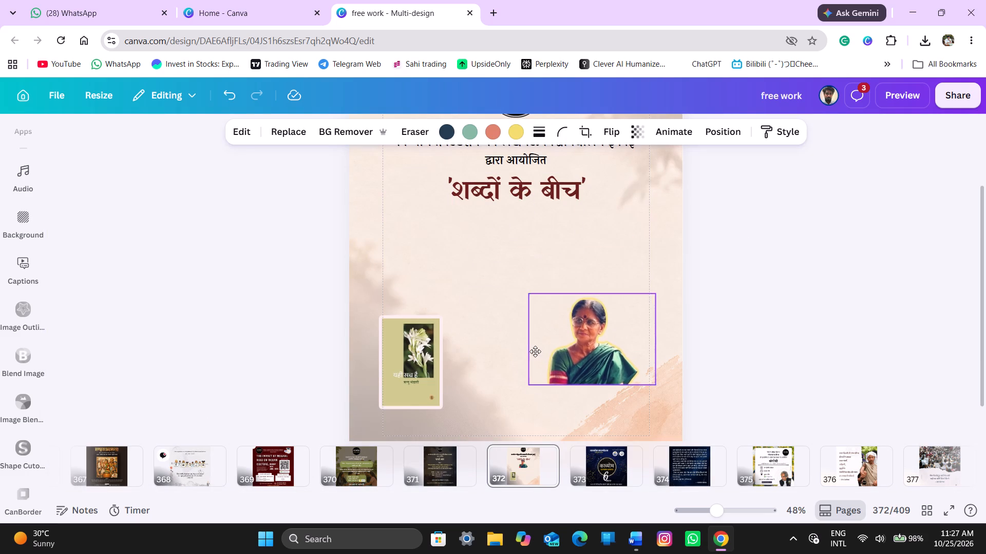
drag(535, 351, 532, 366)
click(784, 316)
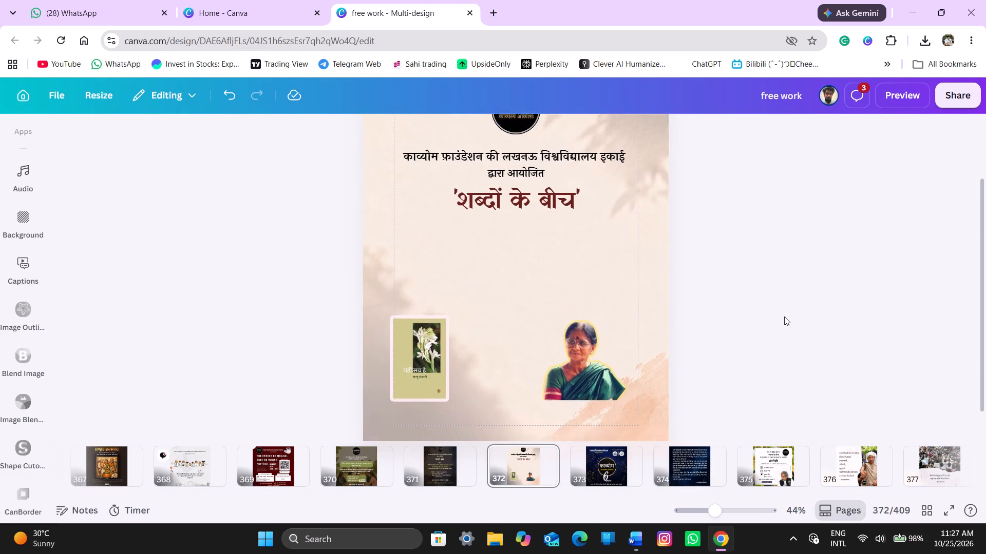
scroll(784, 316, down, 1)
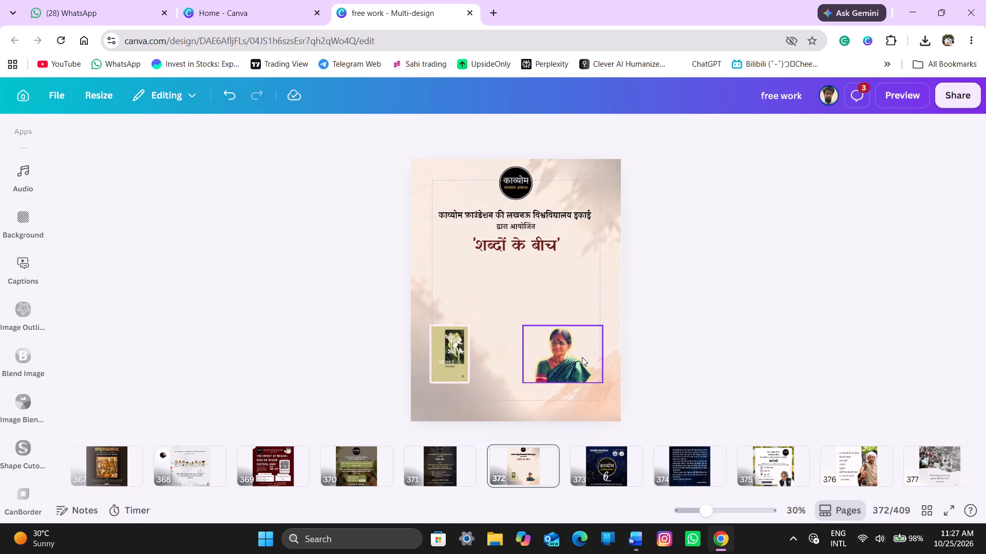
drag(579, 361, 591, 284)
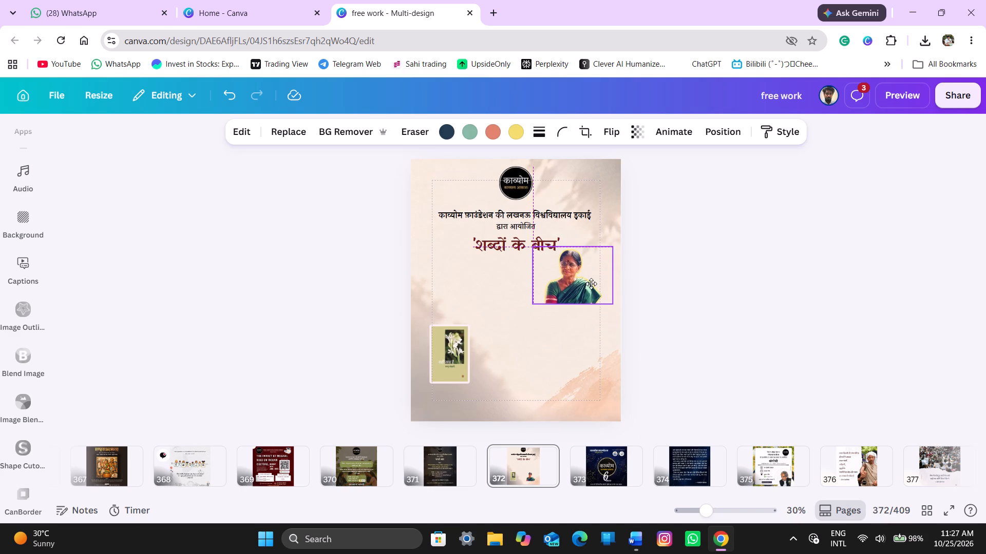
drag(591, 284, 592, 297)
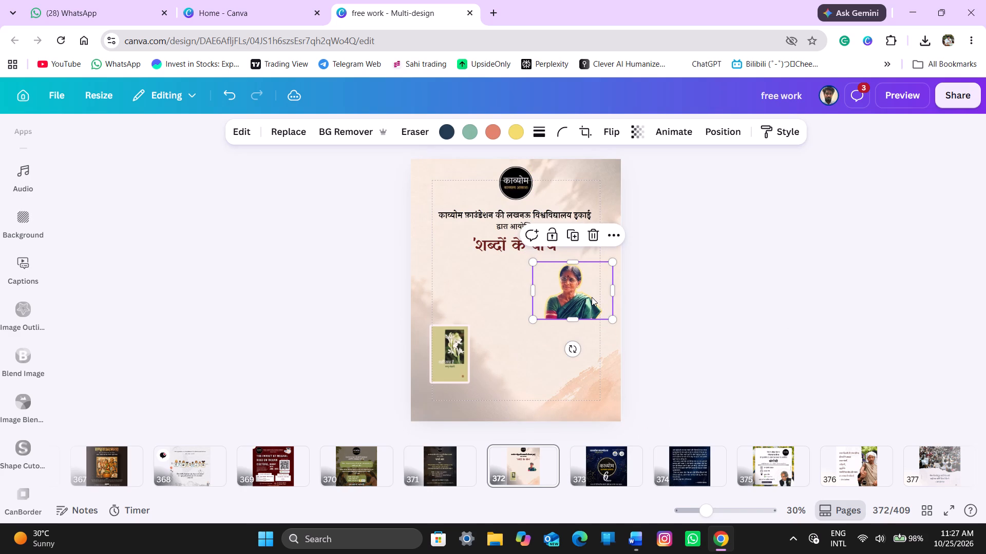
drag(592, 297, 585, 334)
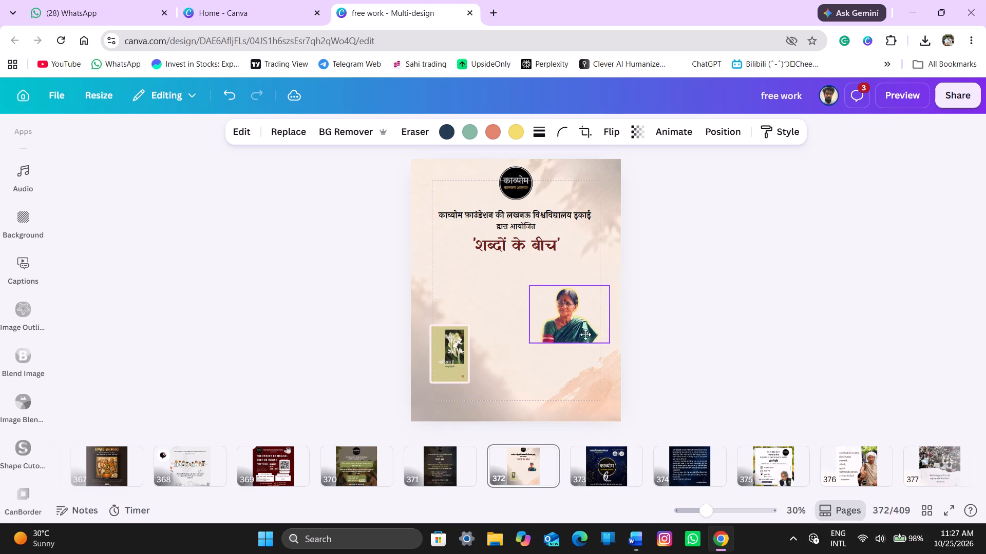
drag(585, 334, 588, 353)
click(588, 353)
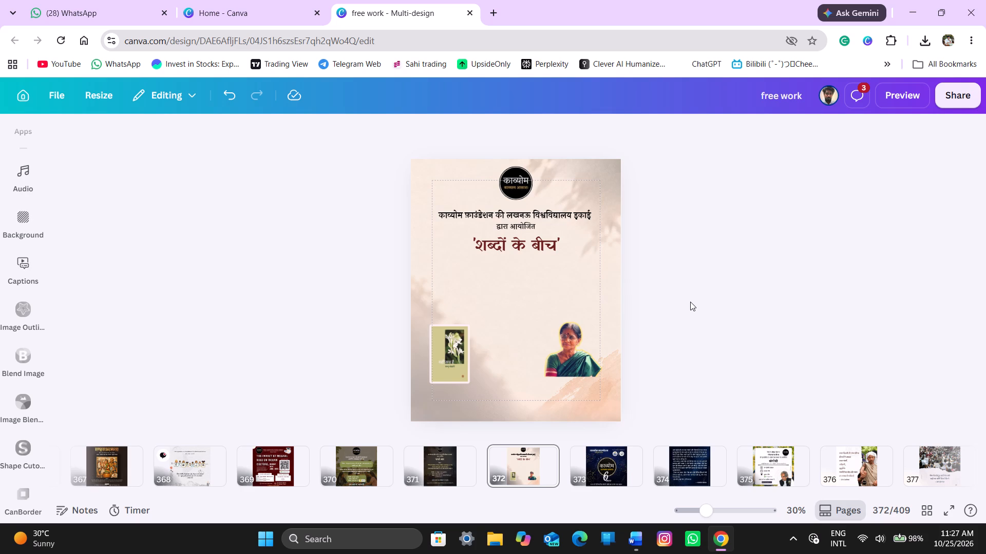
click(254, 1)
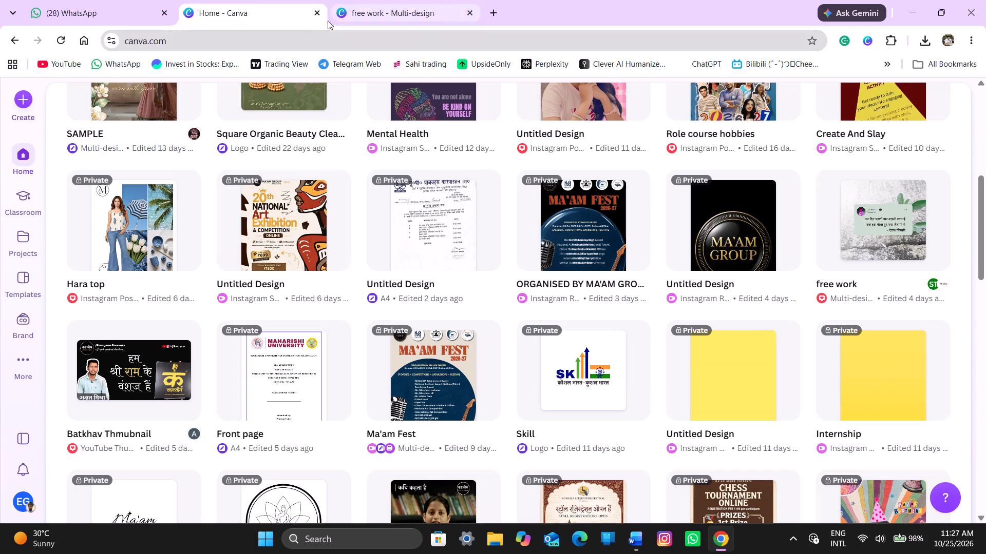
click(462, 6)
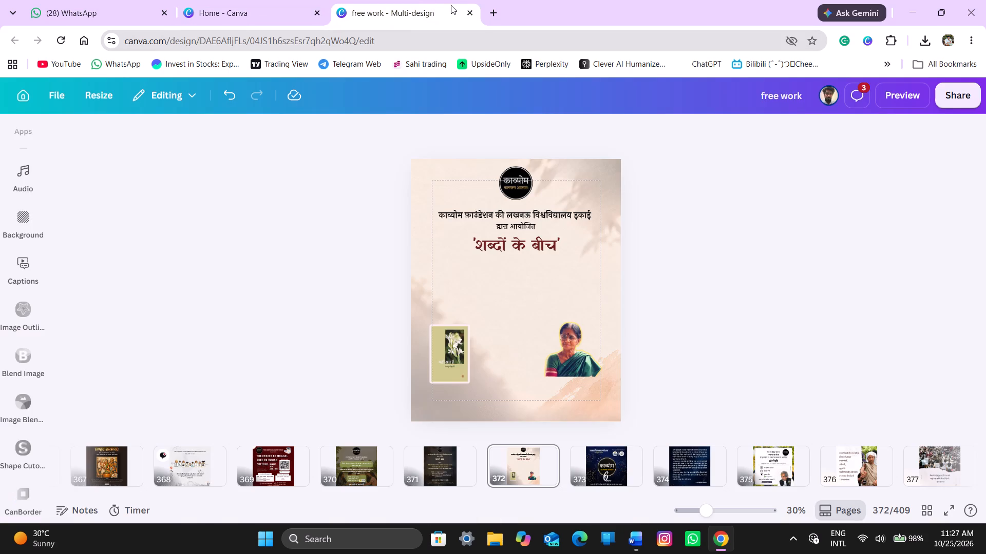
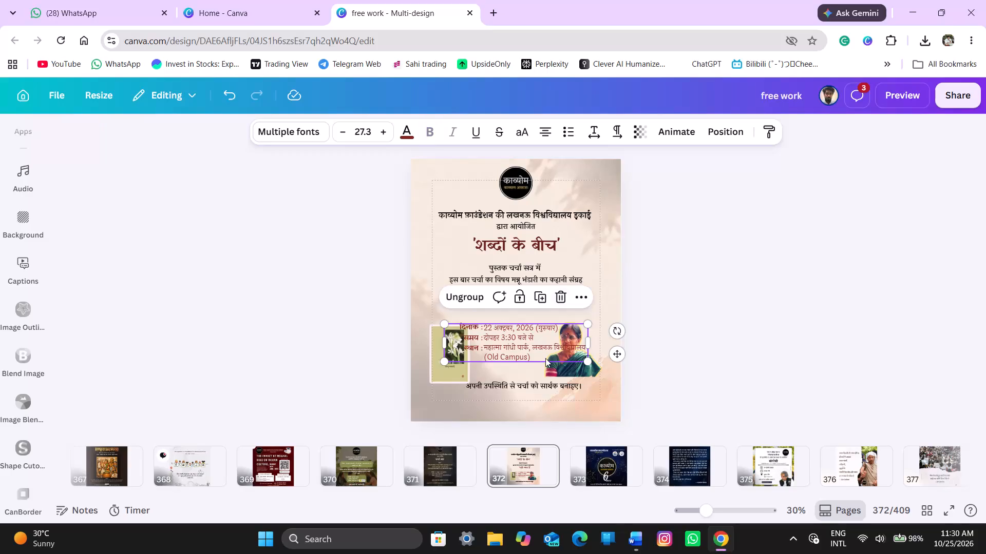
Replace 'Old Campus' inside the brackets of the poster's venue text with 'प्राचीन परिसर'.
click(522, 358)
click(522, 358)
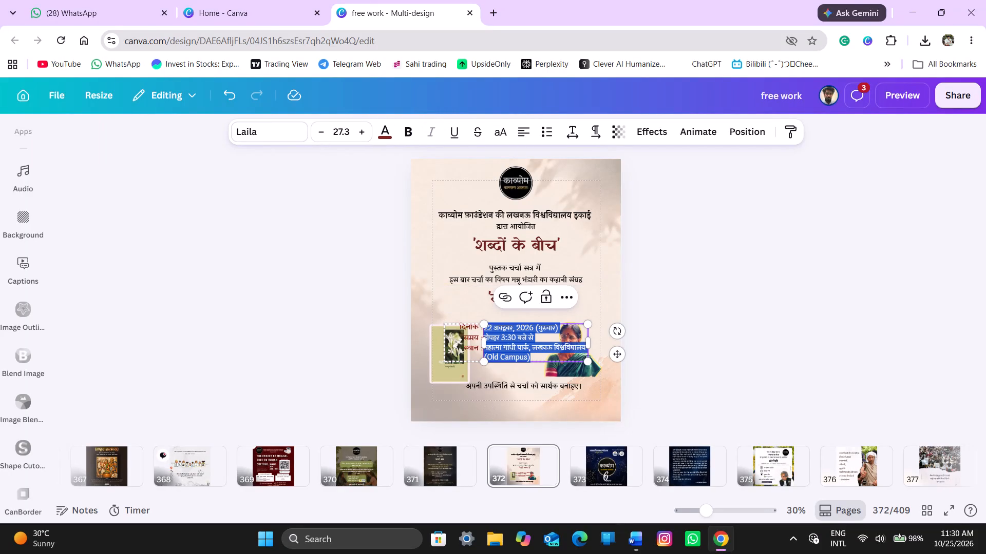
click(525, 355)
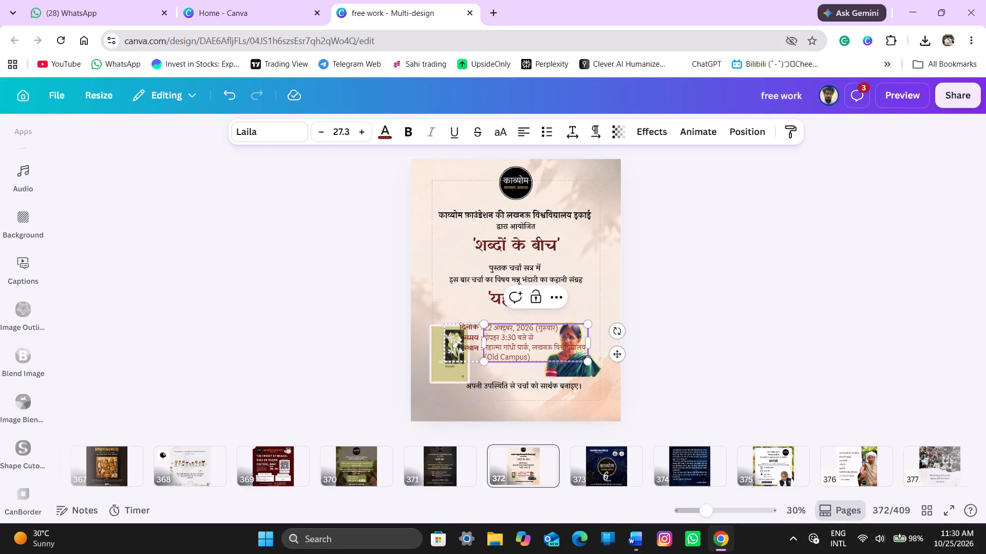
key(Right)
key(BackSpace)
key(BackSpace)
key(BackSpace)
key(BackSpace)
key(BackSpace)
key(BackSpace)
key(BackSpace)
key(BackSpace)
key(BackSpace)
key(BackSpace)
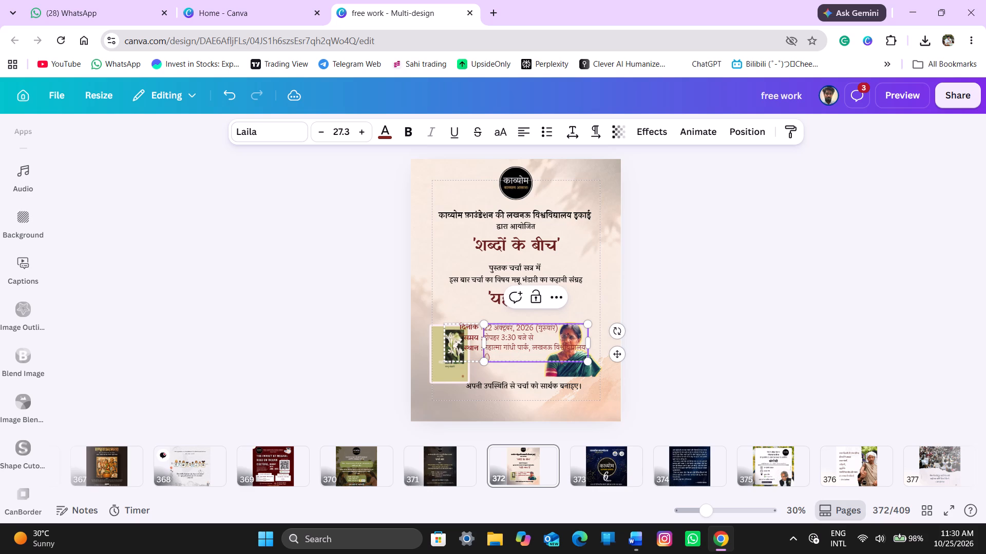
key(ctrl+v)
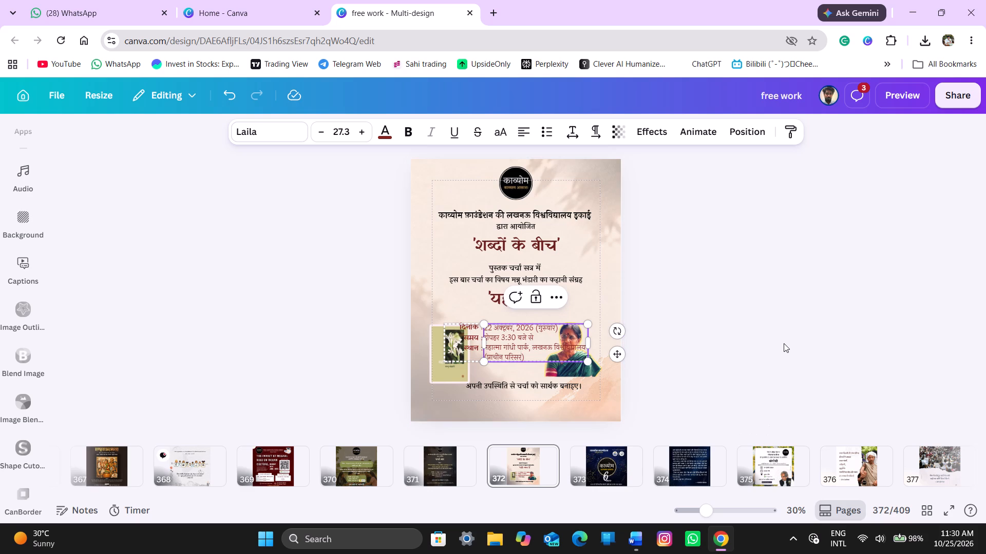
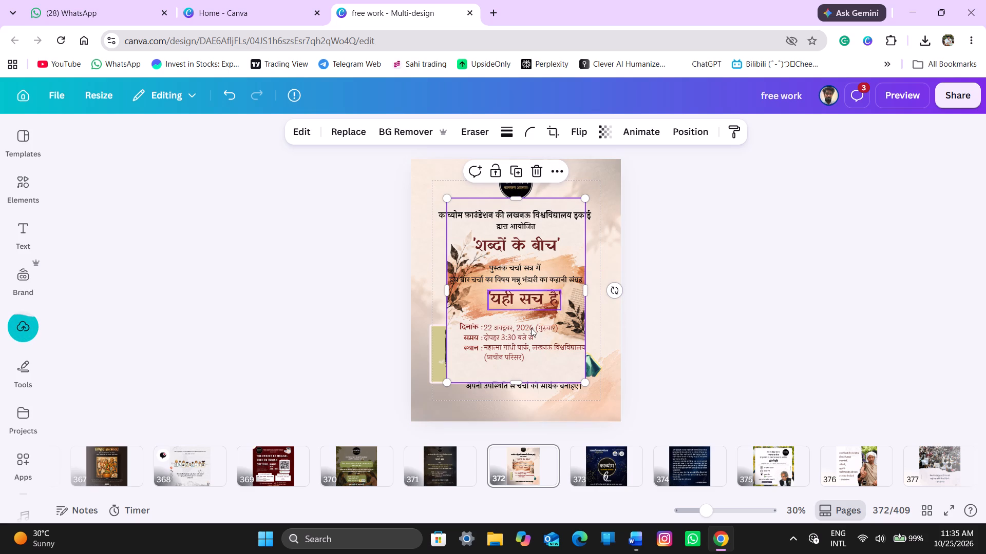
click(426, 285)
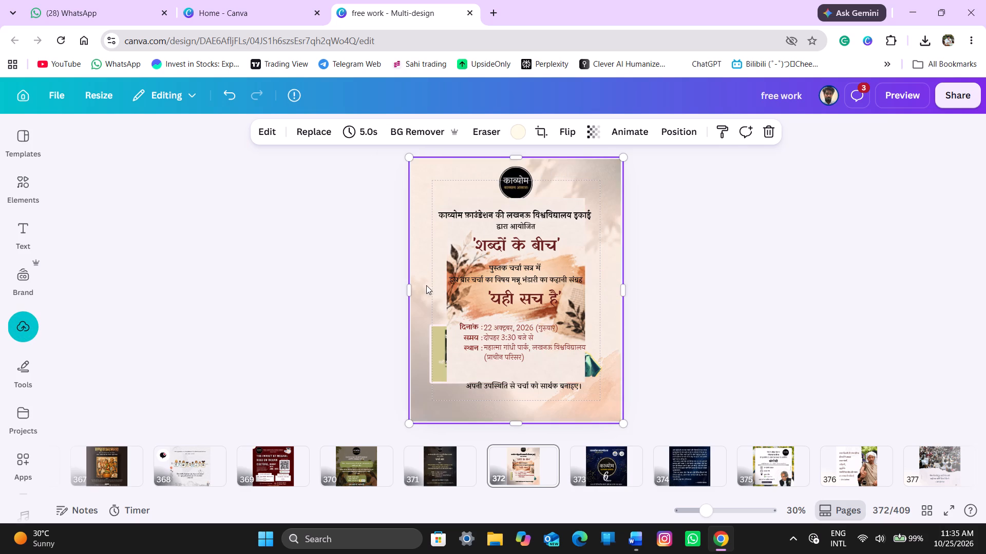
click(457, 302)
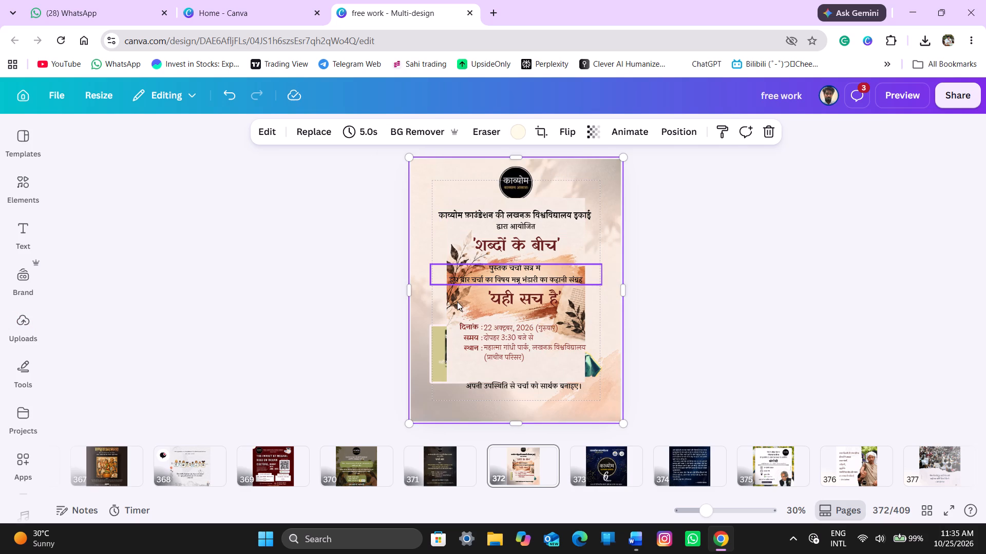
click(554, 168)
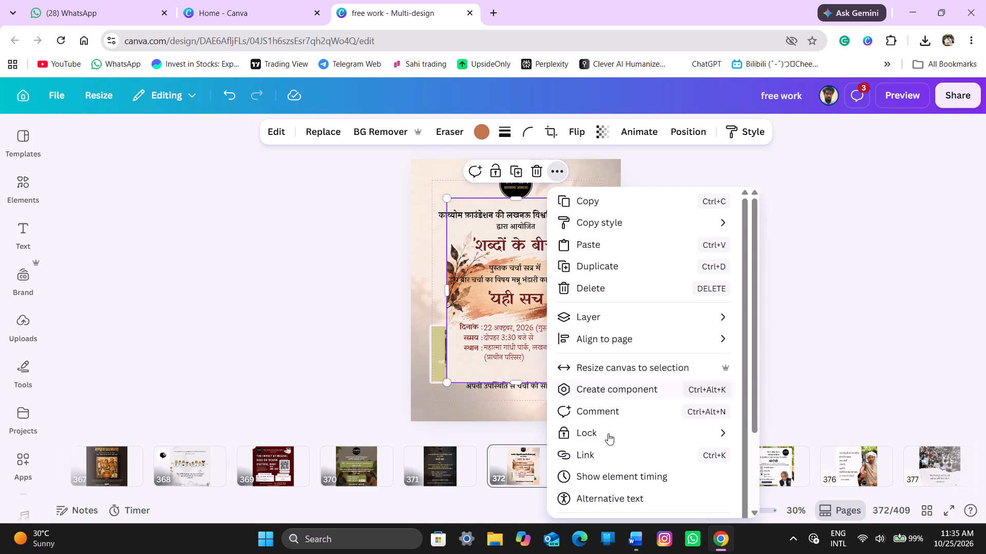
scroll(595, 442, down, 4)
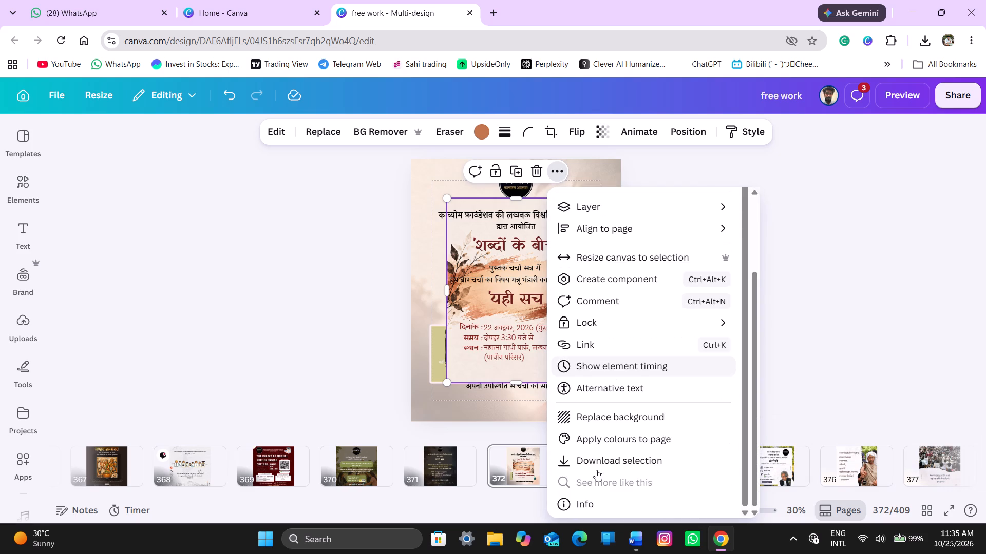
scroll(596, 470, down, 1)
click(596, 411)
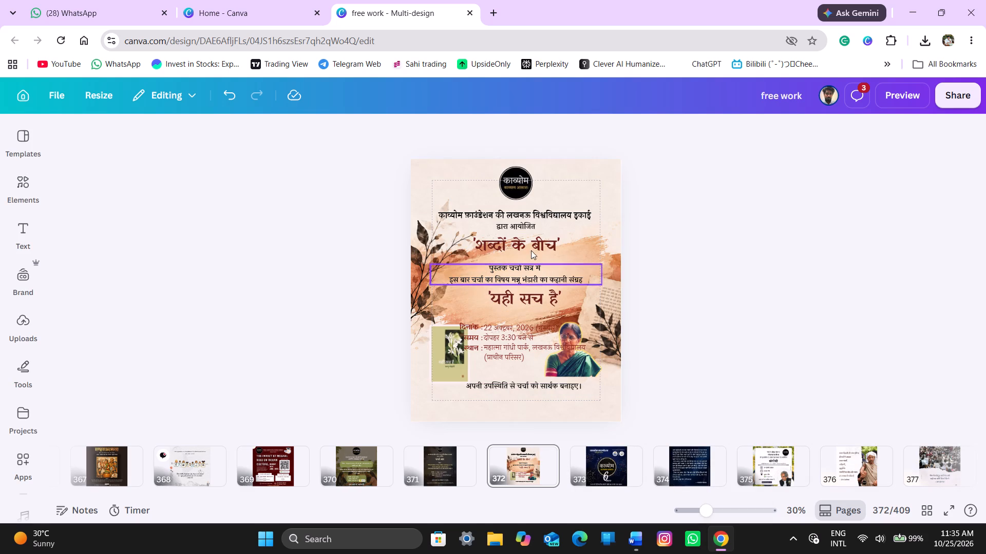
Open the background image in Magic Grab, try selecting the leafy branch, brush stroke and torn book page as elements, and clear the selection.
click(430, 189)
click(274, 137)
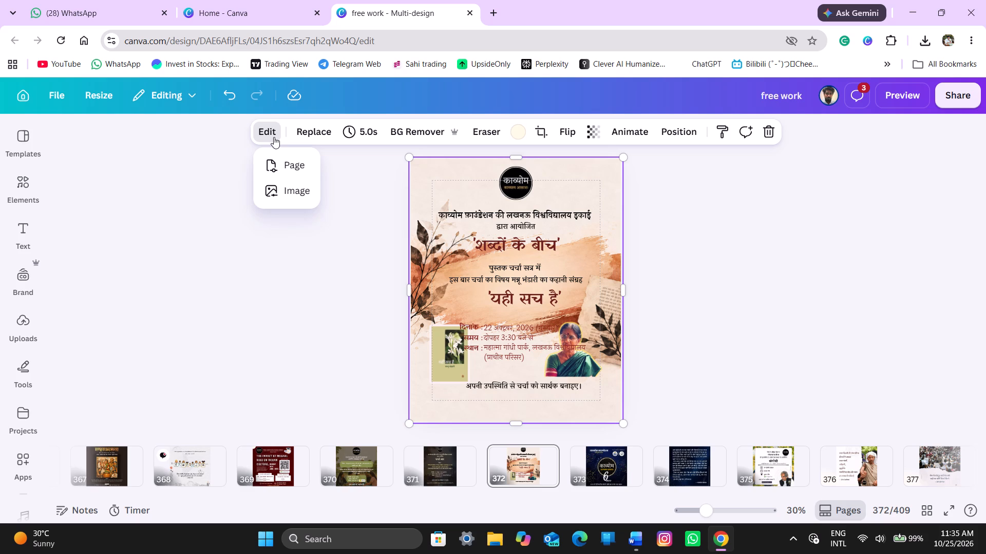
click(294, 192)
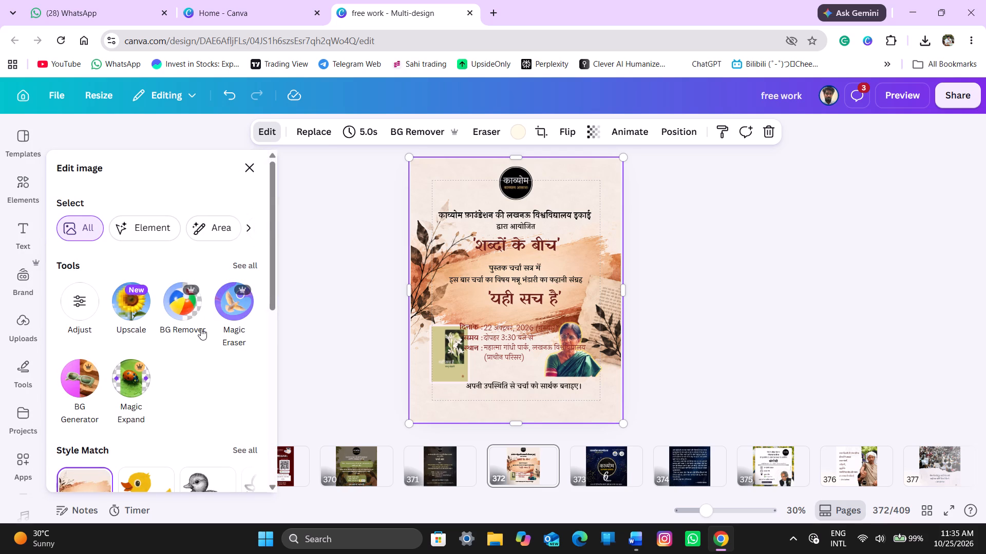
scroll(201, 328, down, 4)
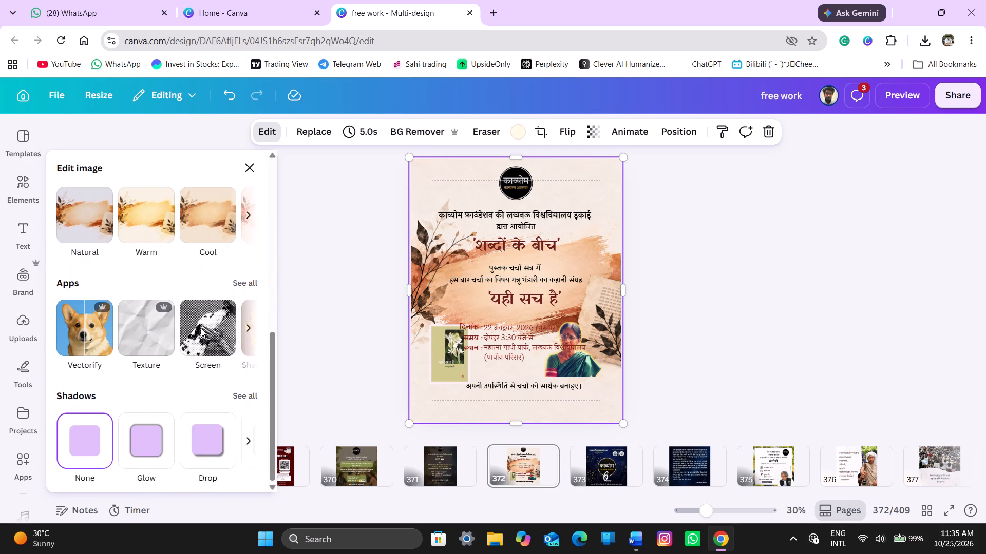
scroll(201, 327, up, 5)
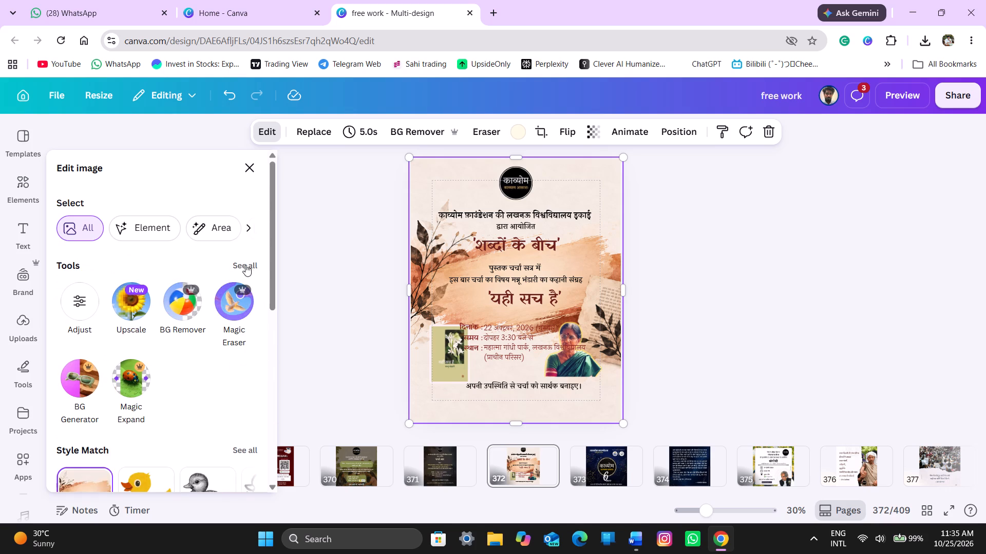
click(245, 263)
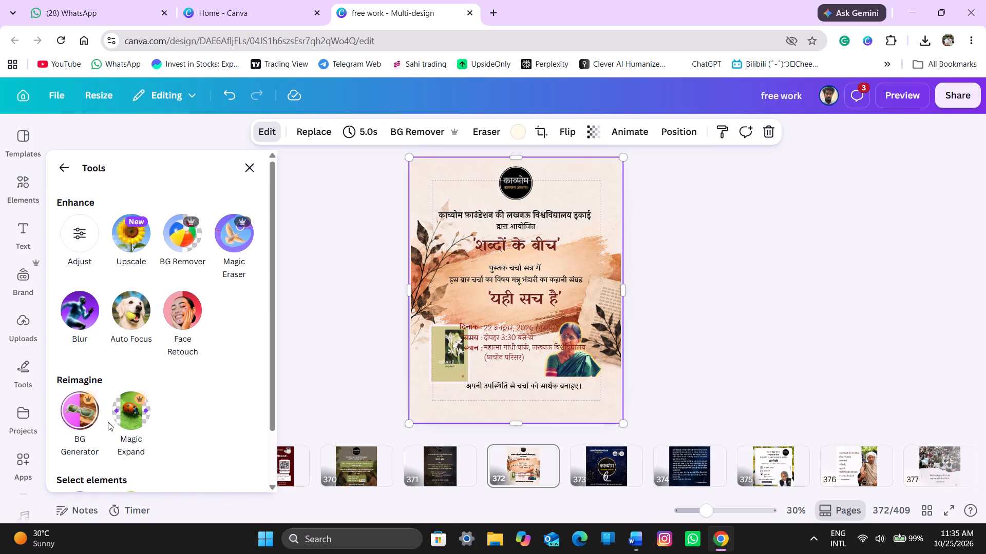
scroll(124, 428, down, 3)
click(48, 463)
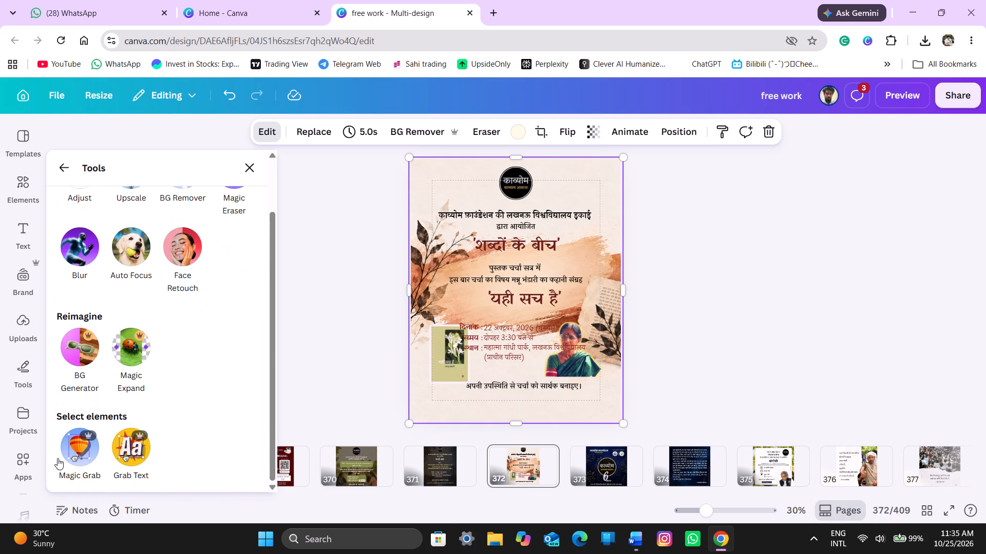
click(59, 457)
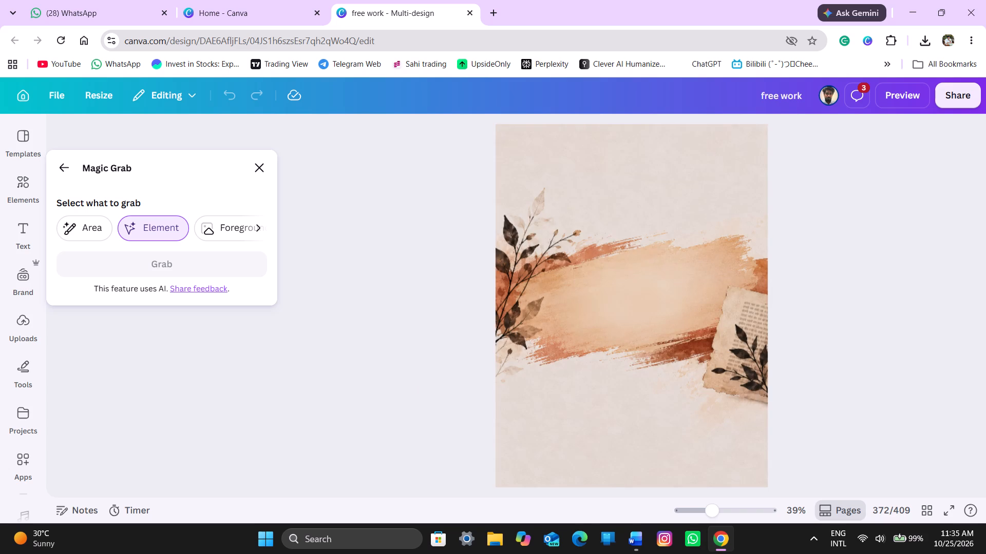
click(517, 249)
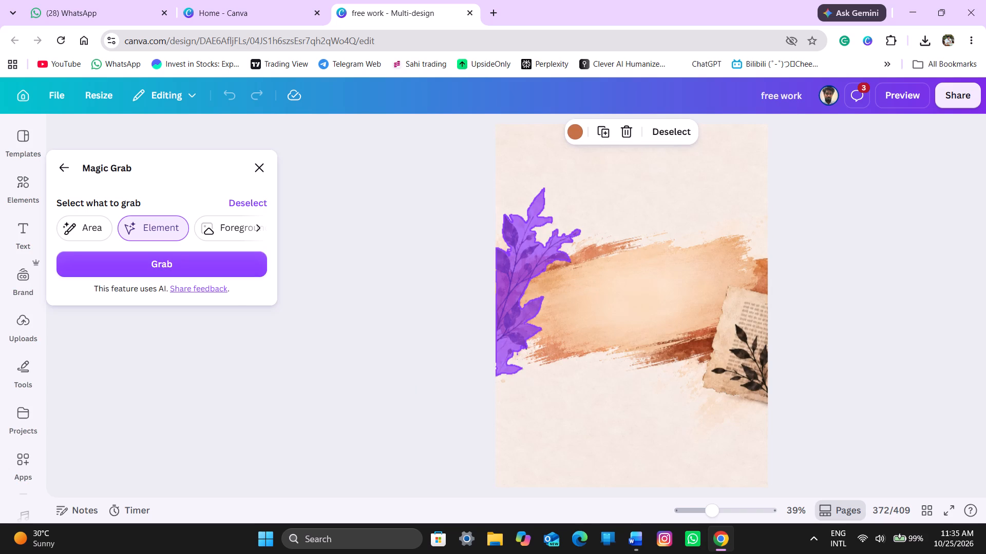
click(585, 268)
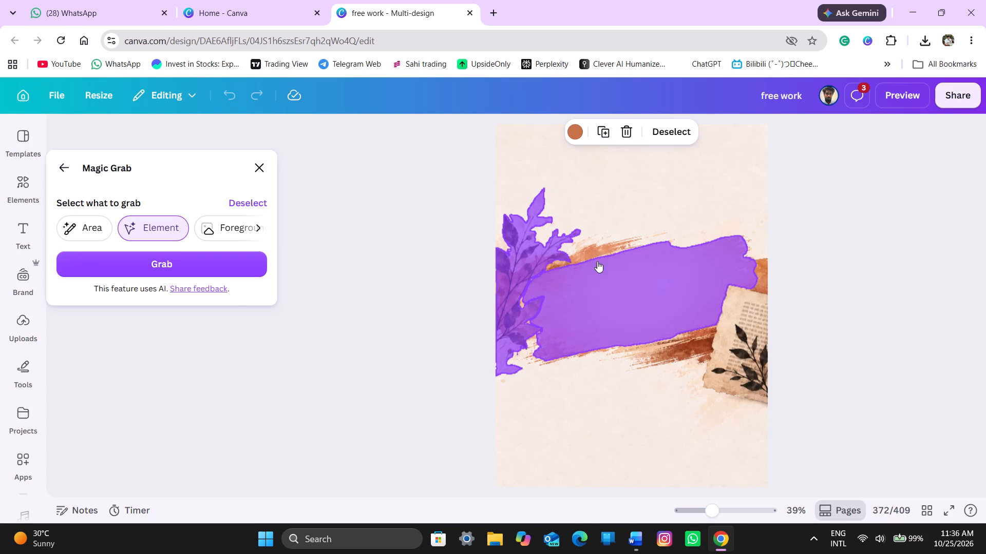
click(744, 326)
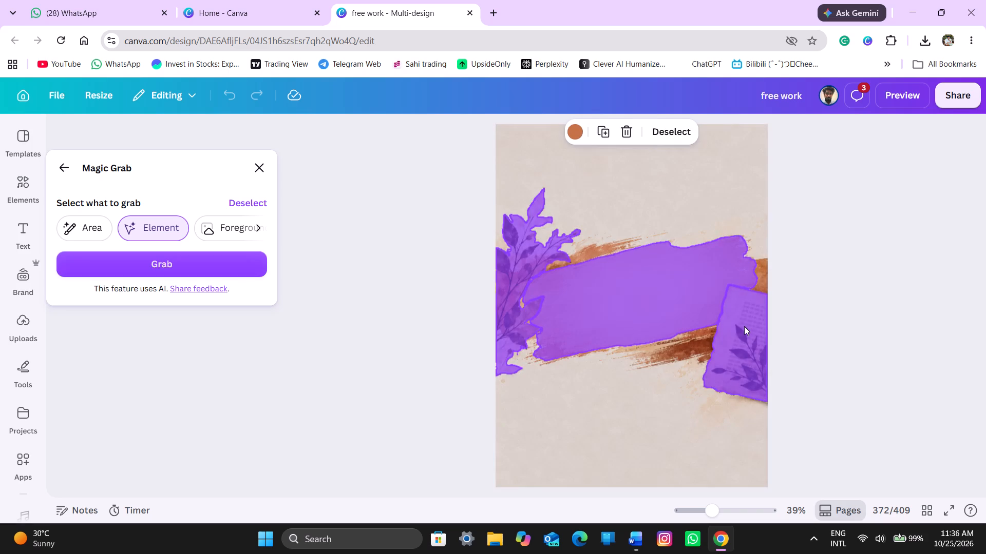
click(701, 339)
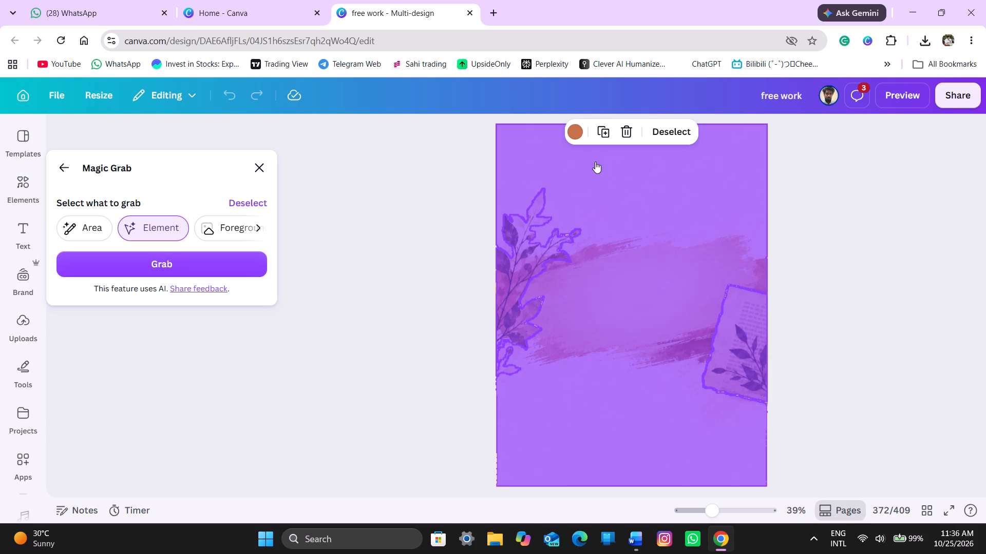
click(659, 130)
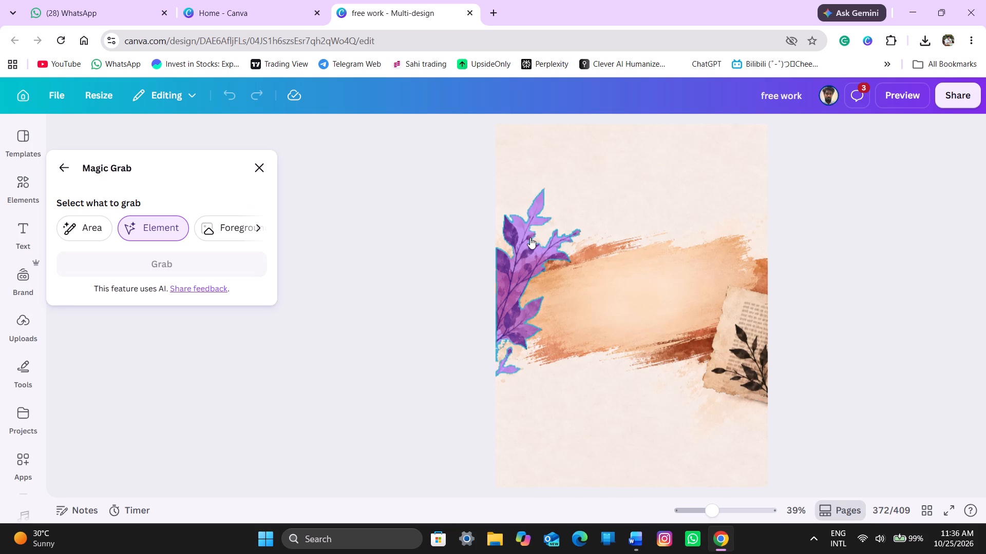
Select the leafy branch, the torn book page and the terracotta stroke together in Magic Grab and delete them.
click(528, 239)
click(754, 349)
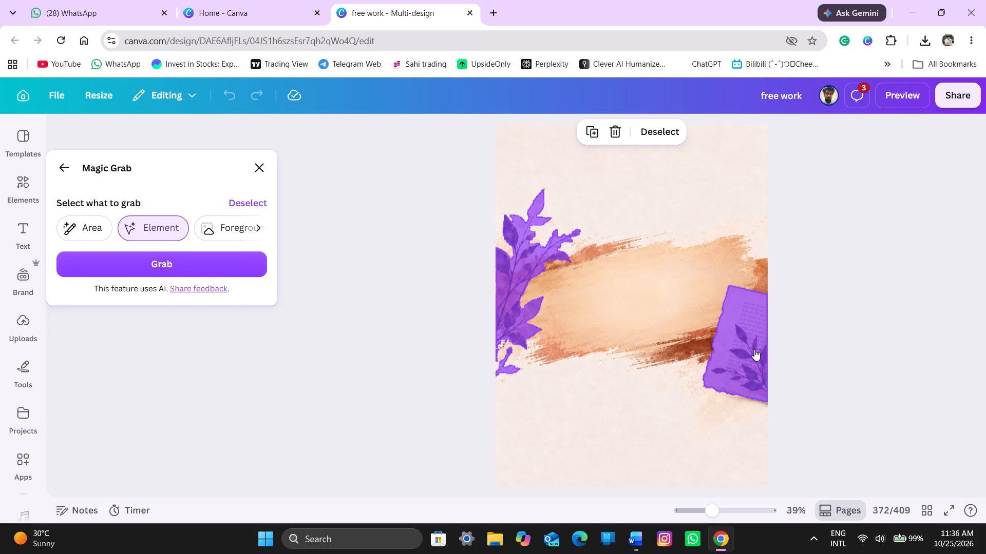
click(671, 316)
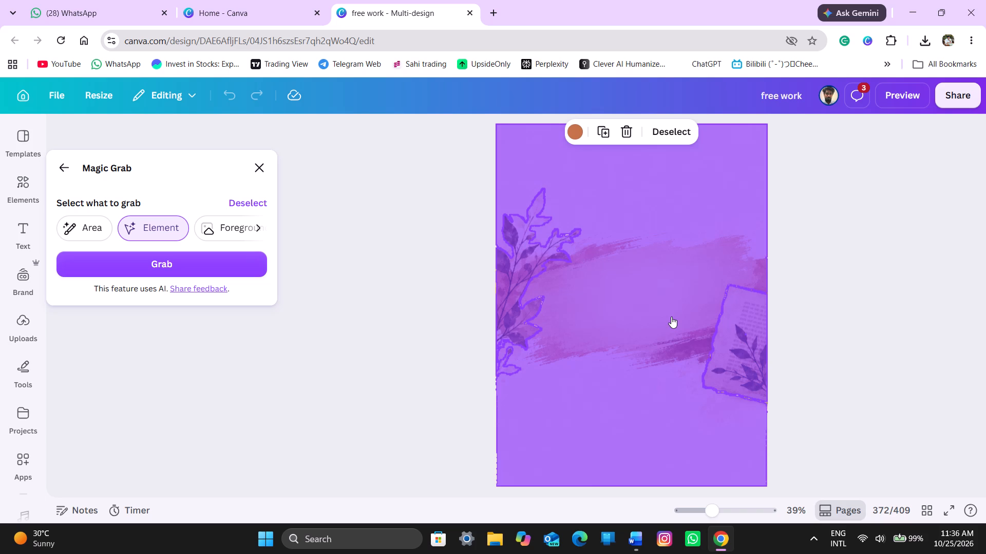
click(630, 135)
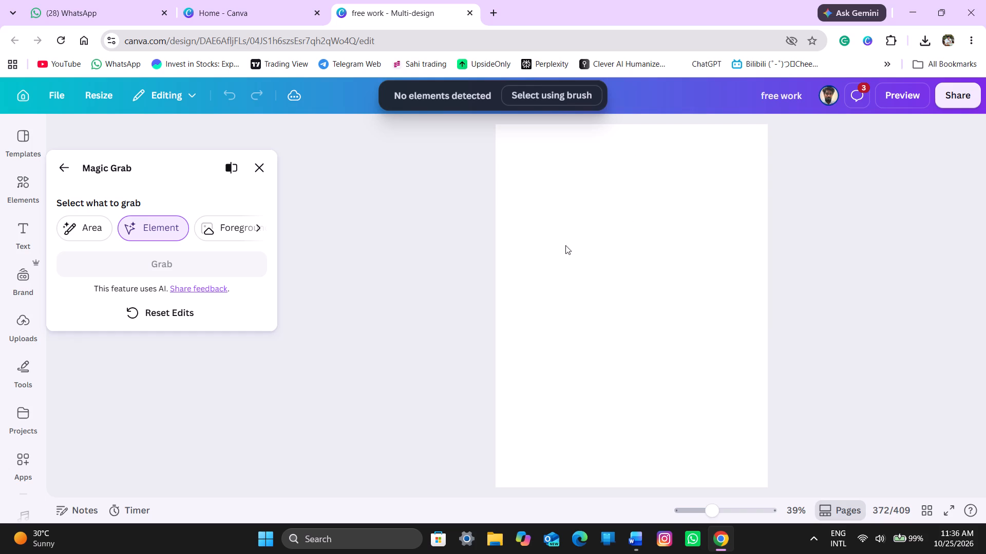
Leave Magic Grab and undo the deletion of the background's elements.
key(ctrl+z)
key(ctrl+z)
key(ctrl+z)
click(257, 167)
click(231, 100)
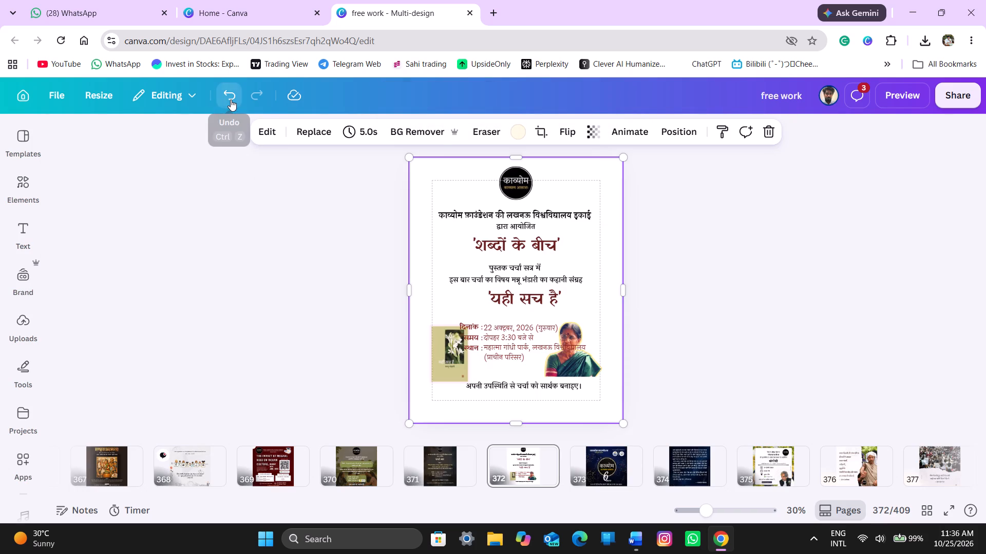
Use Magic Grab on the background image to delete only the dark leafy branch along its left edge.
click(268, 121)
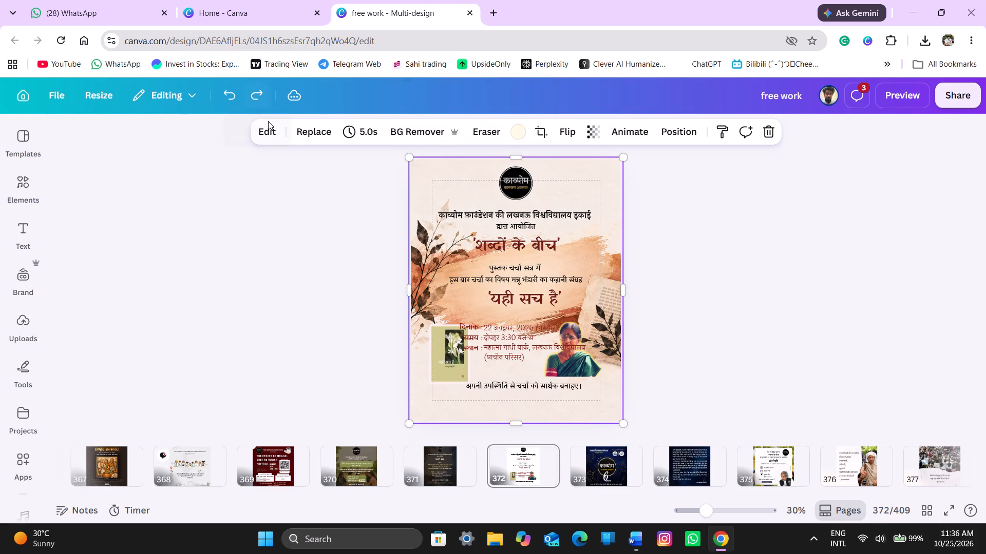
click(267, 123)
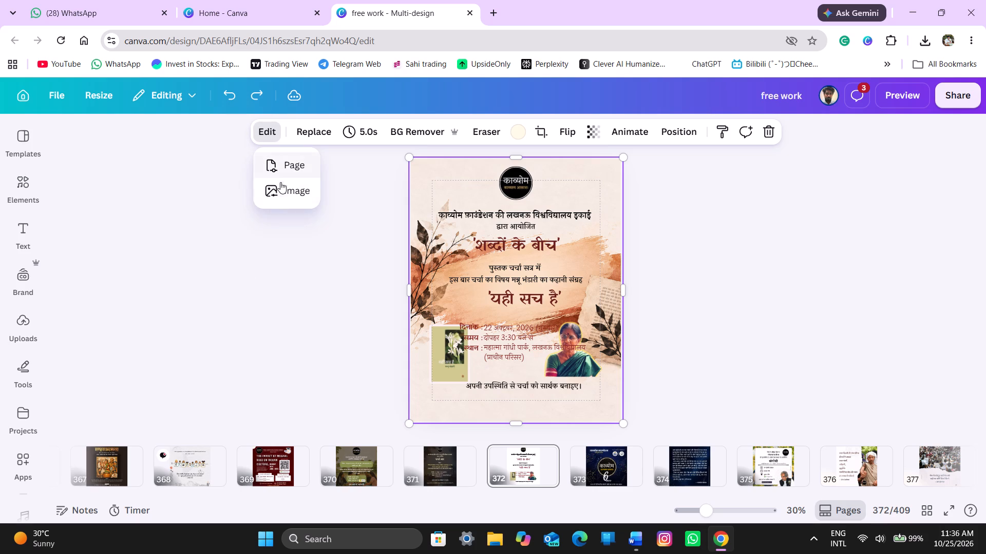
click(280, 191)
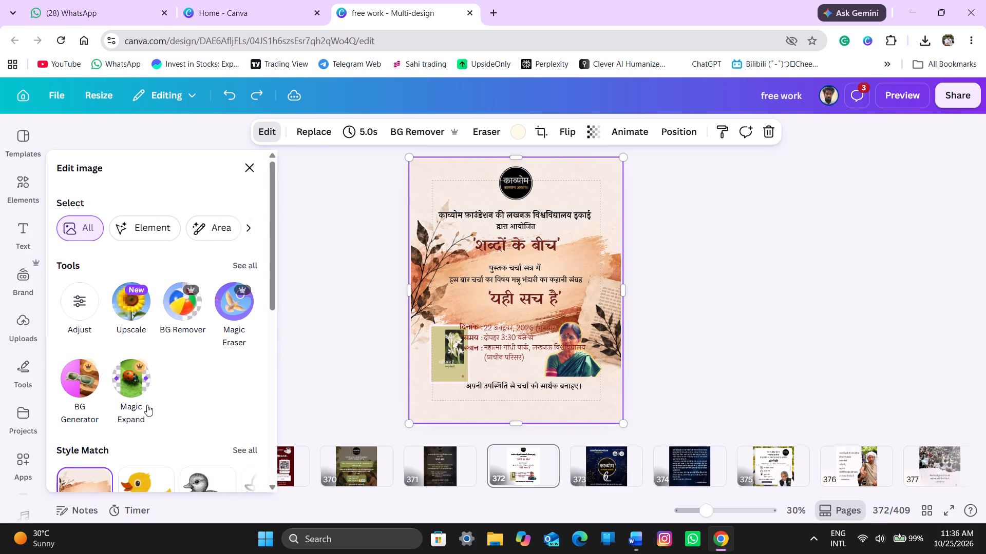
click(241, 261)
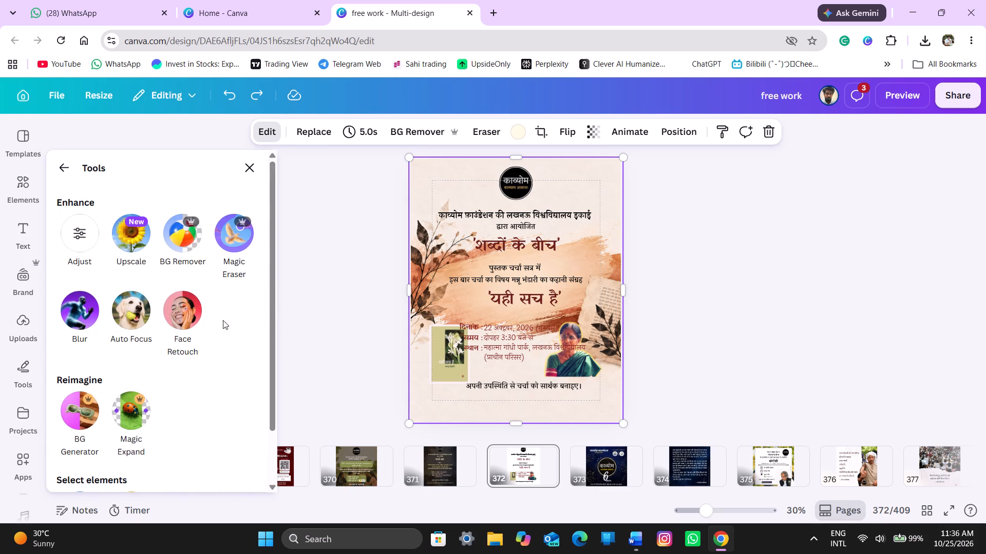
scroll(186, 372, down, 4)
click(70, 456)
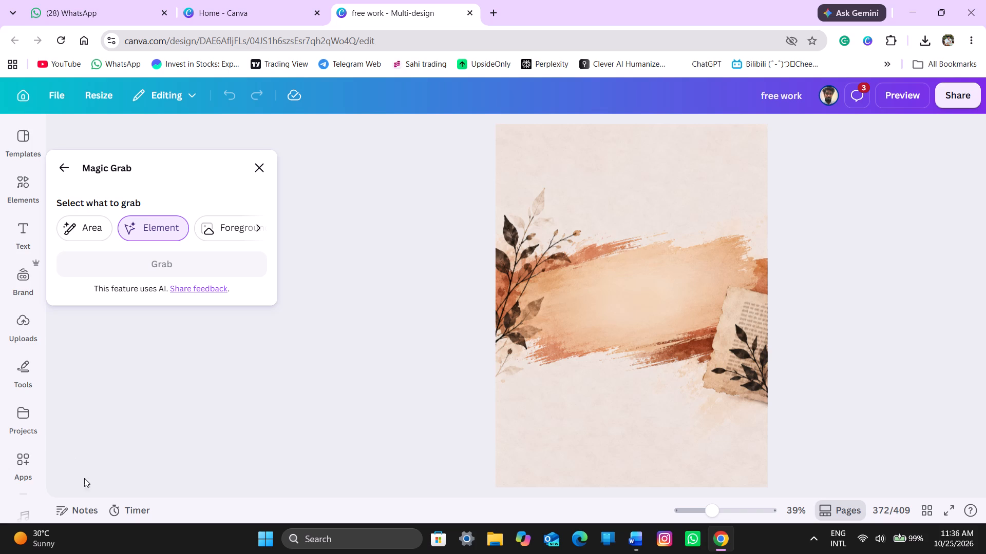
click(528, 265)
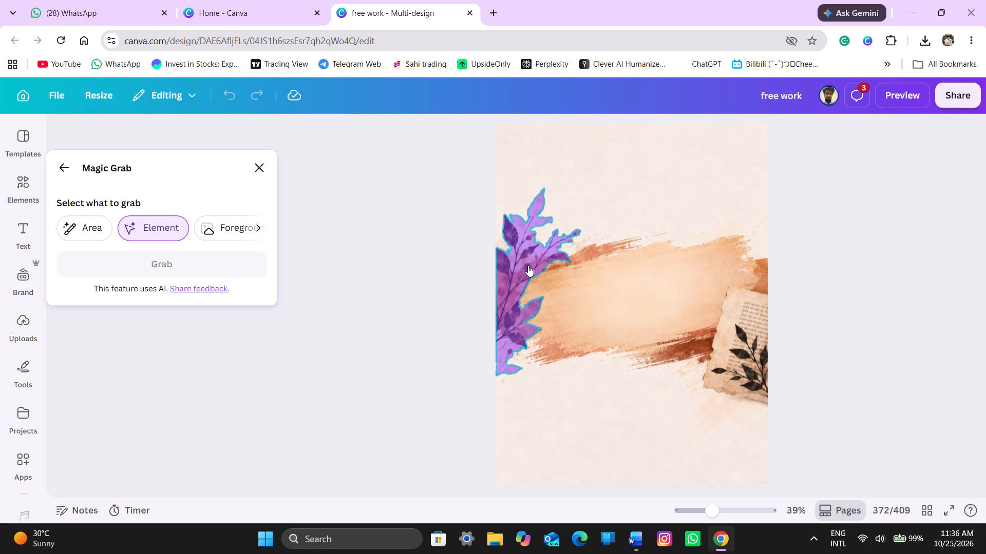
drag(628, 144, 628, 134)
click(628, 134)
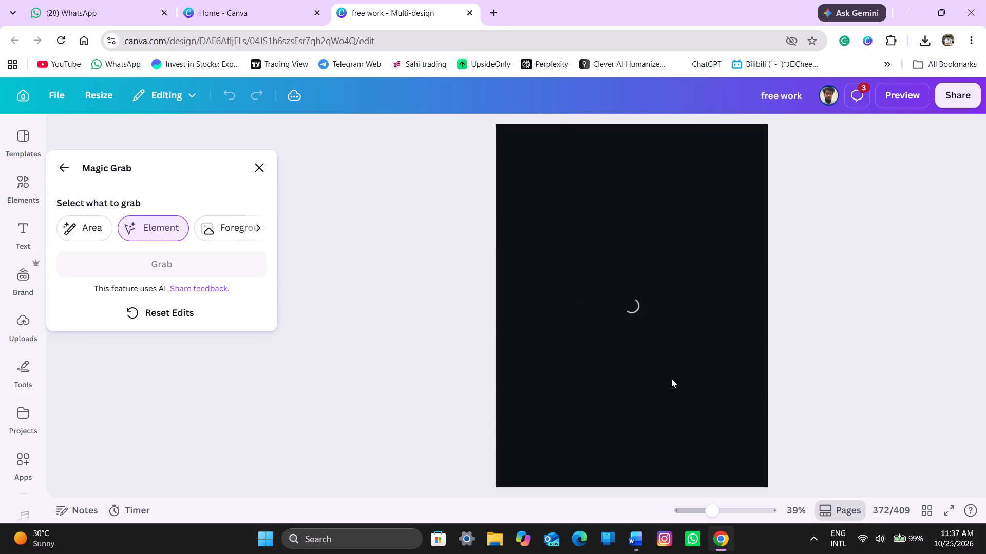
Delete the torn book page with its dark leaves from the background image.
click(747, 352)
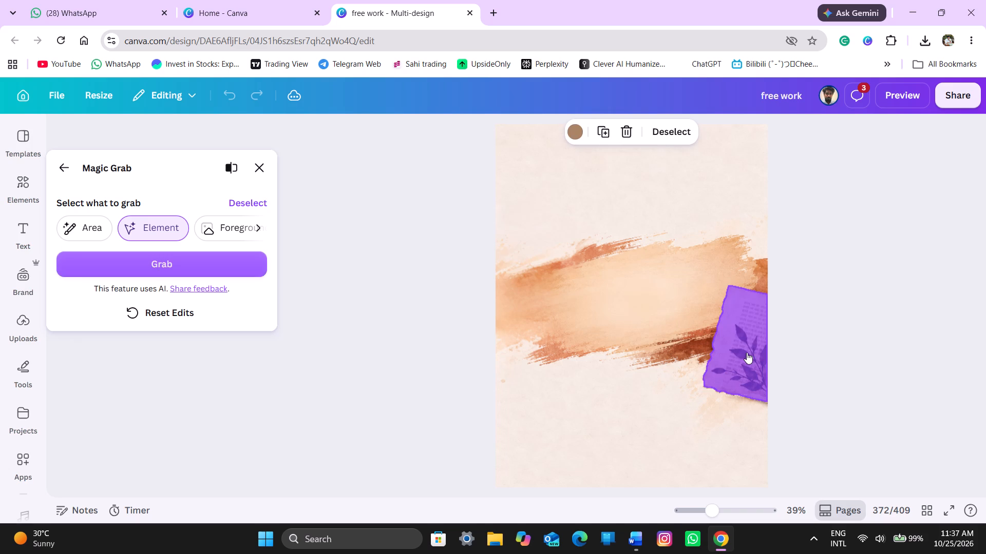
click(632, 142)
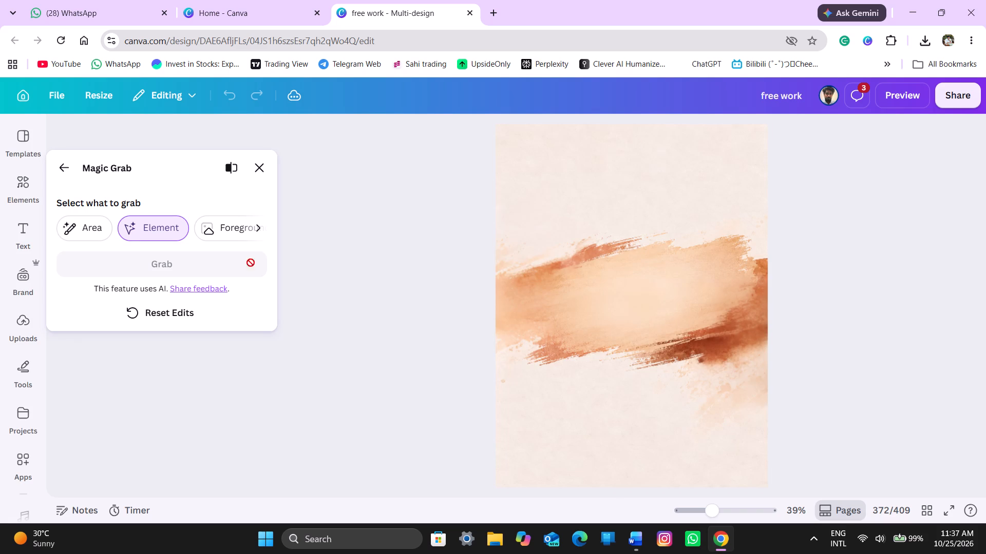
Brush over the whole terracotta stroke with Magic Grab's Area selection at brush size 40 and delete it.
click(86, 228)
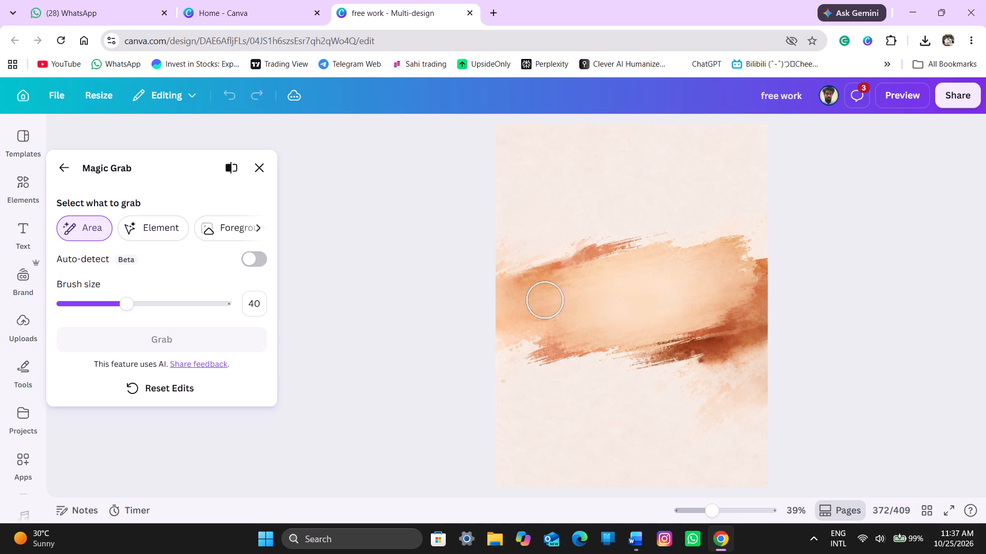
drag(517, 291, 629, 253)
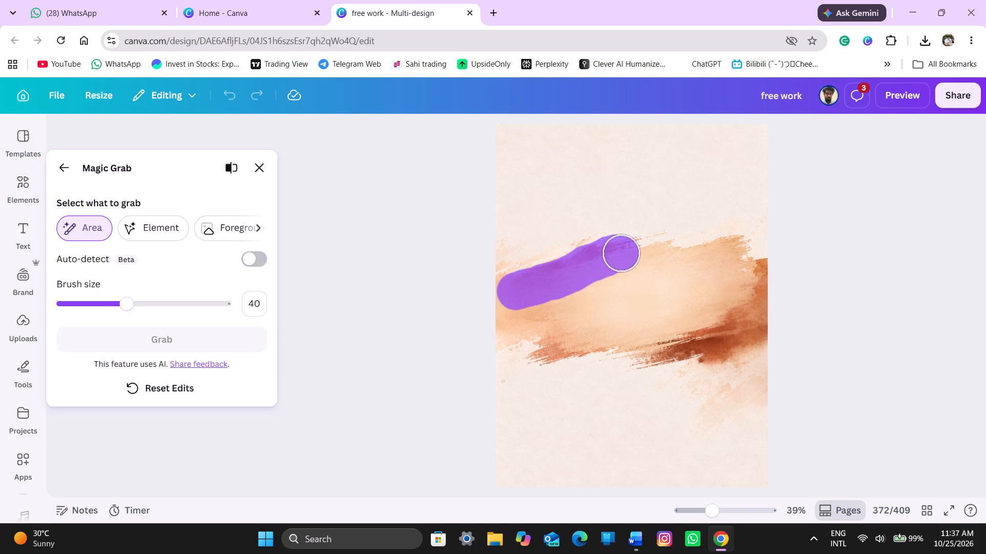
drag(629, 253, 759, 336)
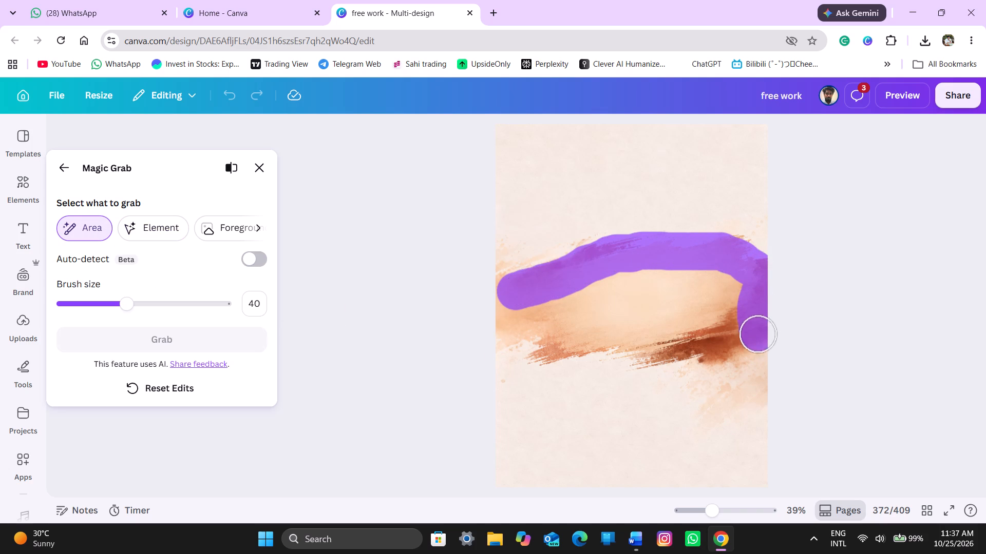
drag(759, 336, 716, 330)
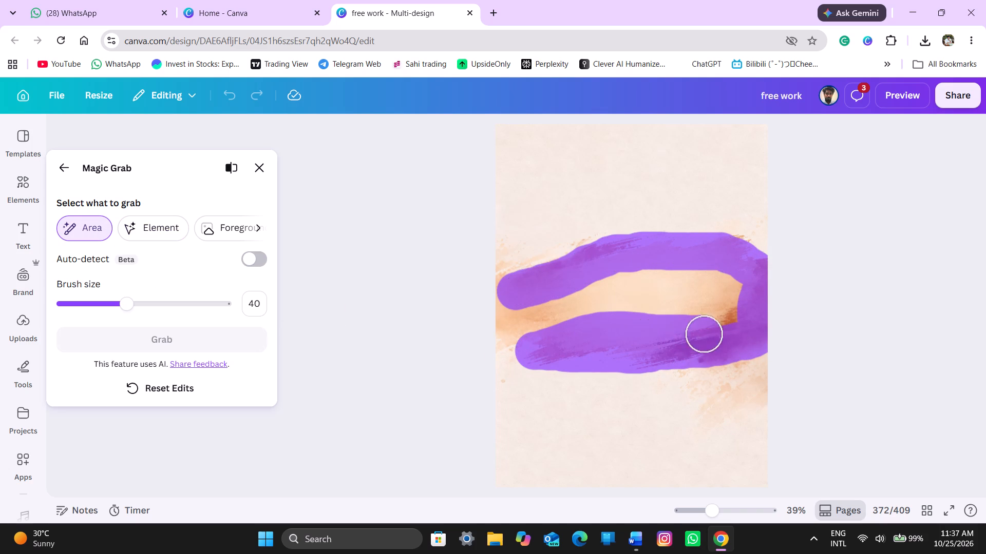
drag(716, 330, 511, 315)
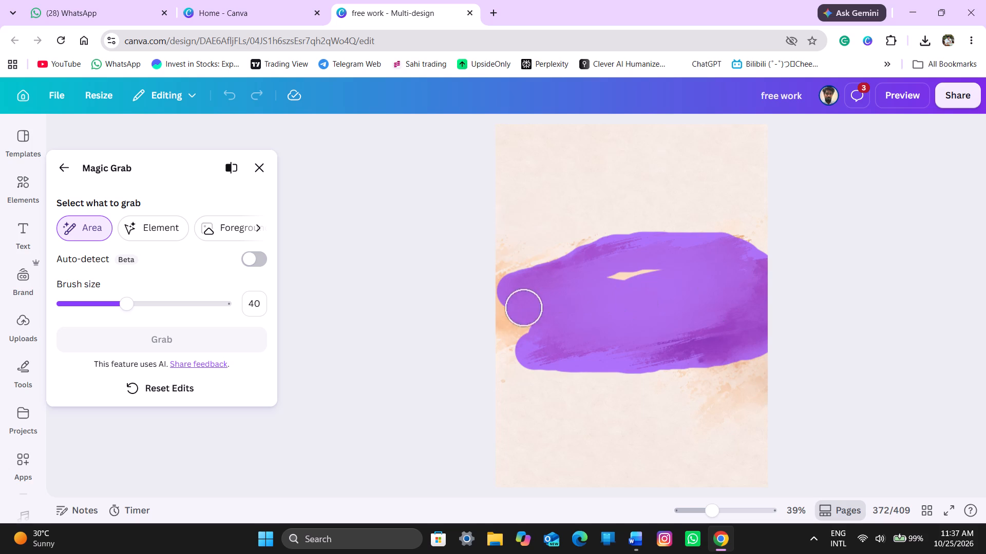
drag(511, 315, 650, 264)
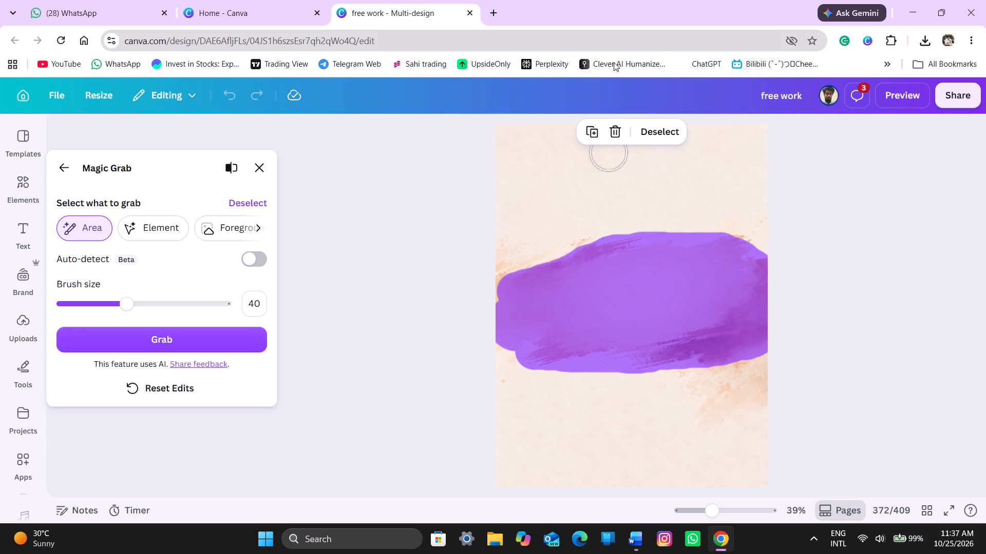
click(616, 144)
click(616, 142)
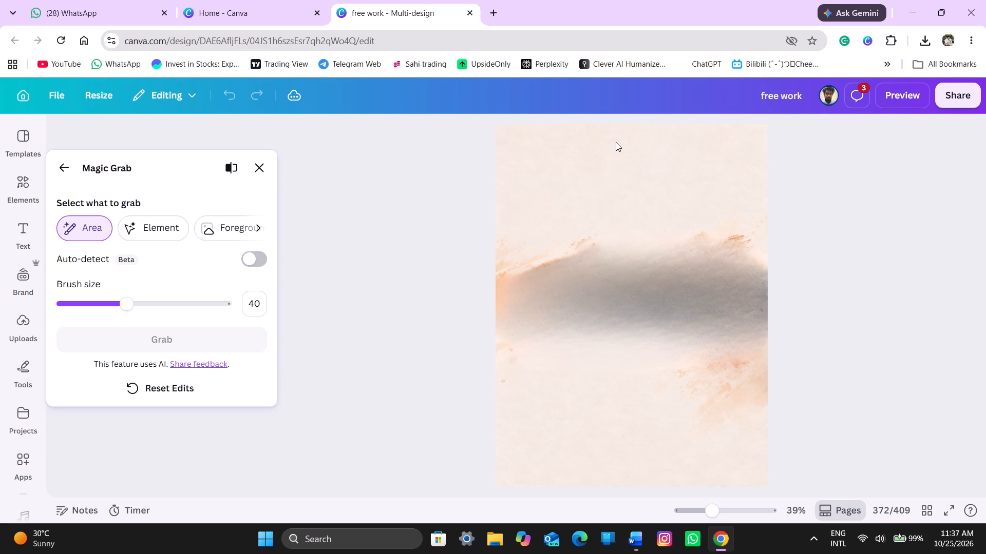
Reset all Magic Grab edits on the background image.
click(143, 386)
click(553, 327)
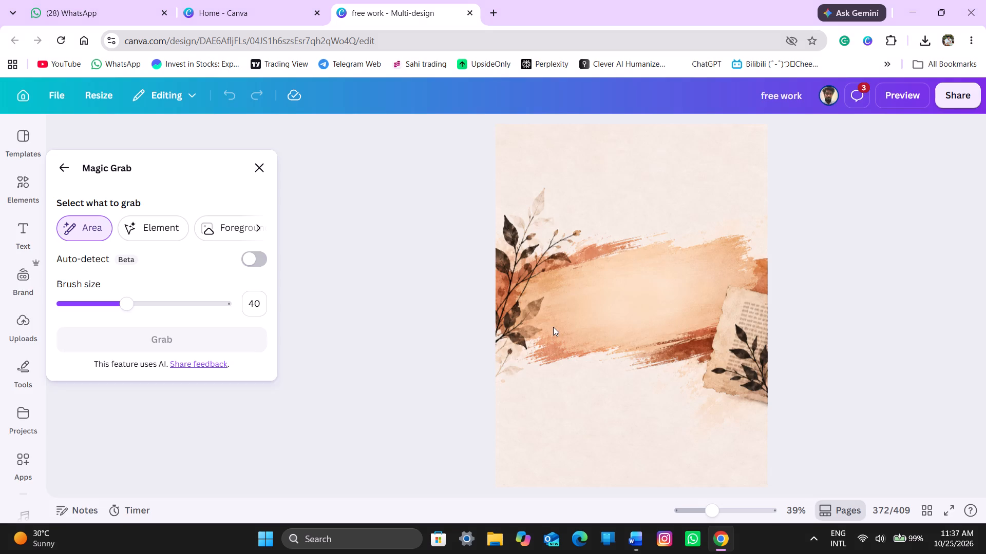
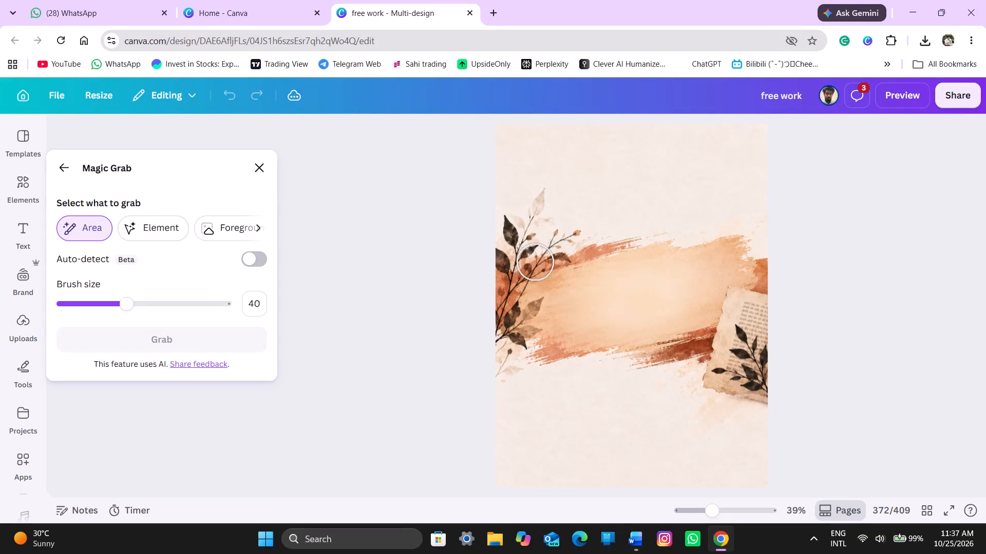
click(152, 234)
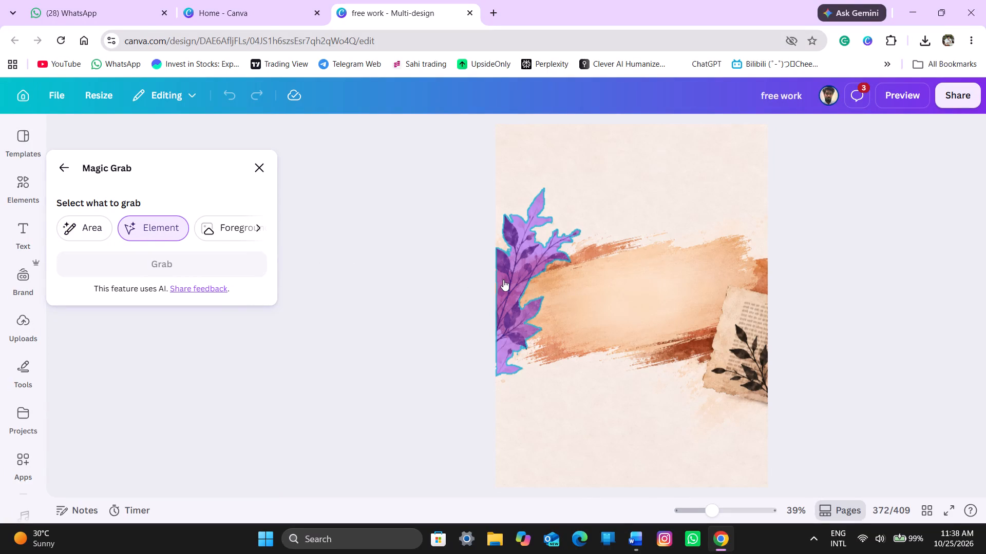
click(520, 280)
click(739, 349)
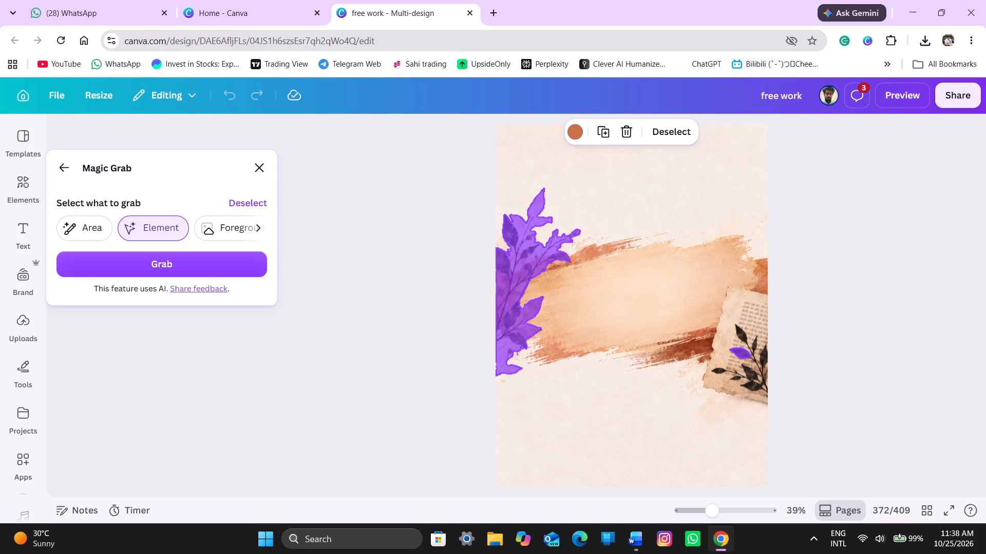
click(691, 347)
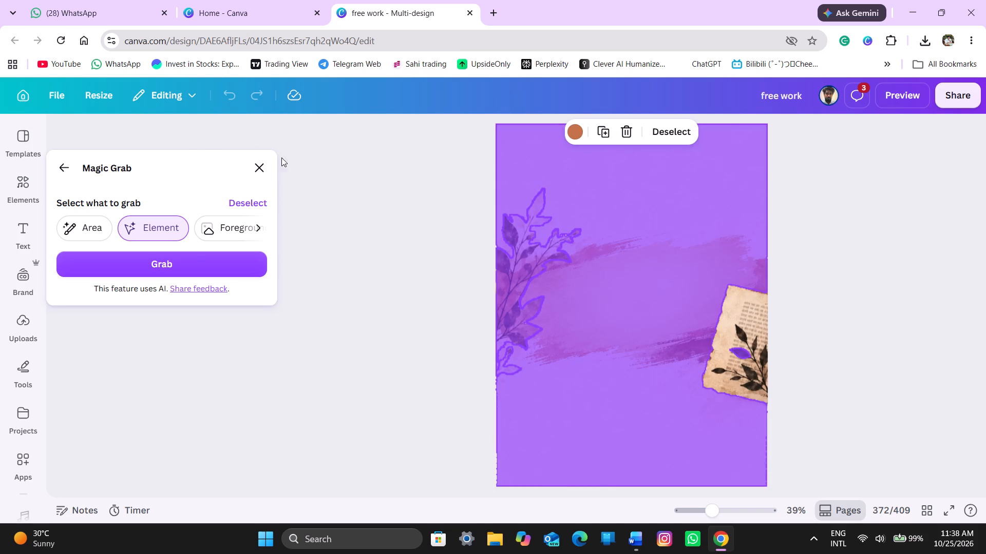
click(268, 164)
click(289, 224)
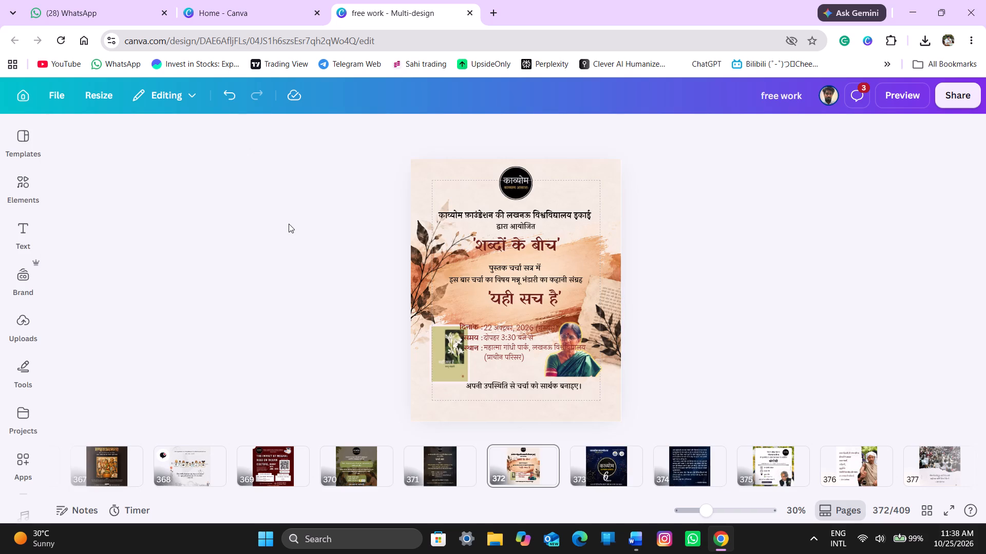
Crop the background image, enlarging it so the frame shows plain paper with only the brush stroke's upper edge along the bottom.
click(440, 189)
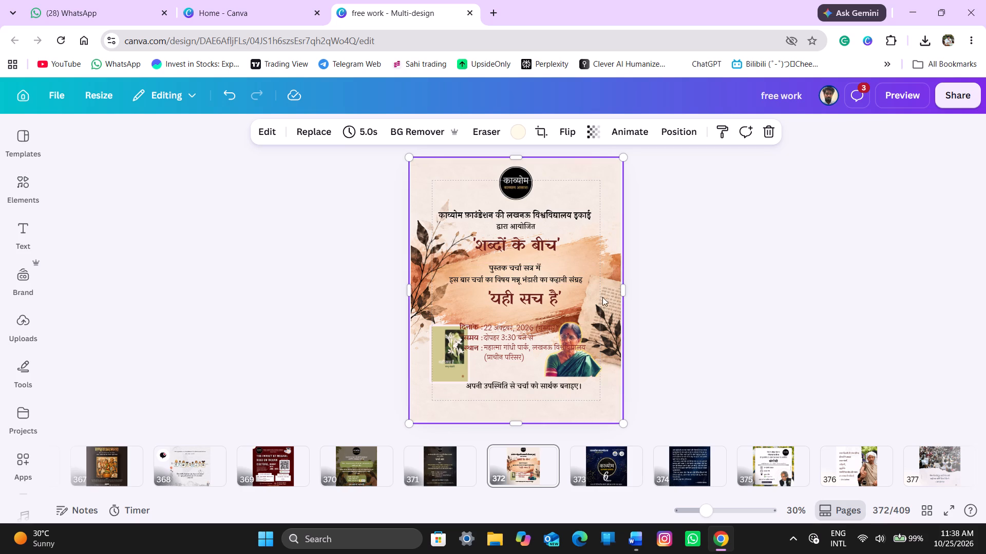
click(545, 134)
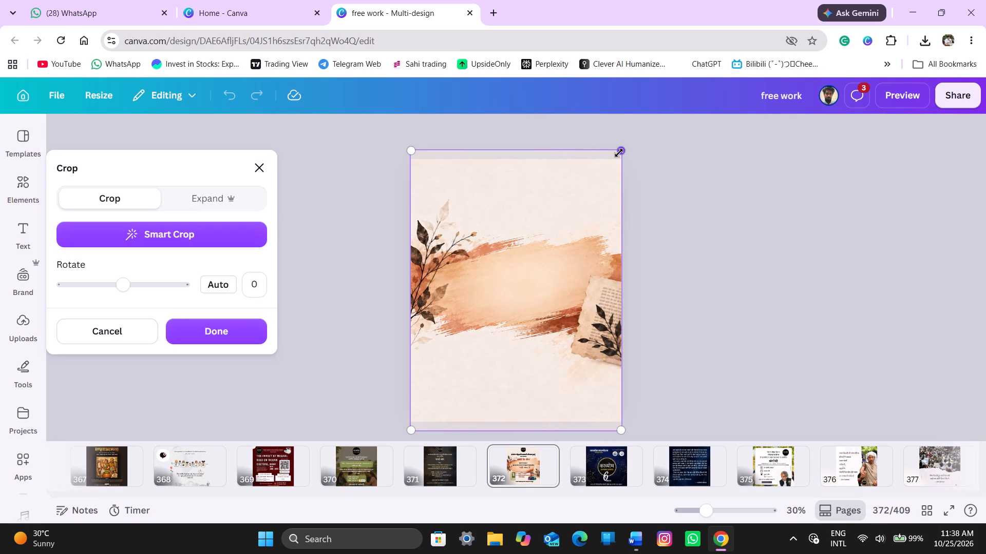
drag(619, 153, 825, 118)
drag(529, 234, 527, 433)
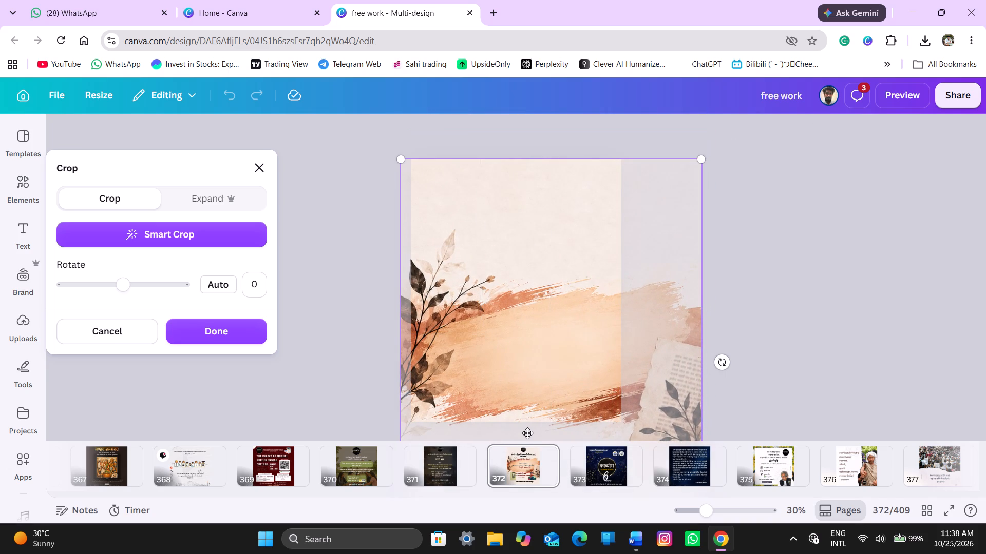
scroll(525, 361, down, 3)
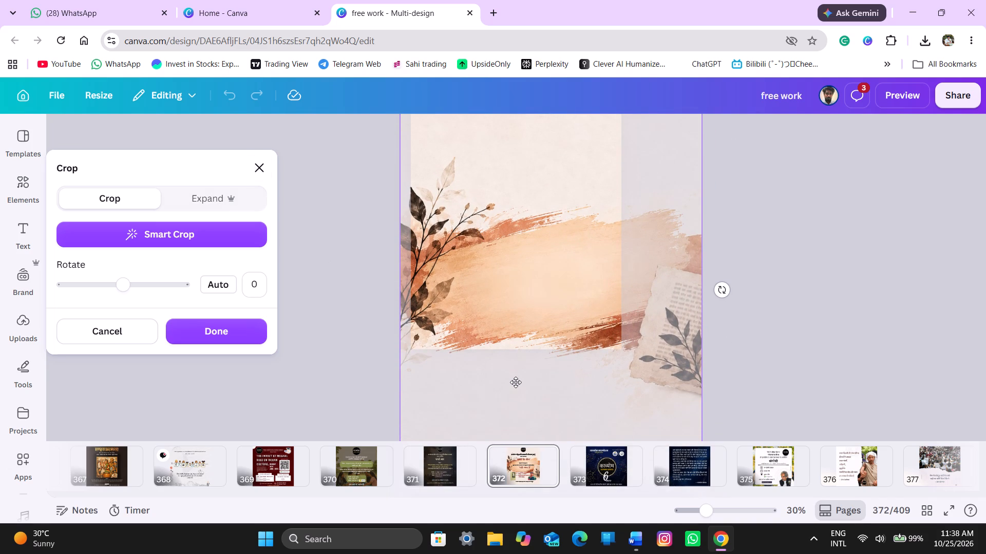
scroll(516, 382, down, 2)
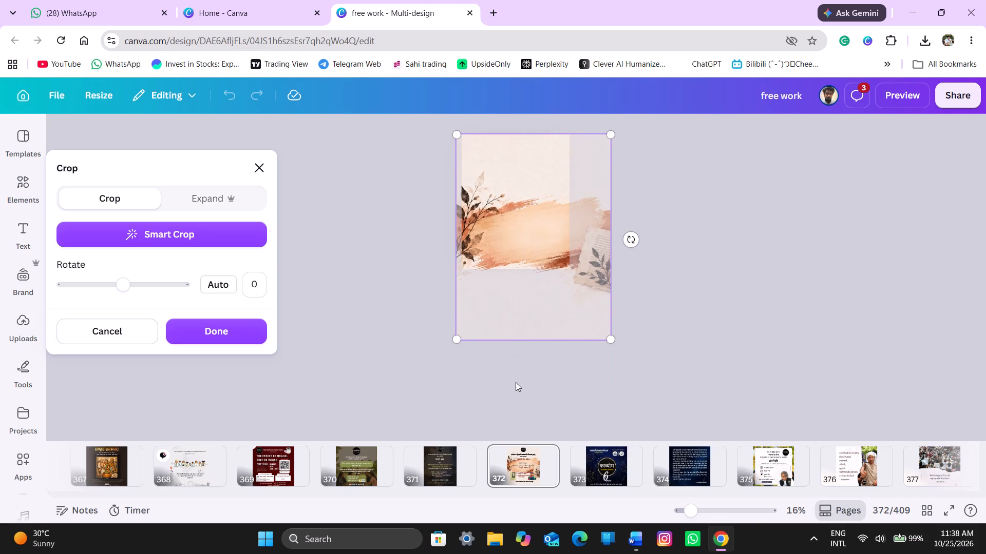
drag(458, 346, 569, 244)
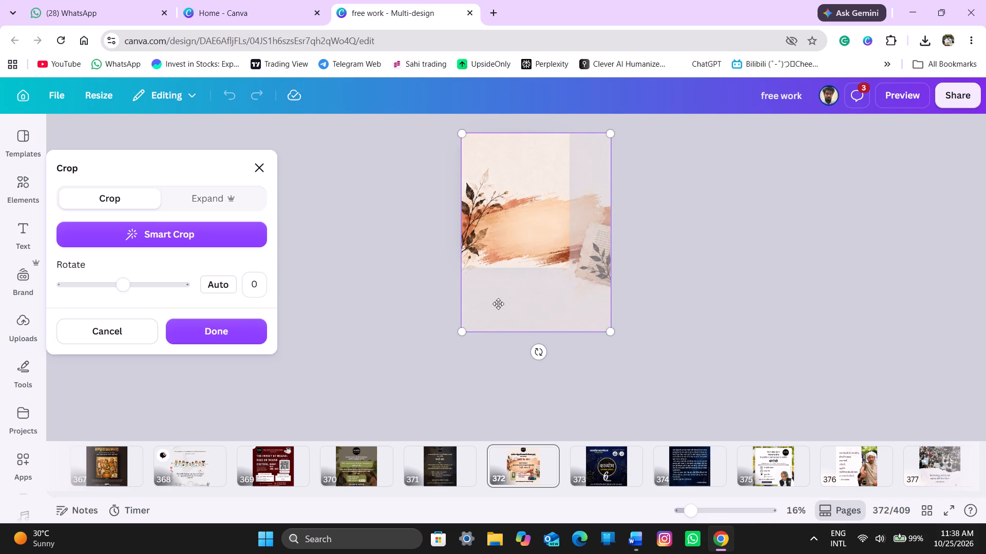
drag(466, 332, 531, 225)
drag(610, 337, 511, 227)
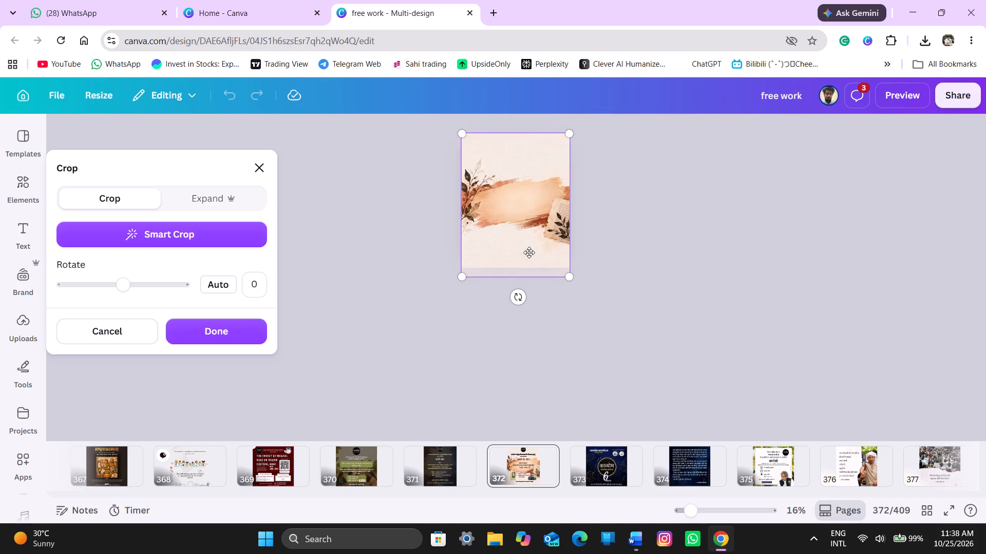
drag(530, 228, 528, 202)
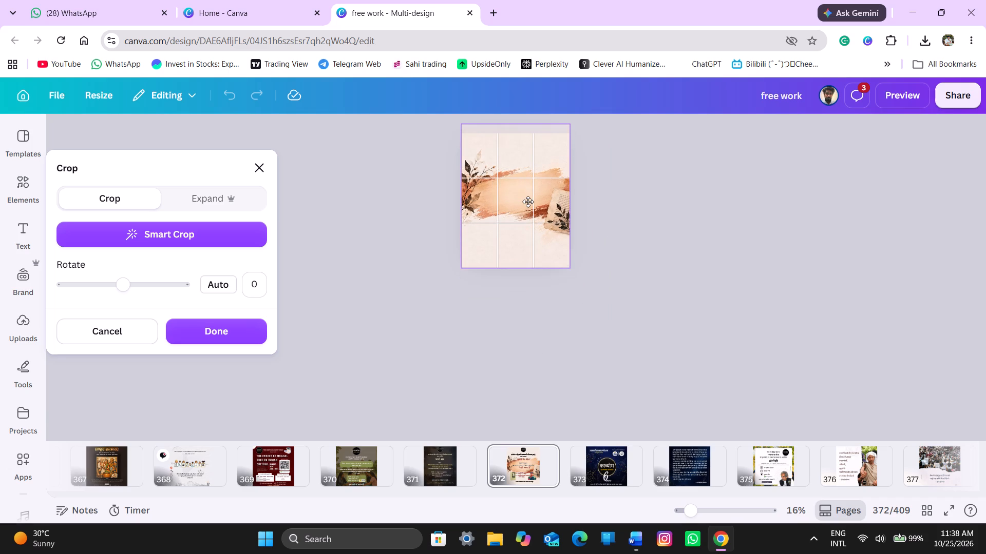
drag(528, 202, 542, 190)
drag(542, 190, 546, 246)
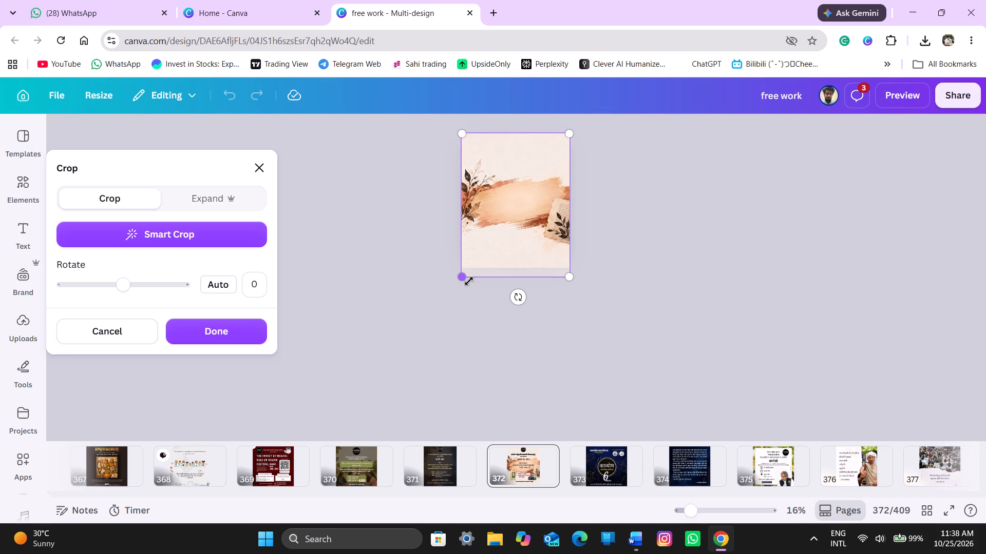
drag(469, 281, 337, 430)
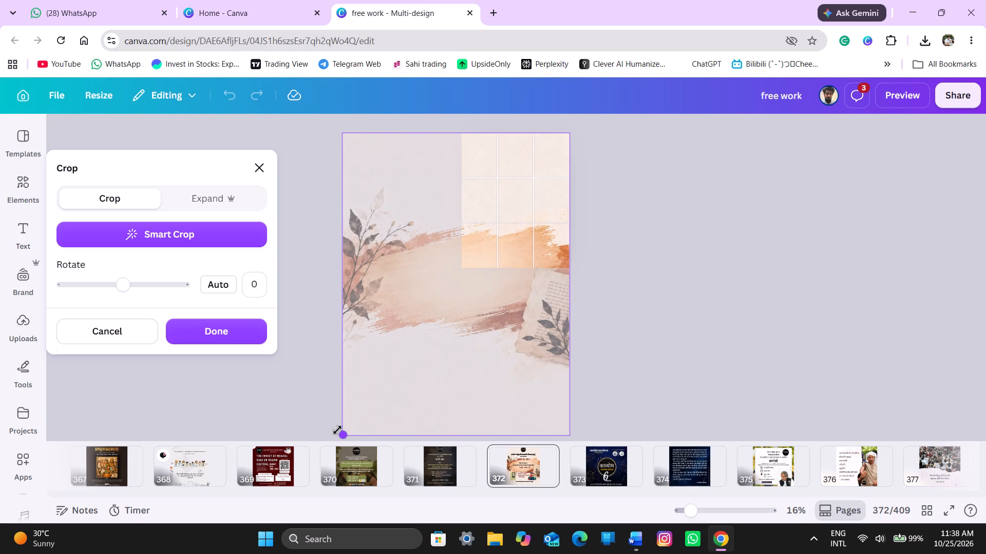
drag(337, 430, 285, 494)
drag(449, 313, 507, 353)
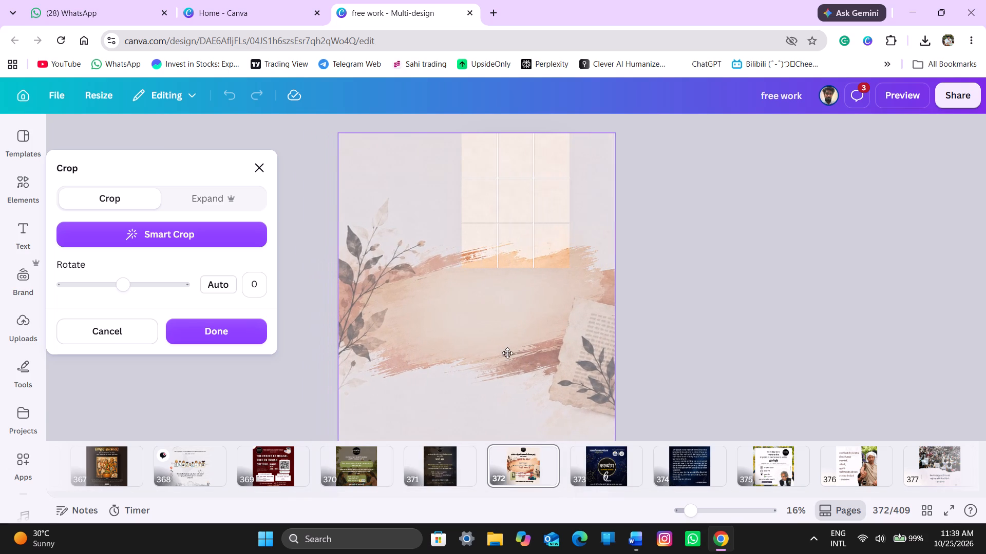
drag(507, 353, 513, 359)
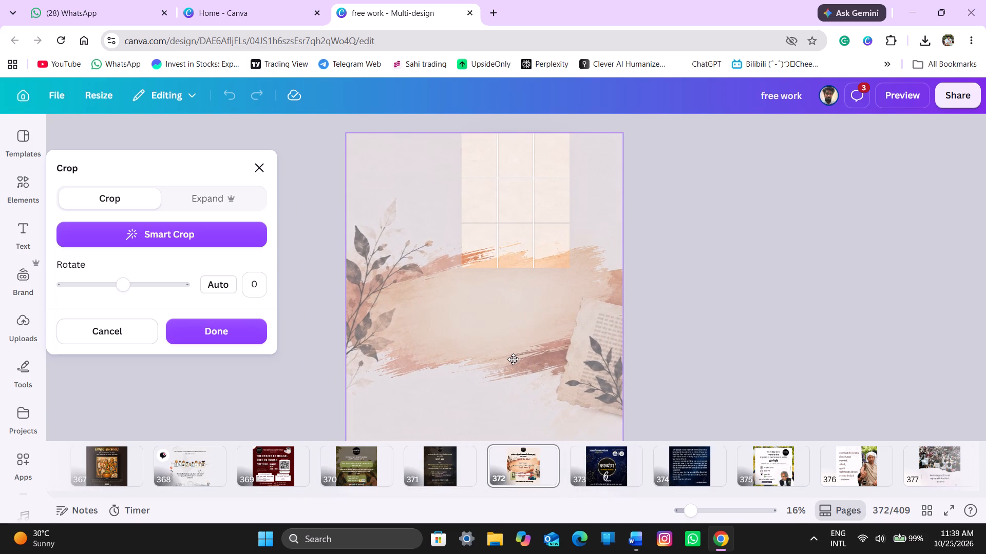
drag(513, 359, 519, 367)
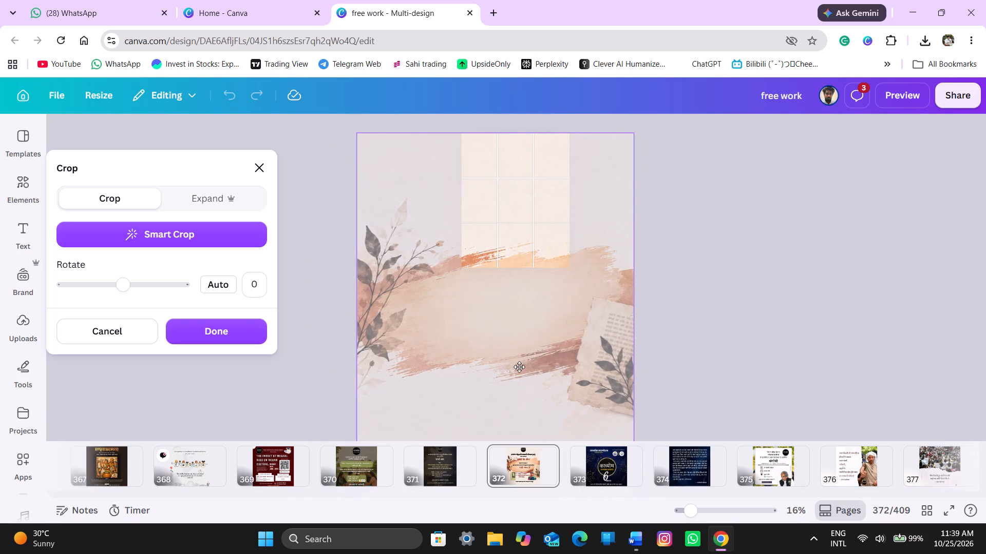
drag(519, 367, 497, 372)
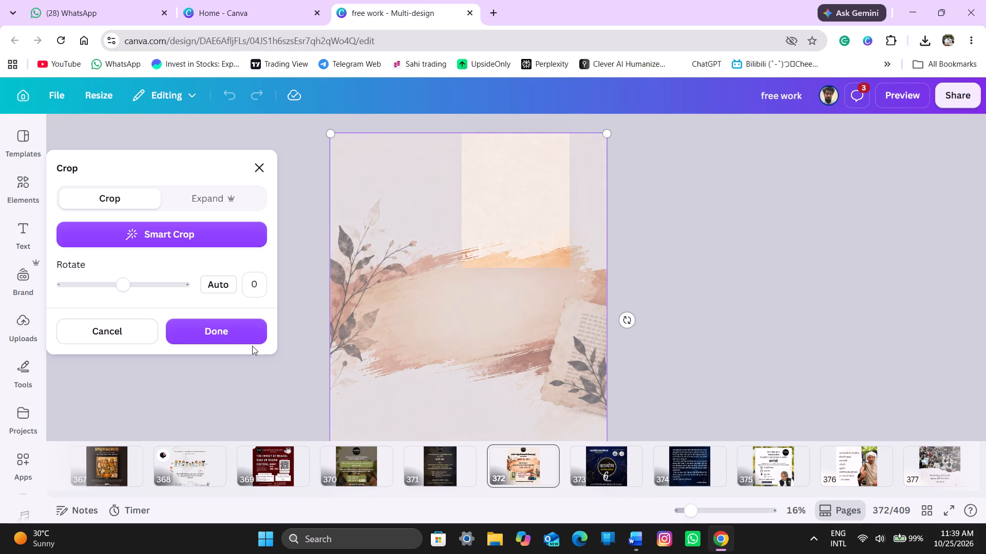
click(249, 342)
click(348, 326)
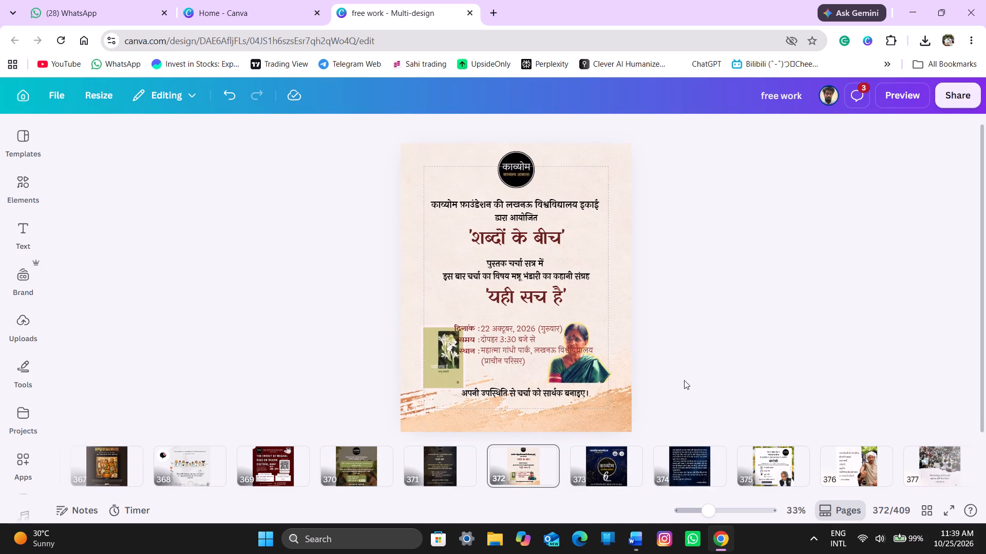
Enlarge the background image further within its crop so only faint tips of the brush stroke remain at the poster's bottom edge.
scroll(684, 380, down, 1)
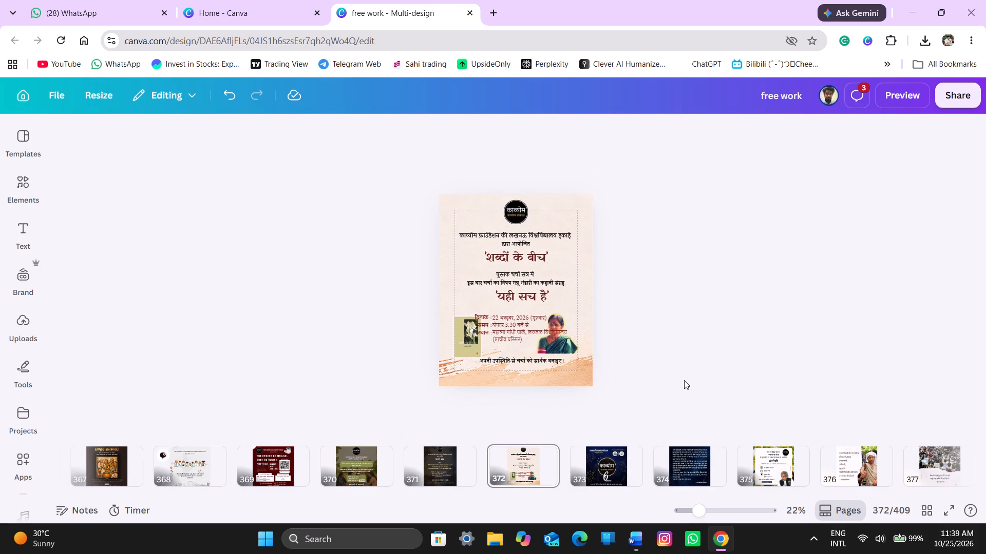
click(554, 200)
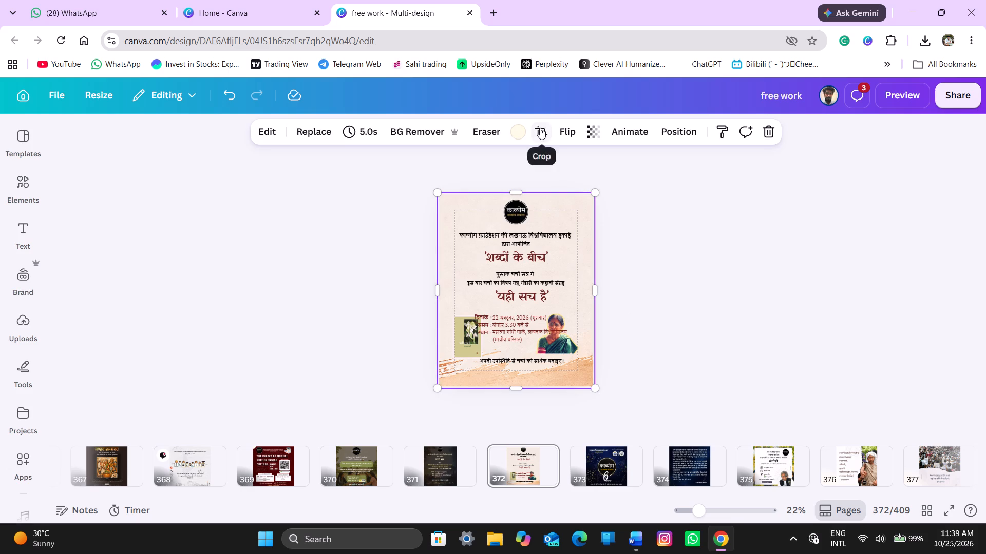
click(540, 128)
scroll(593, 298, down, 1)
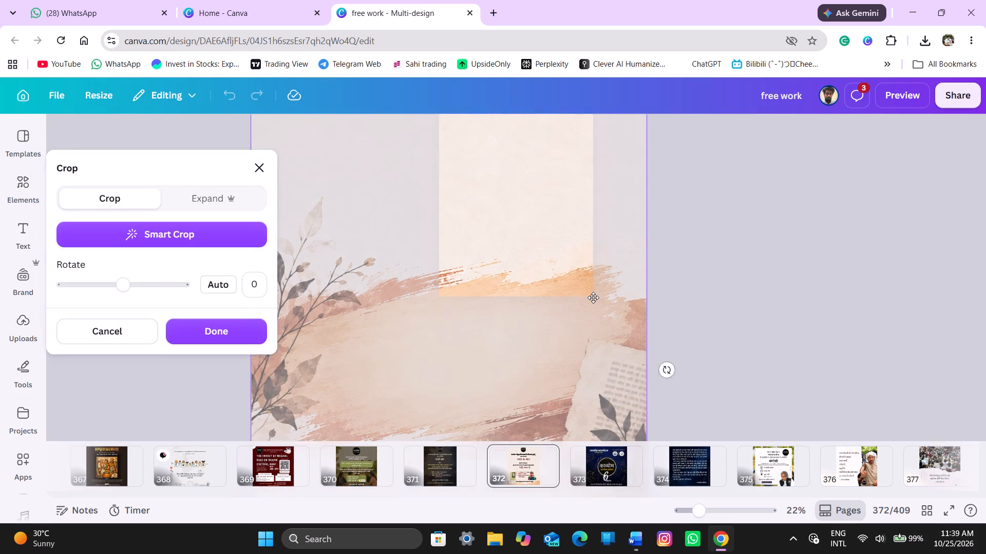
scroll(593, 298, down, 2)
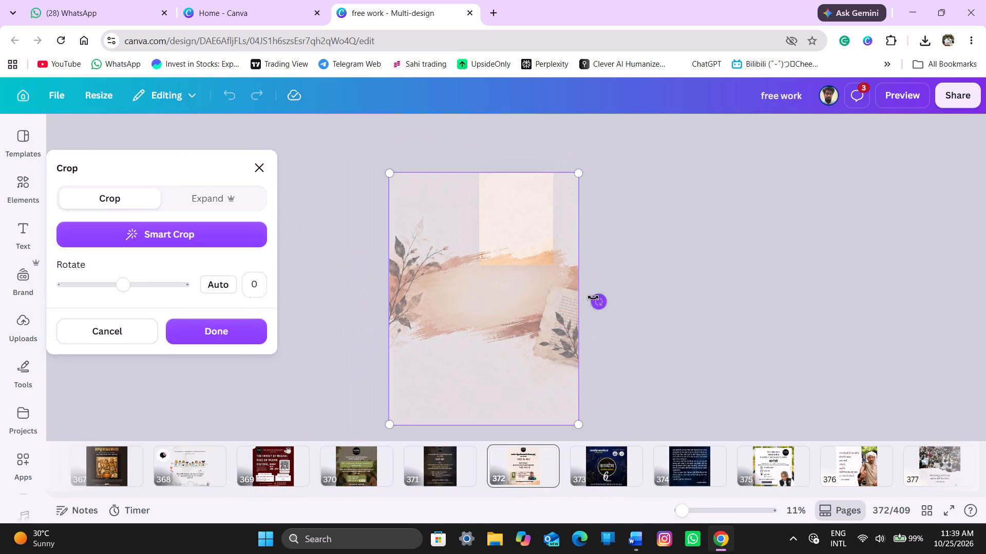
scroll(593, 298, down, 1)
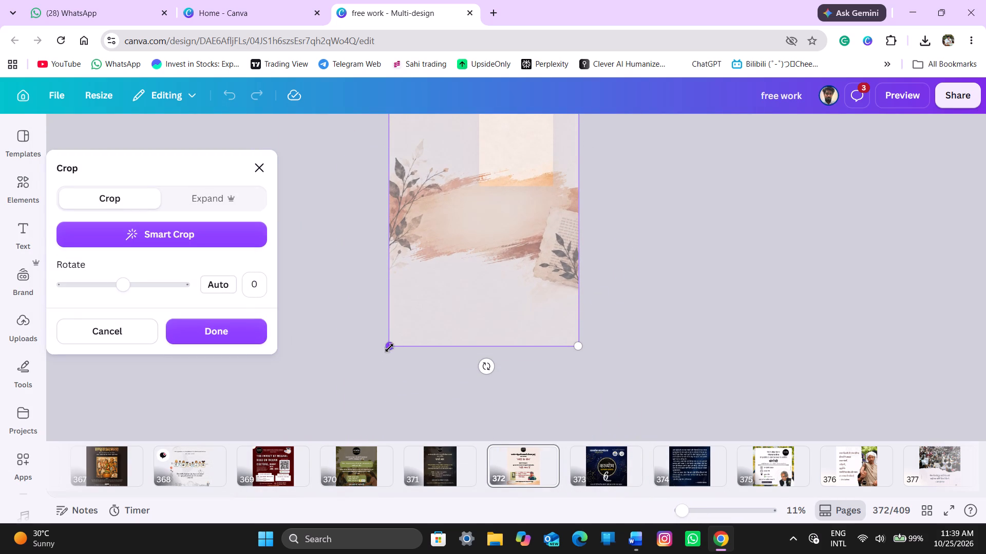
drag(389, 348, 358, 394)
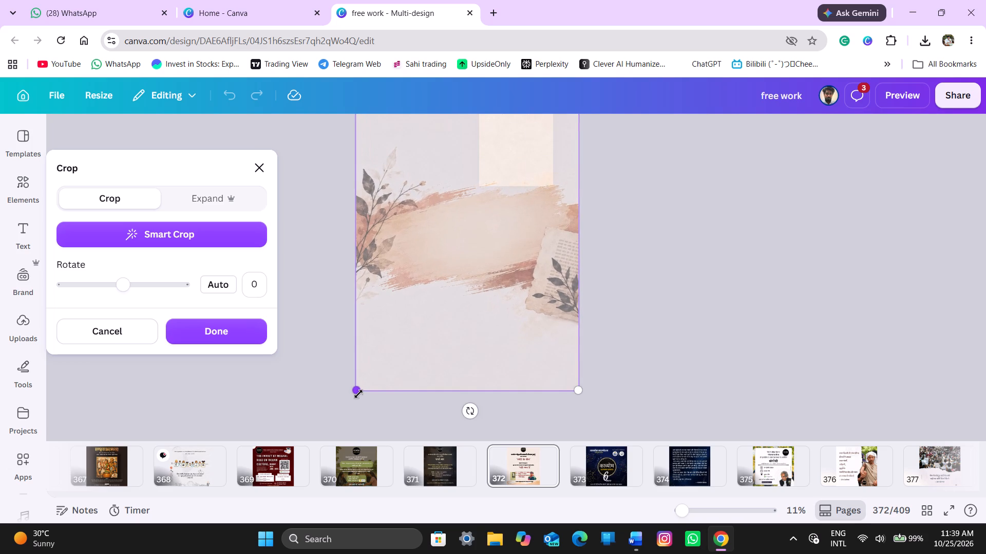
click(219, 339)
click(406, 312)
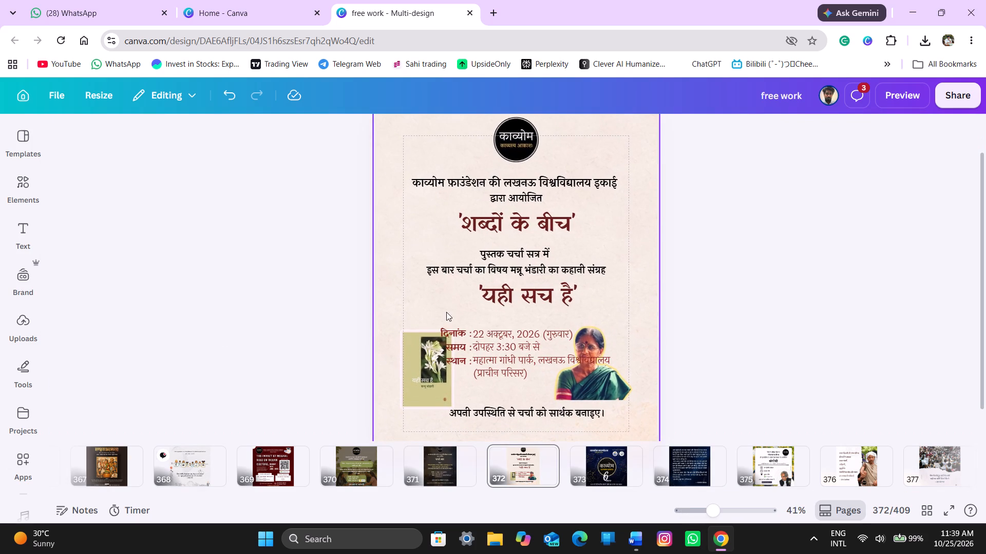
click(778, 307)
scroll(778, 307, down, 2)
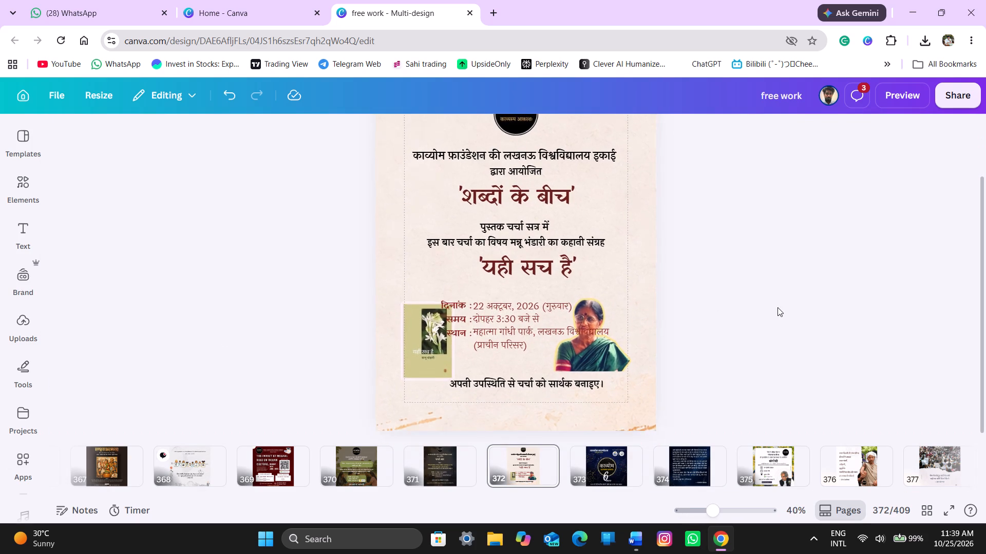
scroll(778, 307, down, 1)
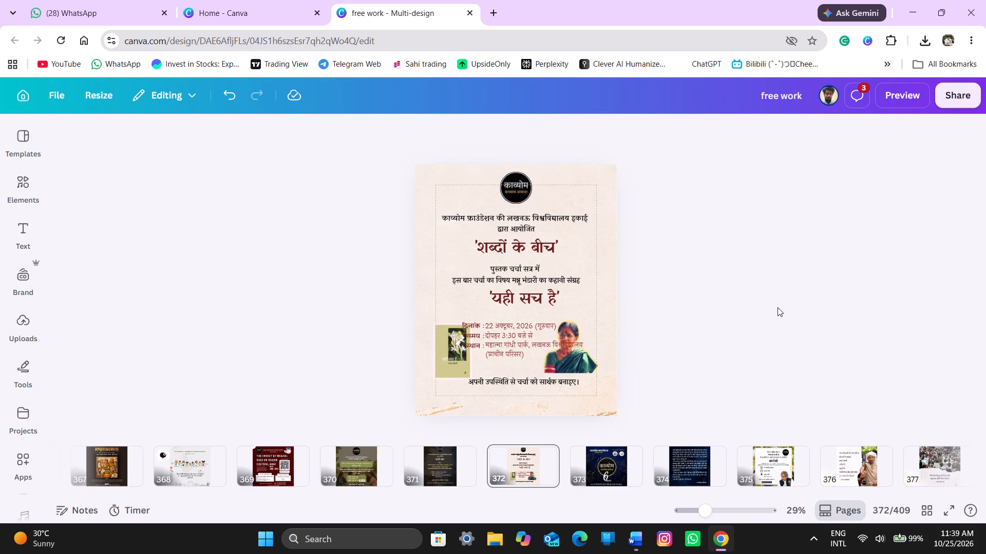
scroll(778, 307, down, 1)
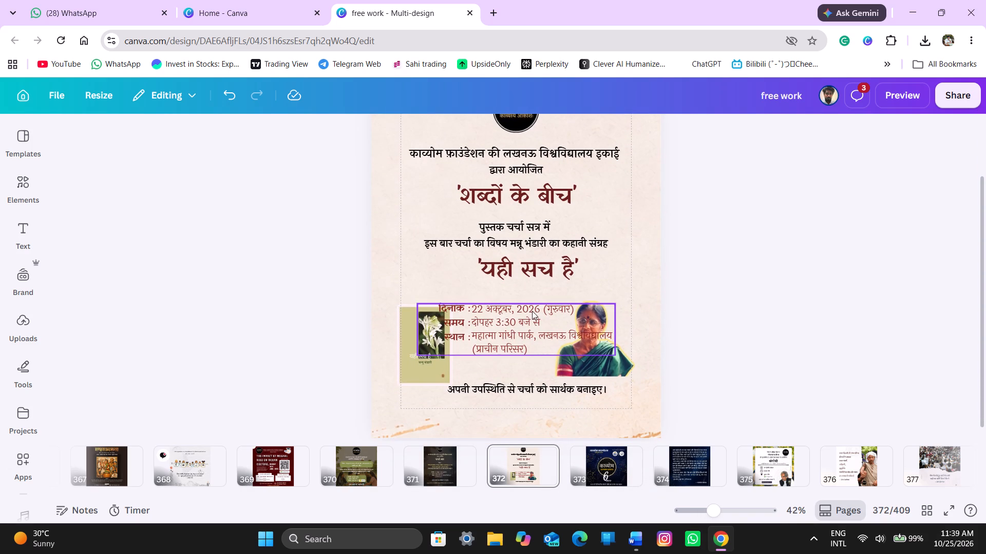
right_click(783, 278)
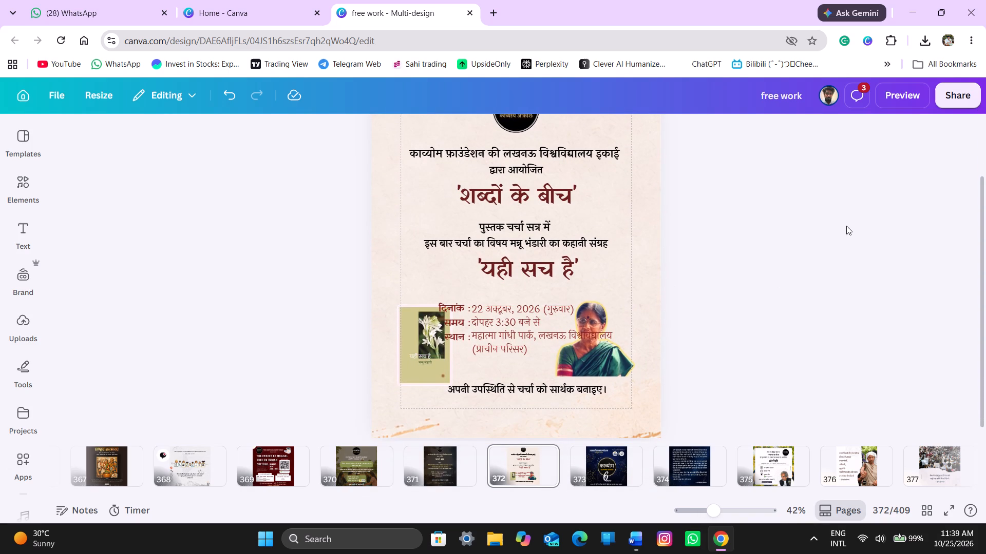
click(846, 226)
Nudge the round काव्योम logo at the top of the poster slightly upward.
scroll(846, 226, up, 1)
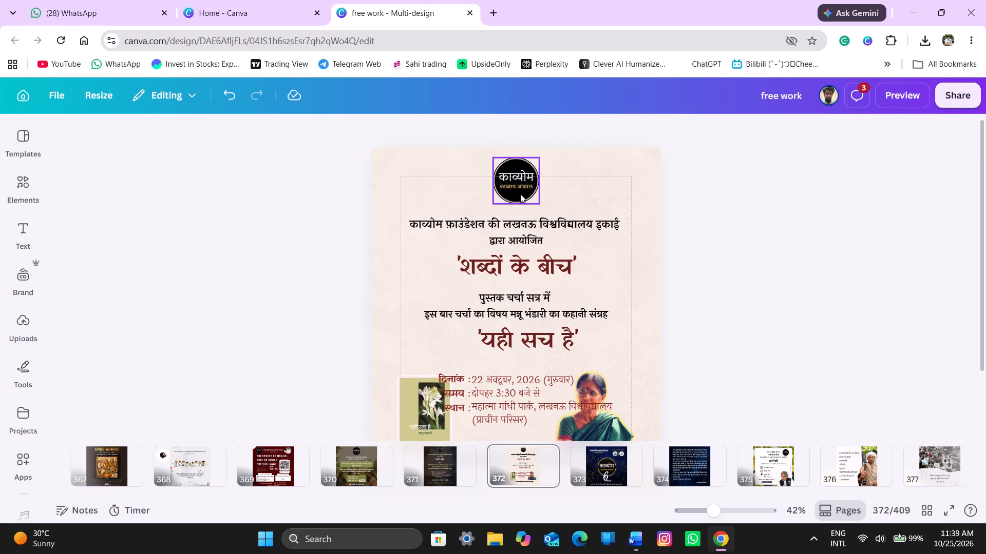
click(518, 194)
click(764, 247)
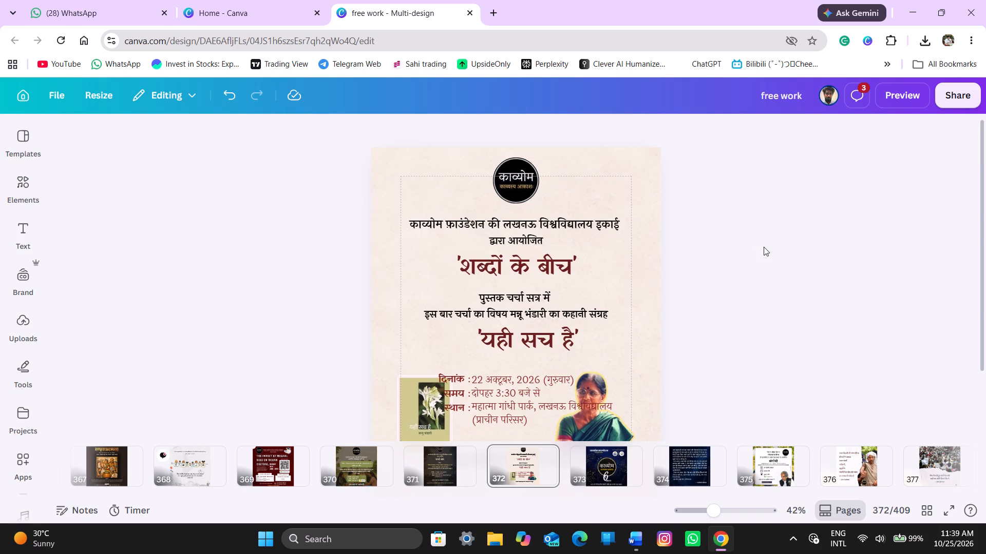
click(500, 191)
key(Up)
key(Up)
key(Down)
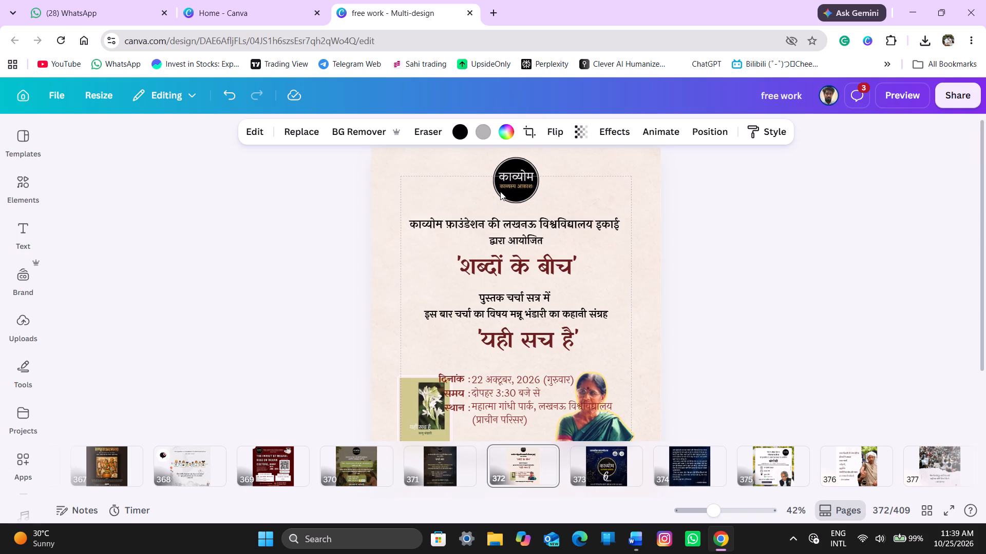
Nudge the two-line organiser text 'काव्योम फ़ाउंडेशन की लखनऊ विश्वविद्यालय इकाई द्वारा आयोजित' slightly upward, closer to the round logo.
click(603, 218)
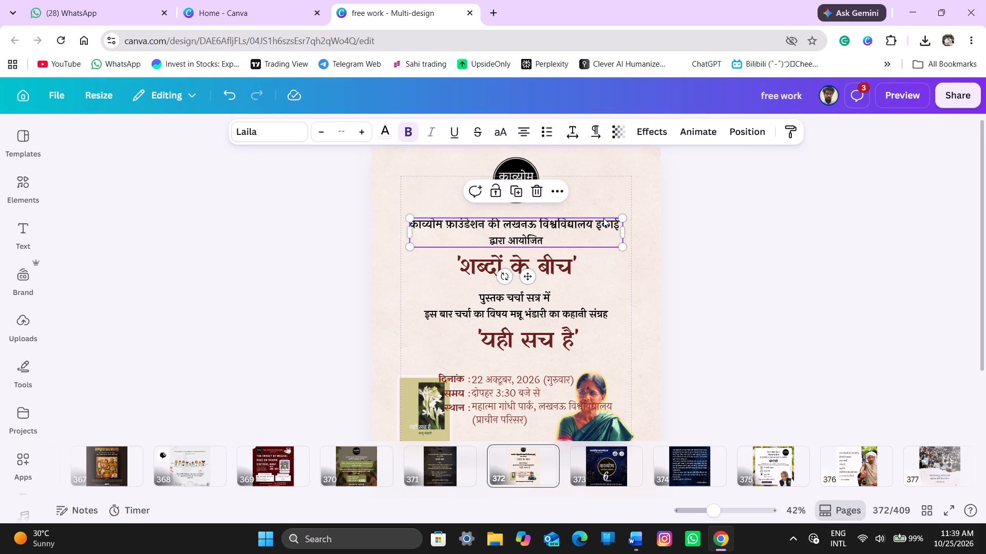
key(Up)
key(Up)
key(Up)
key(Up)
key(Up)
key(Up)
key(Up)
key(Up)
key(Up)
key(Up)
key(Up)
key(Up)
key(Up)
key(Up)
key(Up)
key(Up)
key(Up)
key(Up)
key(Up)
key(Up)
key(Up)
key(Up)
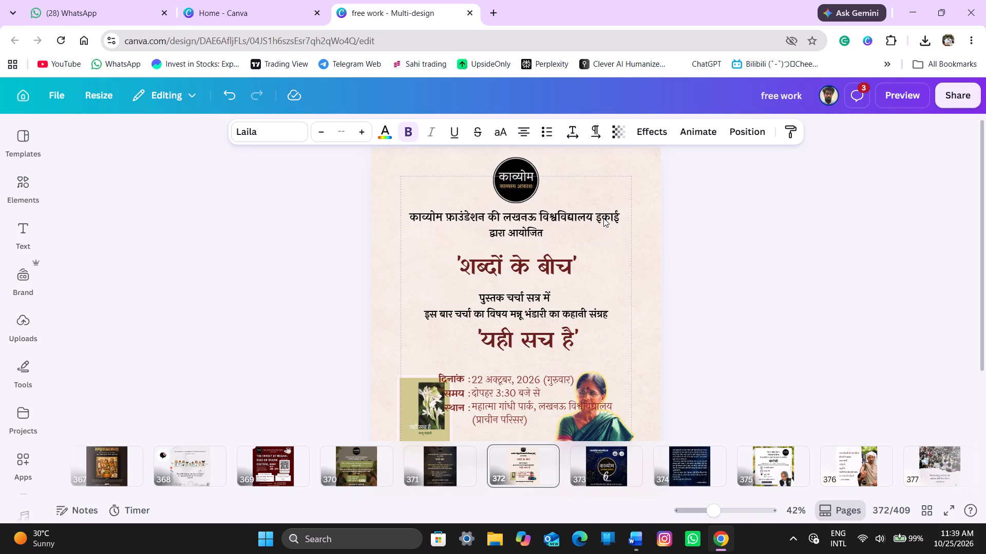
key(Down)
key(Down)
key(Down)
key(Down)
key(Down)
key(Down)
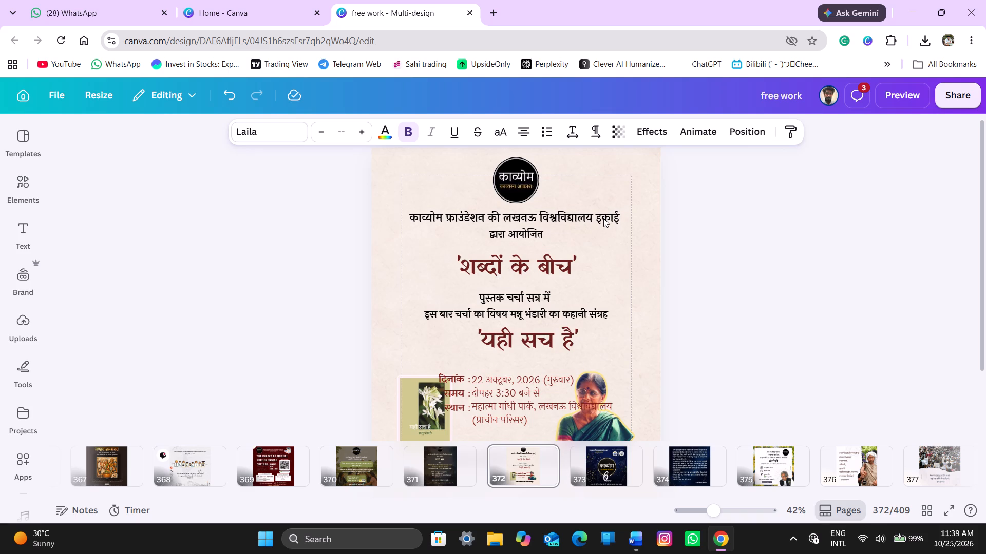
Reduce the font size of the 'शब्दों के बीच' title to 42.
click(572, 278)
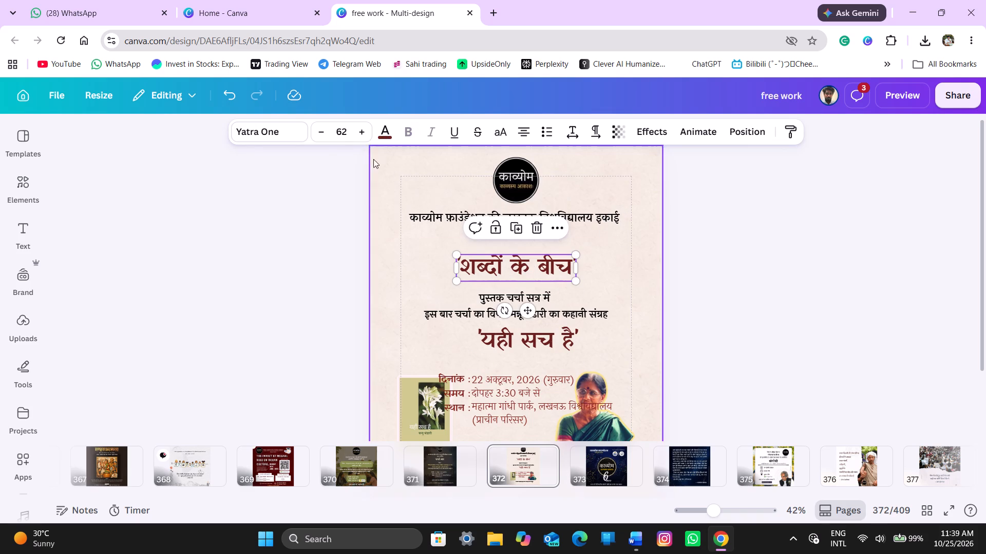
triple_click(319, 133)
triple_click(319, 133)
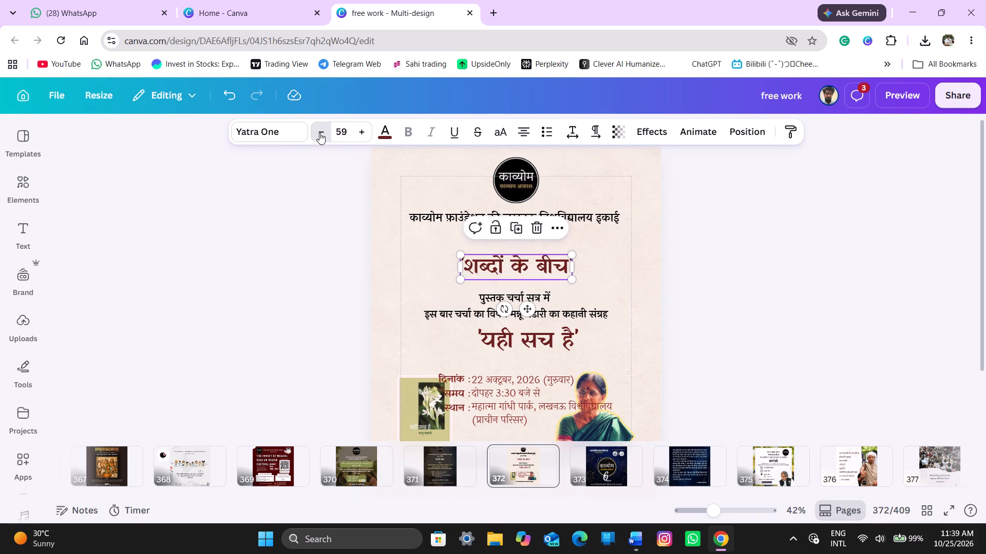
triple_click(319, 133)
double_click(319, 133)
double_click(319, 133)
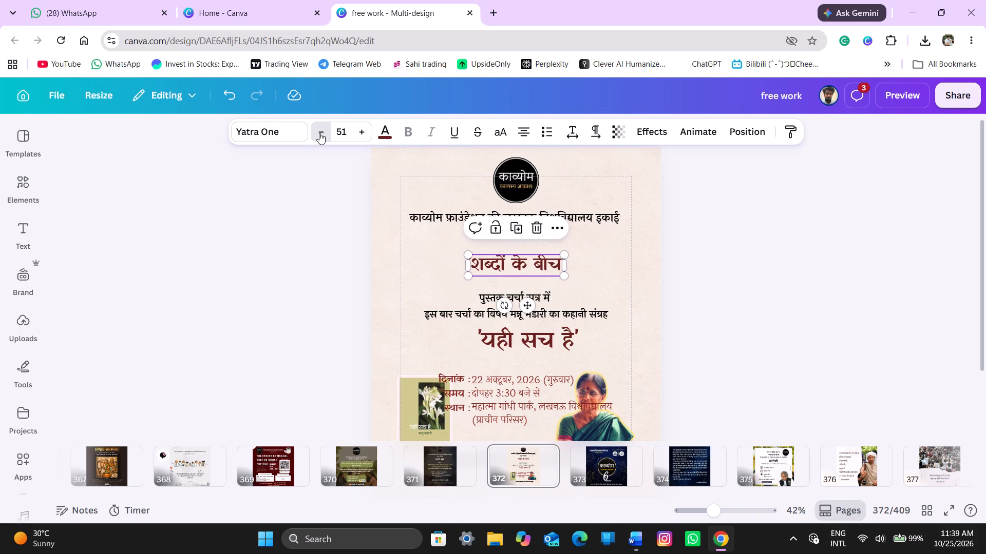
click(319, 133)
triple_click(319, 133)
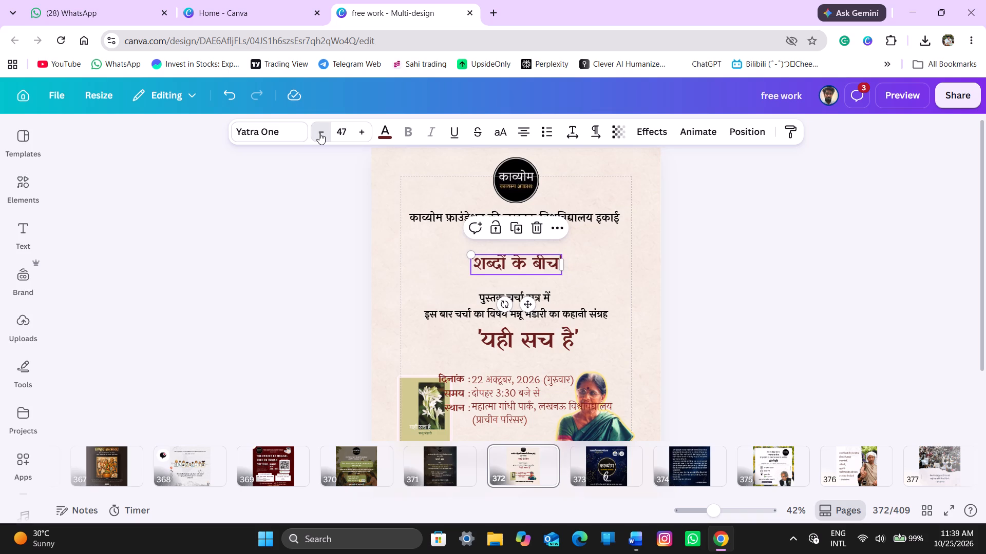
click(319, 133)
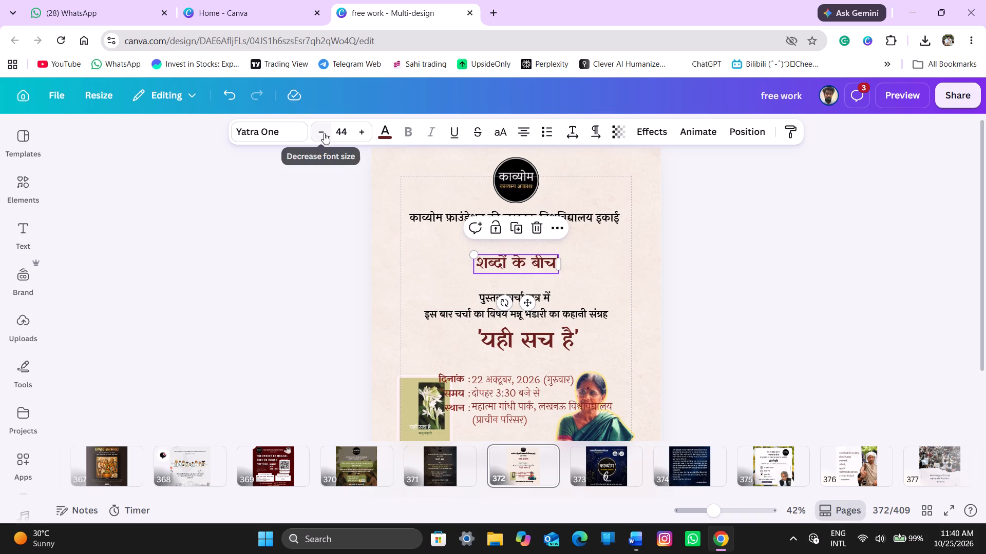
click(324, 133)
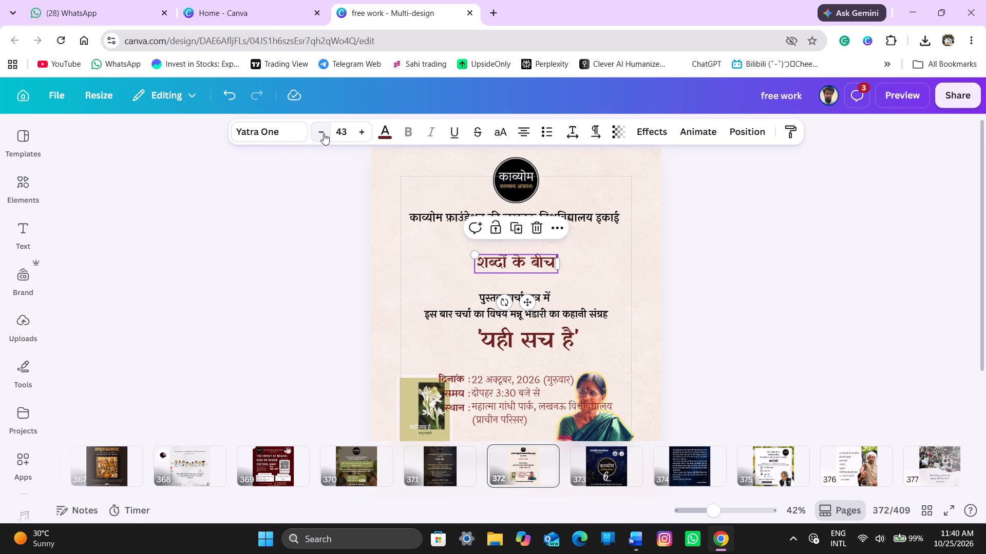
click(324, 133)
click(324, 133)
click(324, 133)
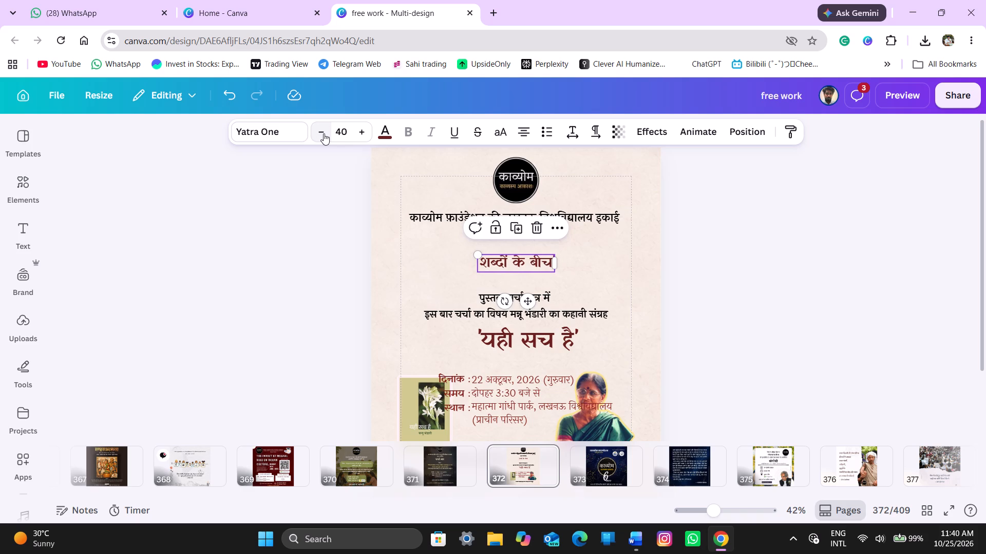
double_click(361, 133)
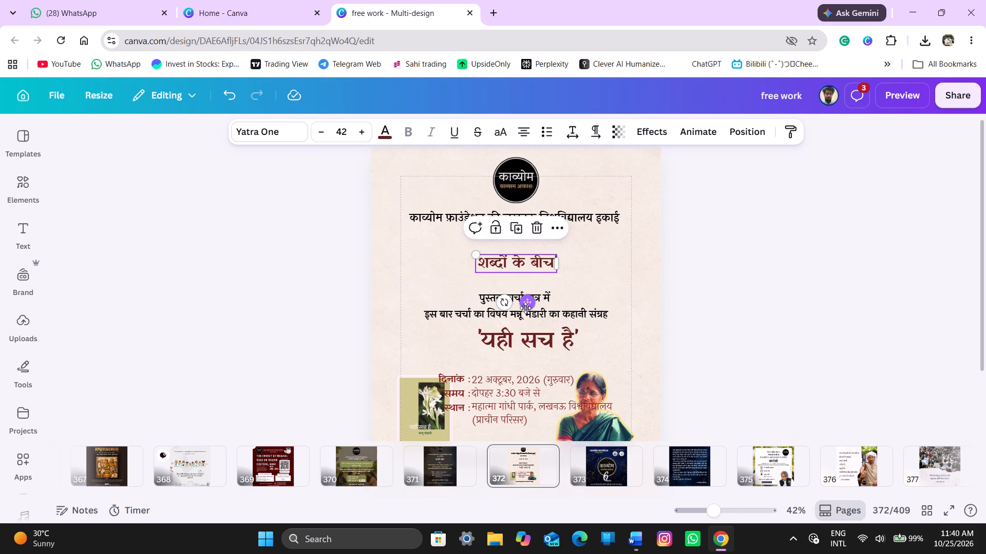
Move the 'शब्दों के बीच' title slightly up, just beneath the 'द्वारा आयोजित' line.
drag(525, 308, 525, 301)
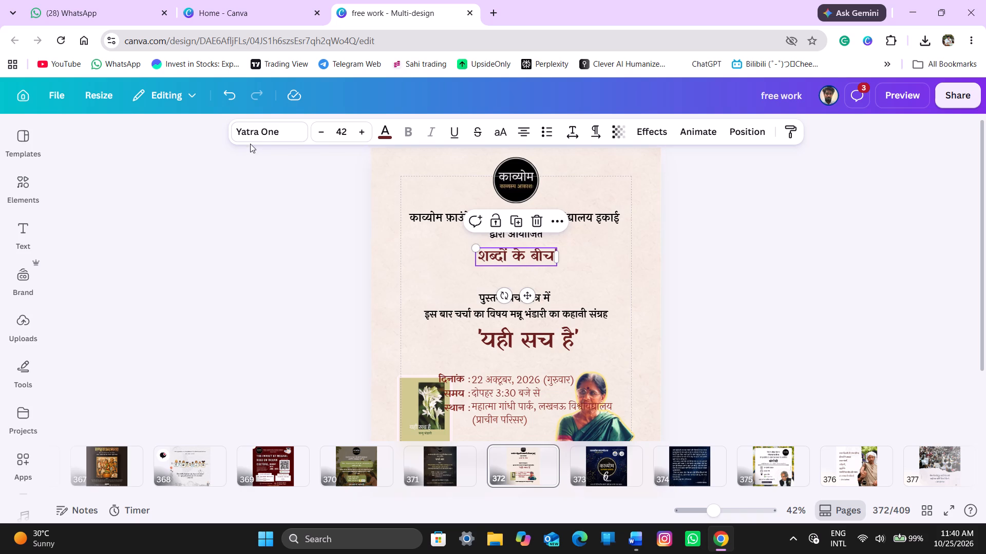
Browse the document fonts for an alternative typeface for the 'शब्दों के बीच' title.
click(435, 219)
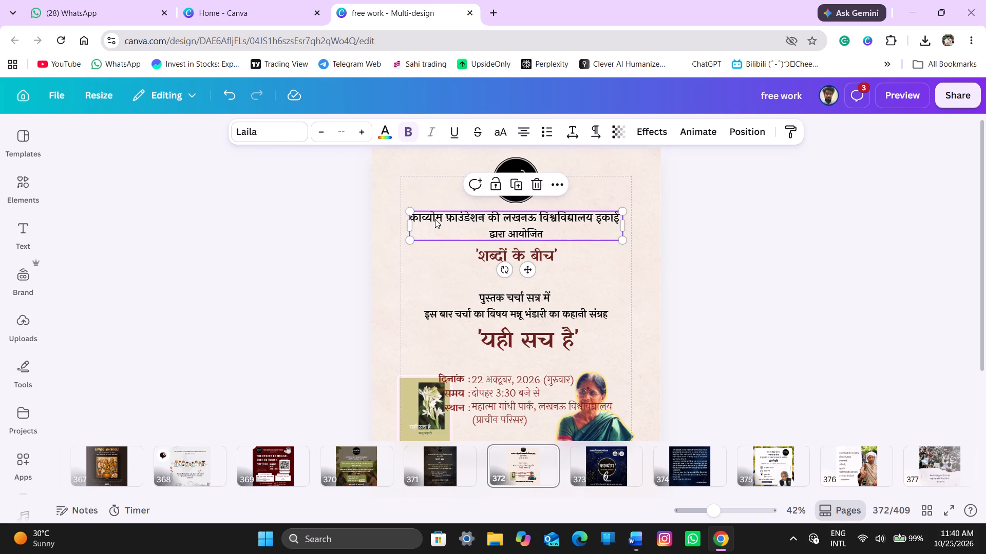
click(481, 262)
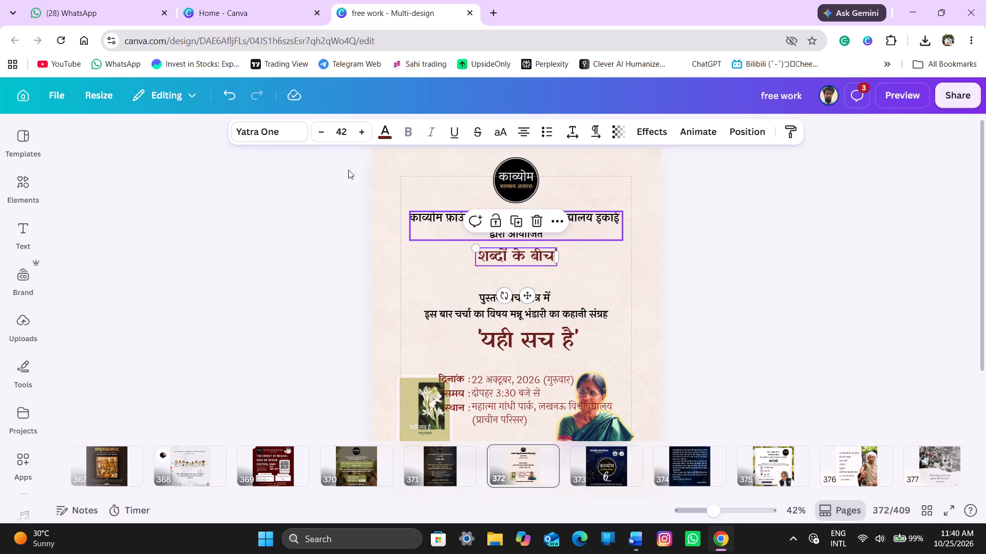
click(276, 129)
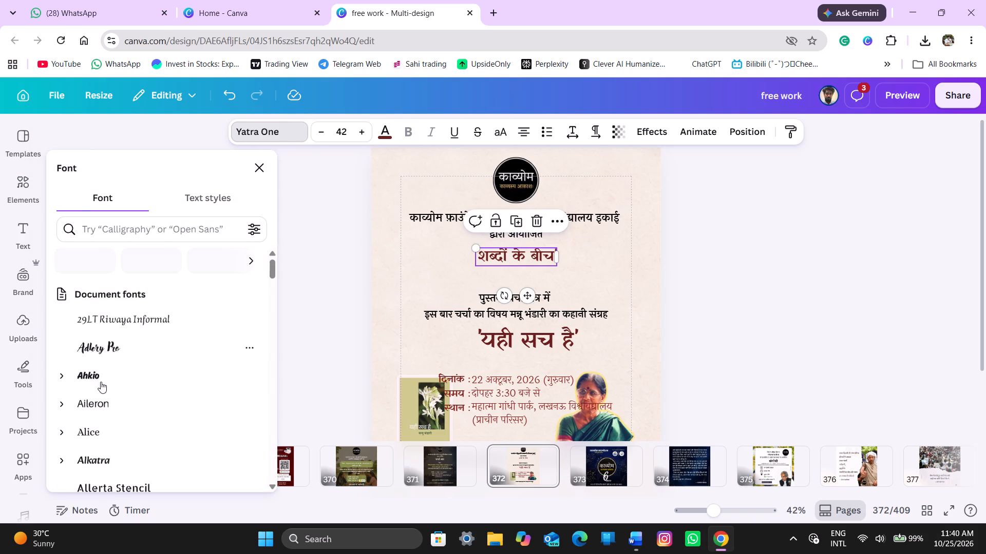
scroll(101, 384, down, 4)
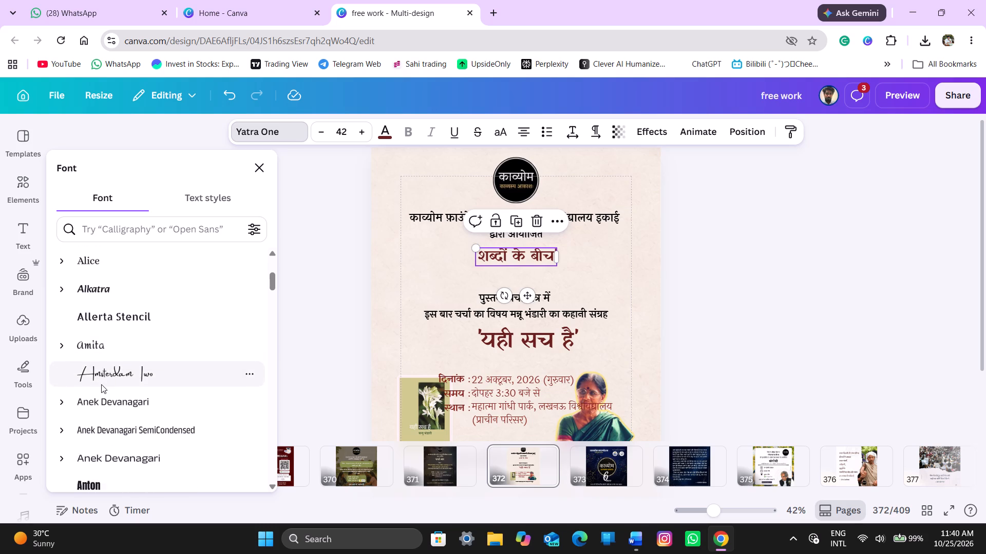
scroll(101, 384, down, 2)
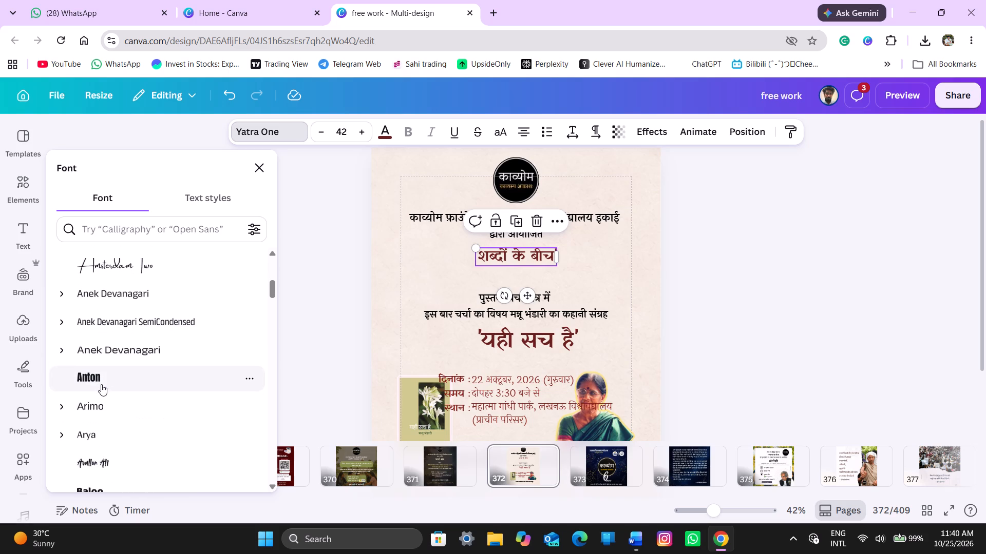
scroll(101, 384, down, 2)
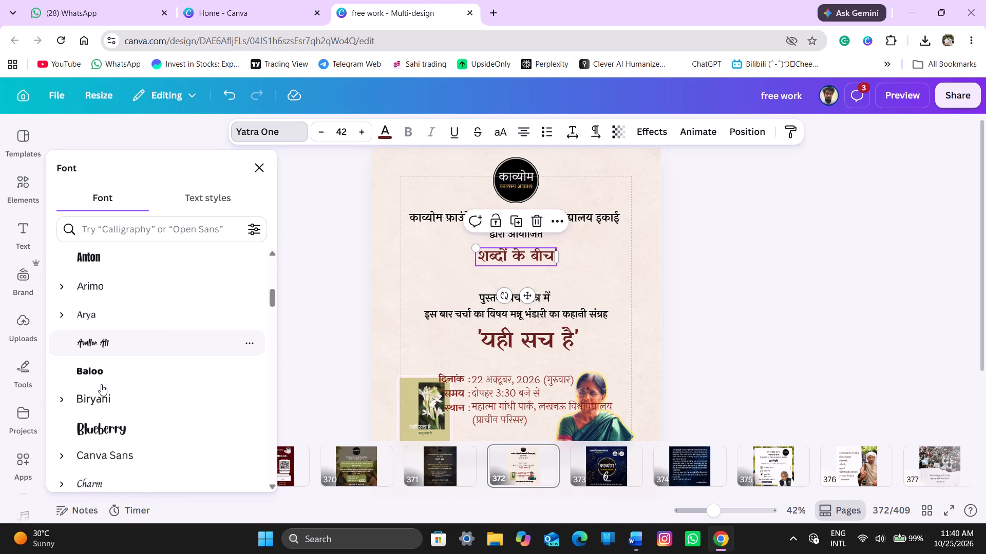
scroll(101, 384, down, 3)
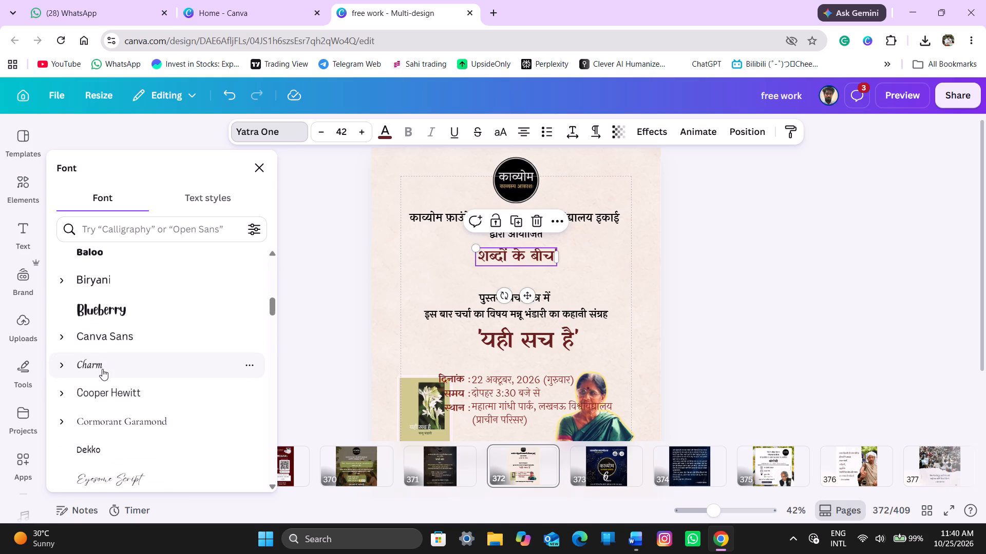
scroll(102, 369, up, 5)
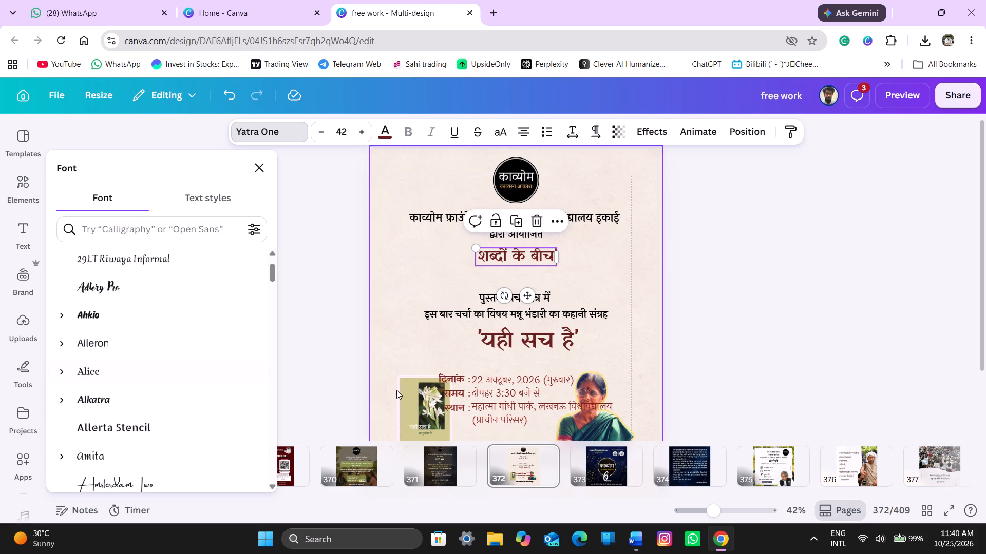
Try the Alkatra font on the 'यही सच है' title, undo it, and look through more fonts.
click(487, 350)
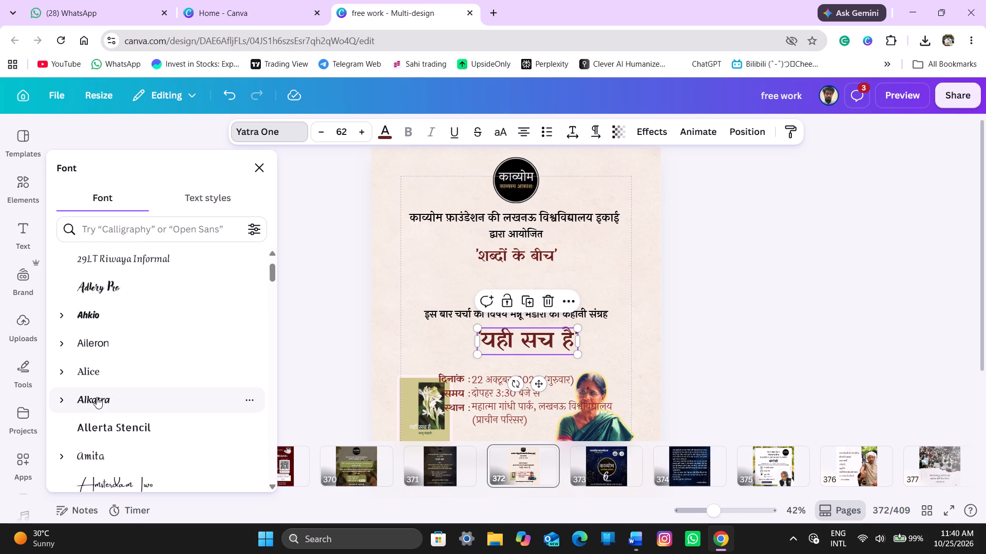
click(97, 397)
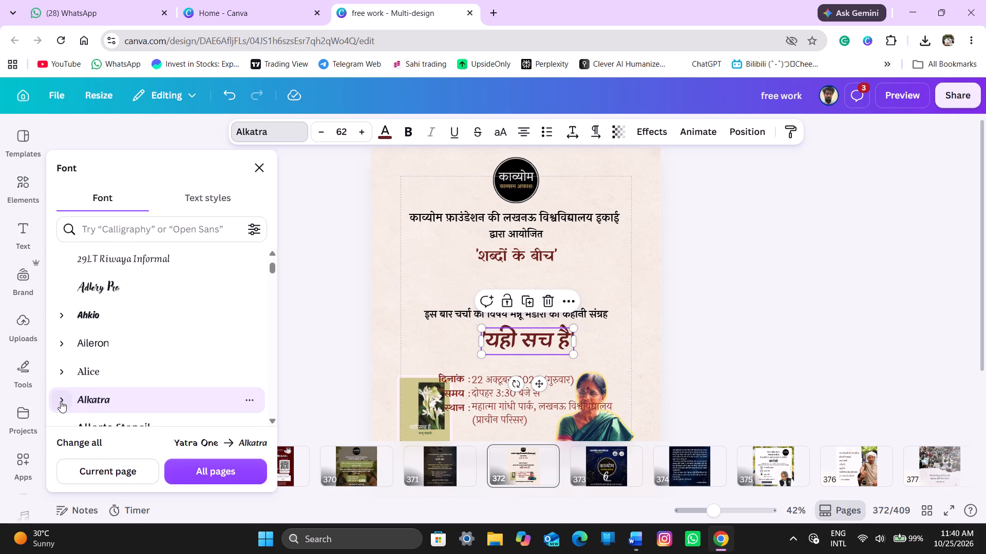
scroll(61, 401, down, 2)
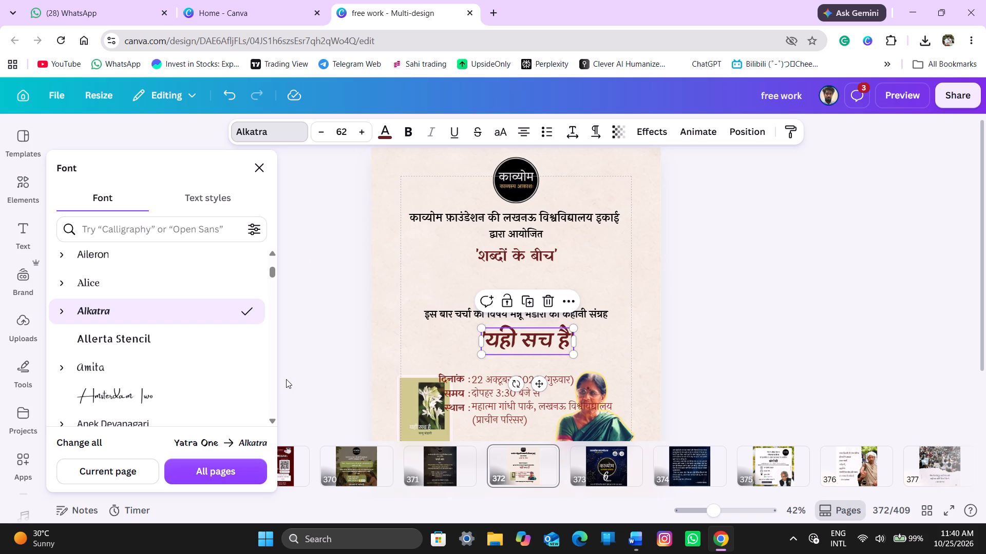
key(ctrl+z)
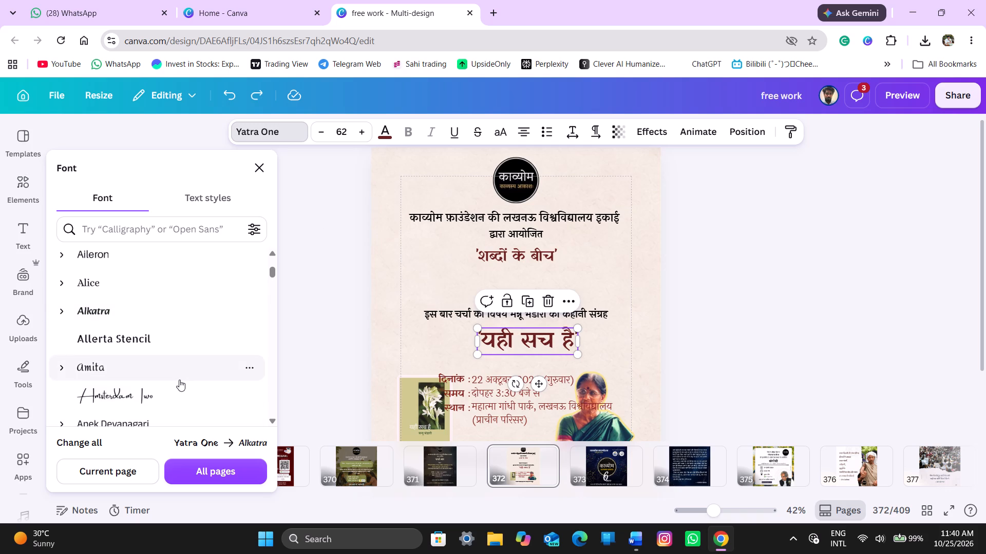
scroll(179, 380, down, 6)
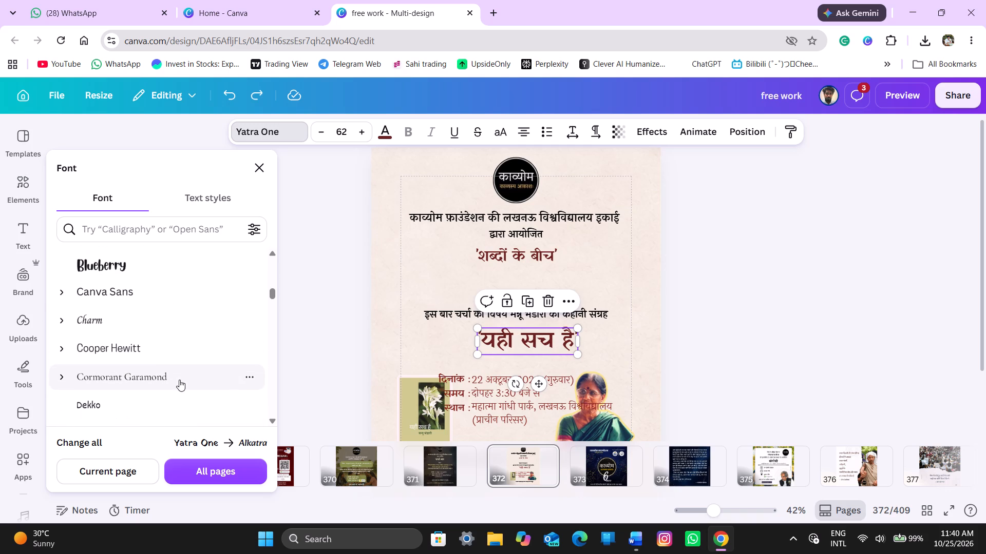
Search the fonts for 'sahitya' and apply Sahitya Bold to the 'शब्दों के बीच' title.
click(535, 247)
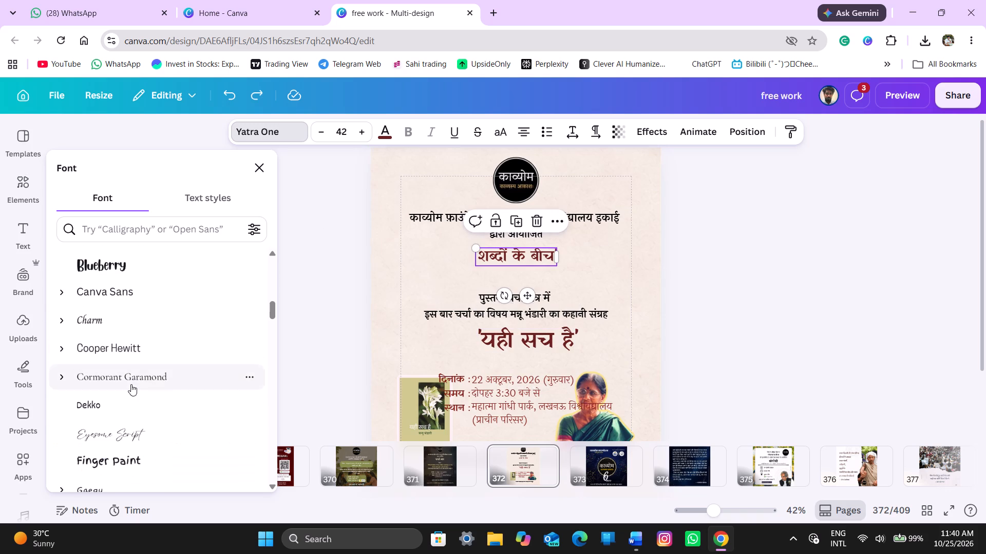
scroll(131, 384, up, 4)
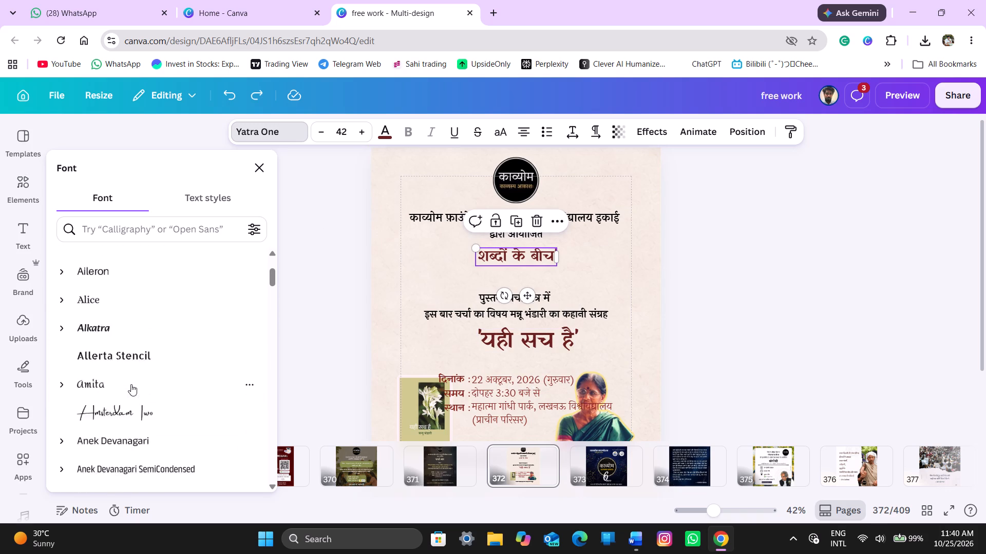
click(139, 224)
text(sahii)
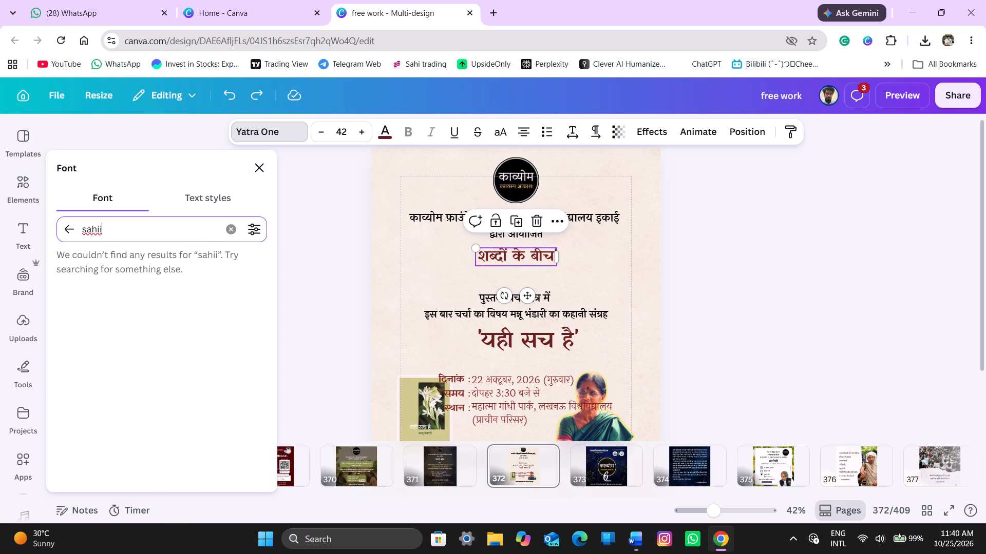
key(BackSpace)
text(tya)
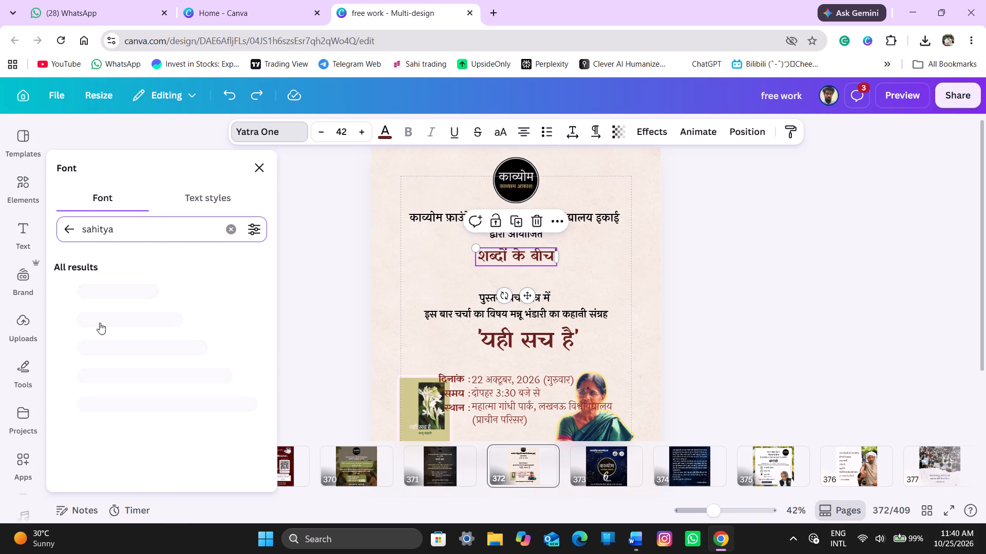
click(59, 285)
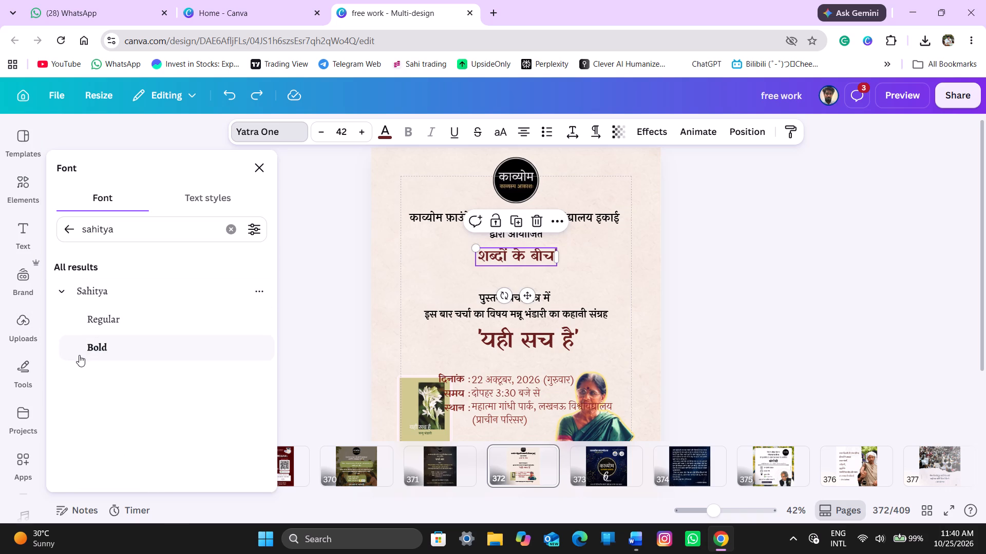
click(79, 355)
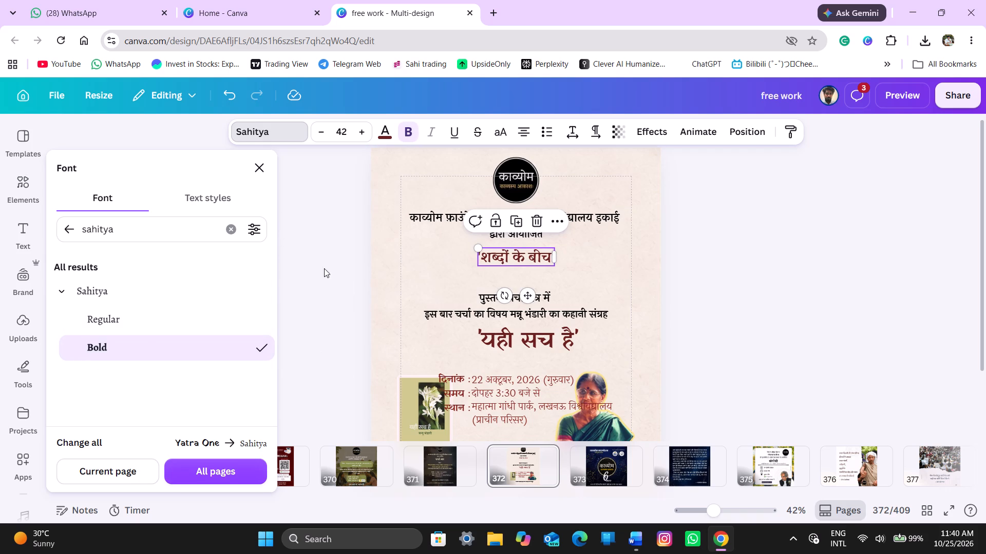
click(258, 167)
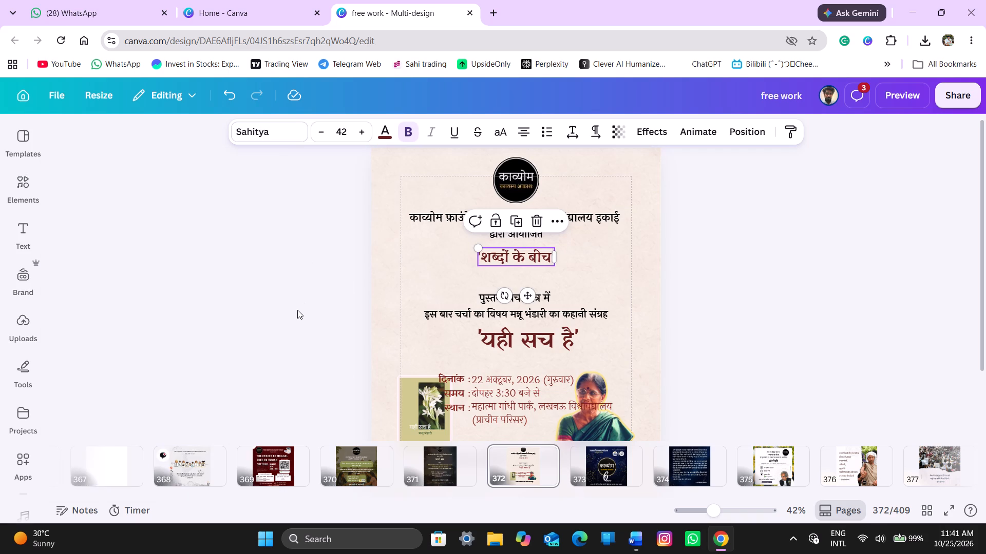
click(297, 310)
Nudge the two-line 'पुस्तक चर्चा सत्र में' text block up, close beneath the 'शब्दों के बीच' title.
click(527, 305)
key(Up)
key(Up)
key(Up)
key(Up)
key(Up)
key(Up)
key(Up)
key(Up)
key(Up)
key(Up)
key(Up)
key(Up)
key(Up)
key(Up)
key(Up)
key(Up)
key(Up)
key(Up)
key(Up)
key(Up)
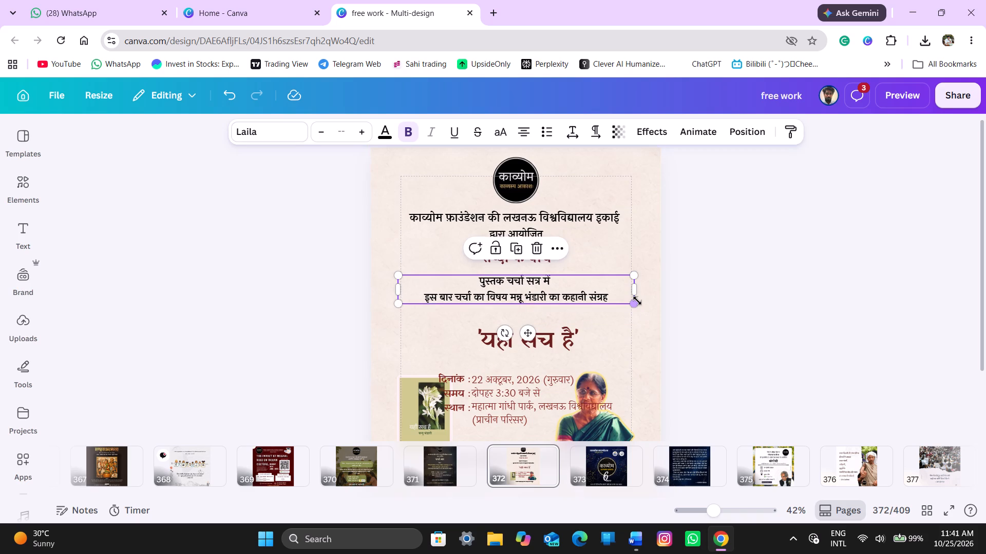
Narrow the 'पुस्तक चर्चा सत्र में' text box from its right edge to about 790 wide.
click(634, 294)
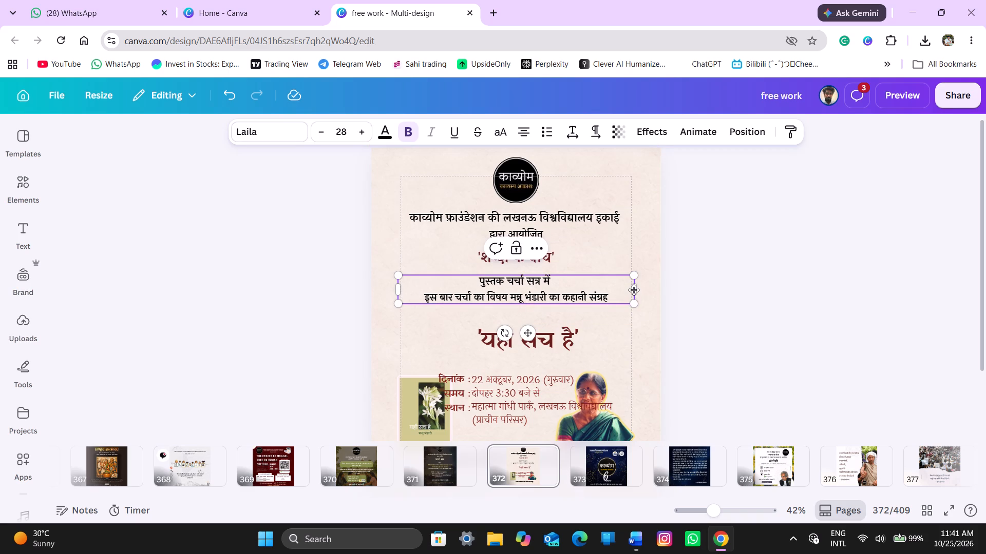
click(635, 289)
drag(635, 289, 608, 289)
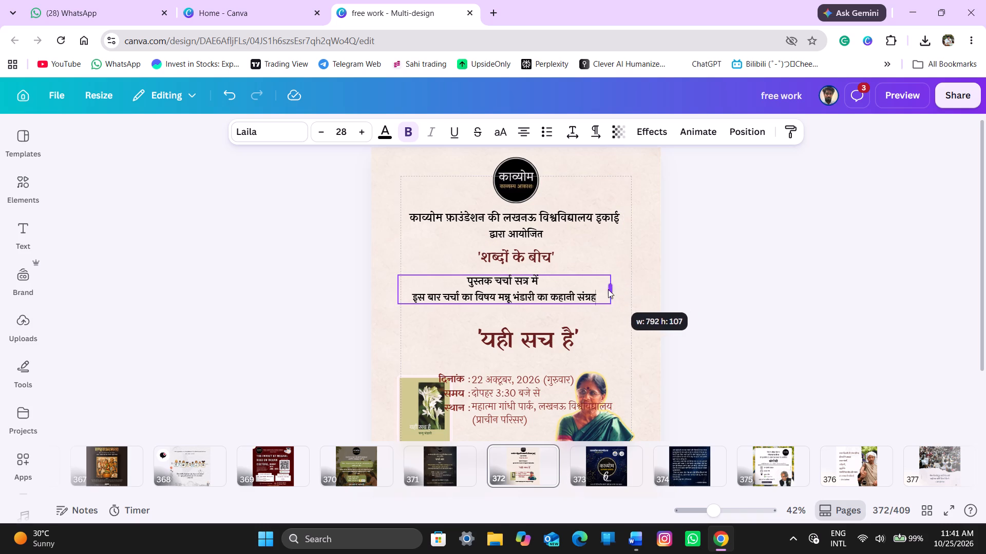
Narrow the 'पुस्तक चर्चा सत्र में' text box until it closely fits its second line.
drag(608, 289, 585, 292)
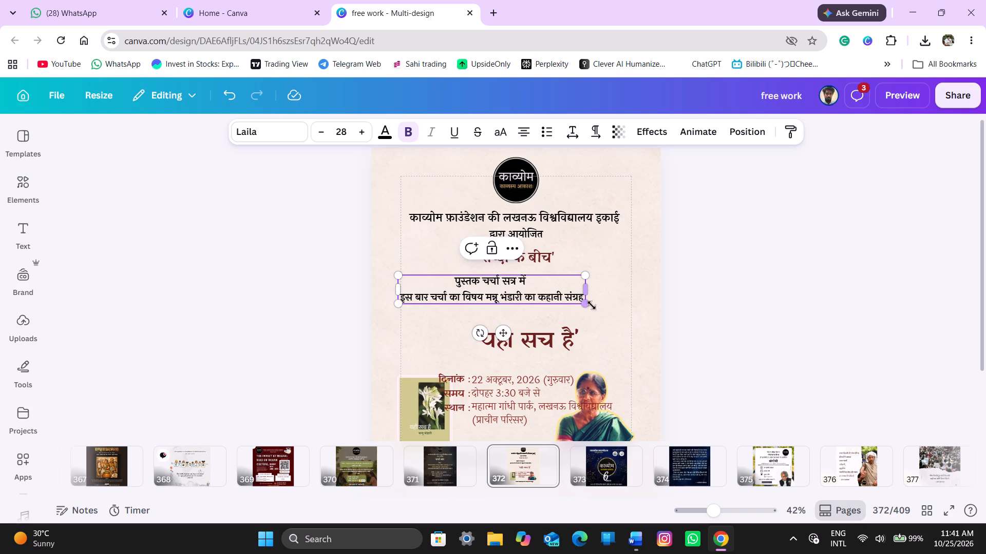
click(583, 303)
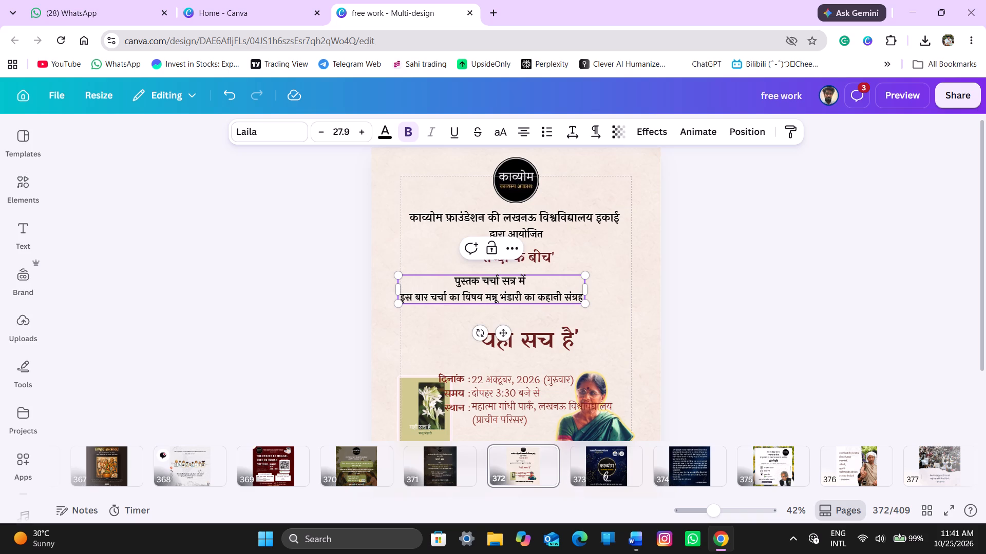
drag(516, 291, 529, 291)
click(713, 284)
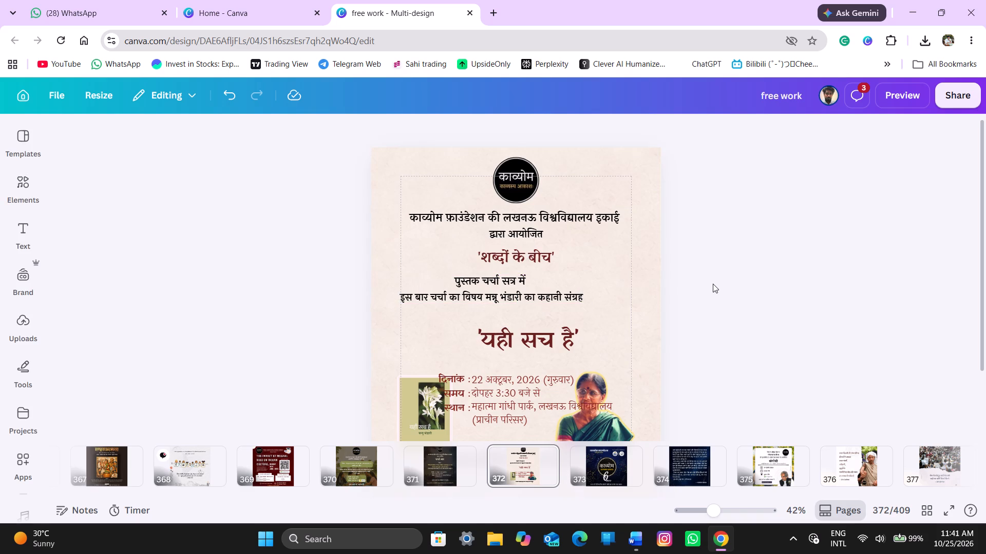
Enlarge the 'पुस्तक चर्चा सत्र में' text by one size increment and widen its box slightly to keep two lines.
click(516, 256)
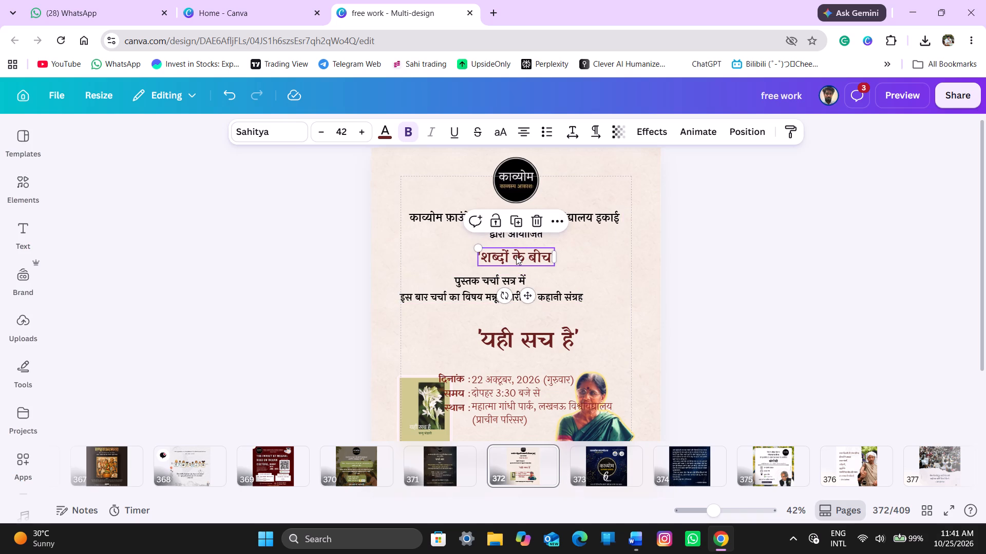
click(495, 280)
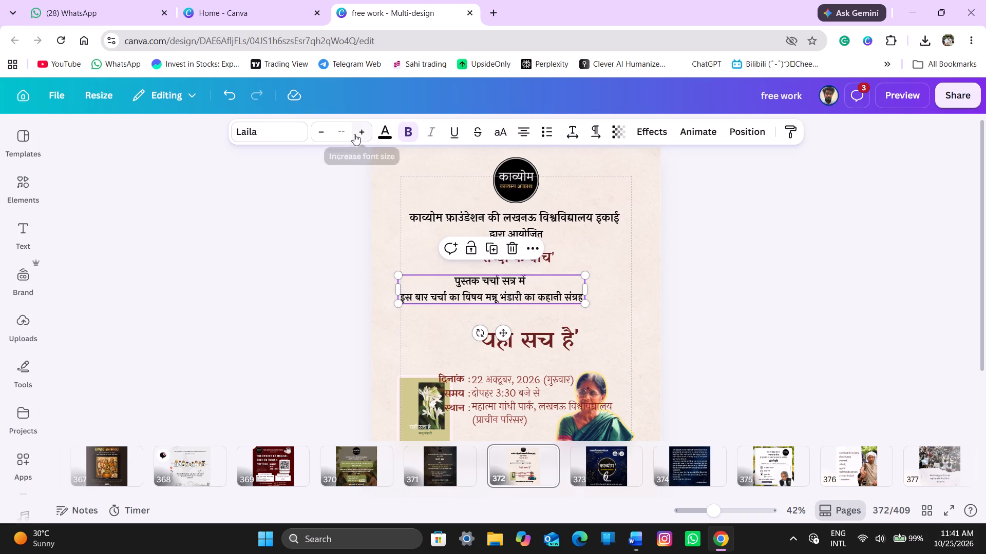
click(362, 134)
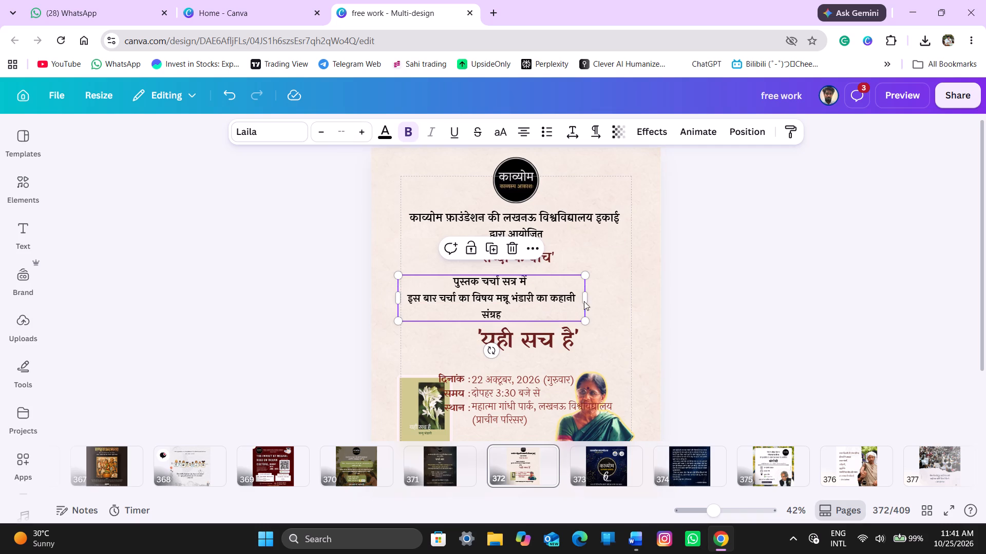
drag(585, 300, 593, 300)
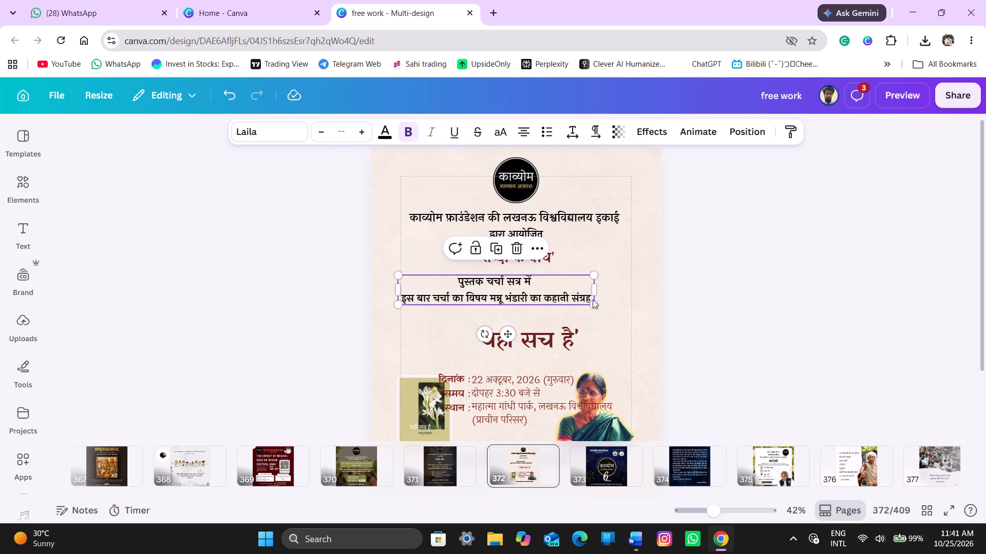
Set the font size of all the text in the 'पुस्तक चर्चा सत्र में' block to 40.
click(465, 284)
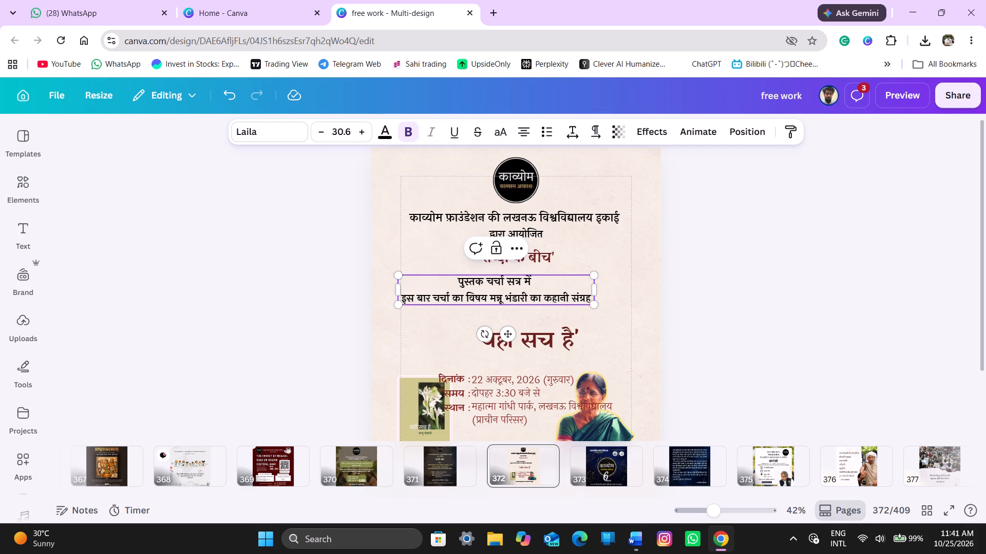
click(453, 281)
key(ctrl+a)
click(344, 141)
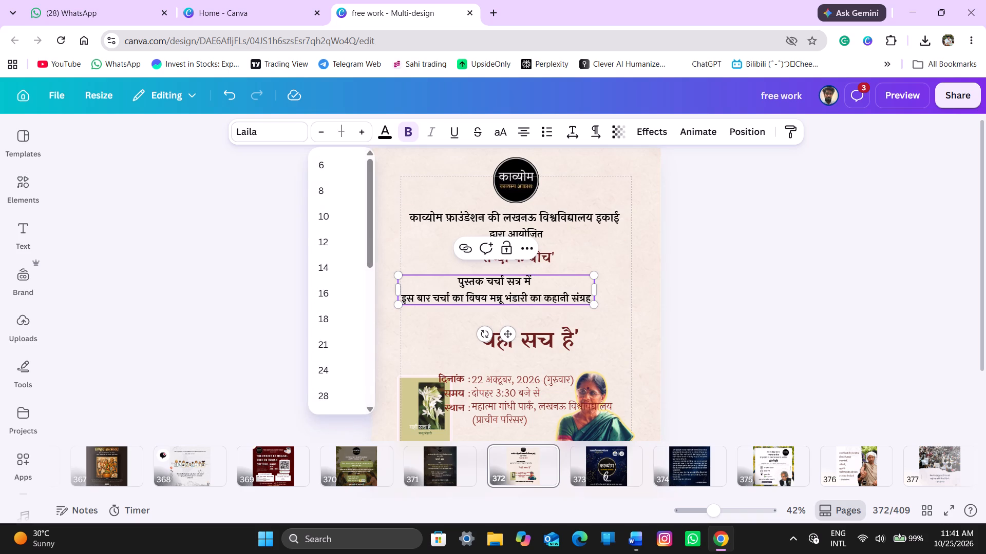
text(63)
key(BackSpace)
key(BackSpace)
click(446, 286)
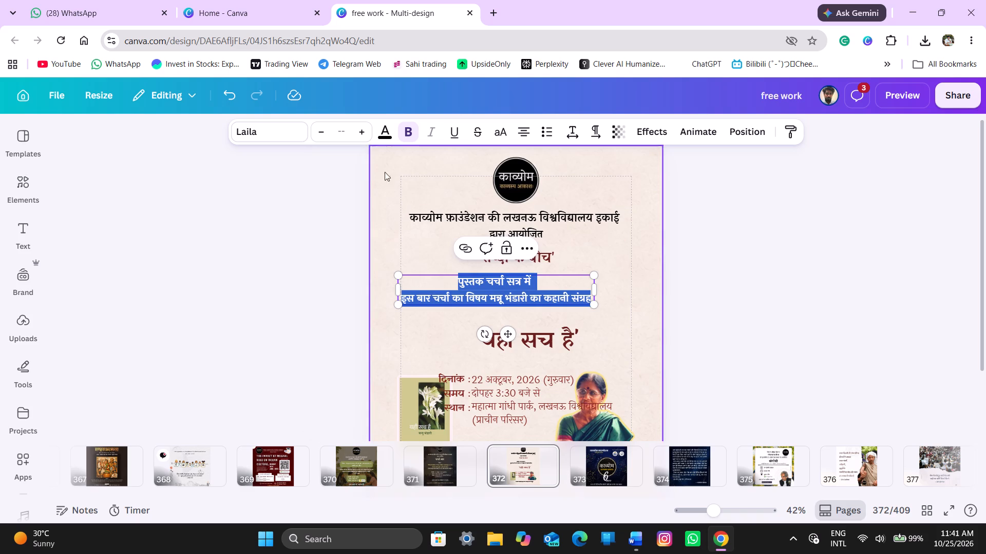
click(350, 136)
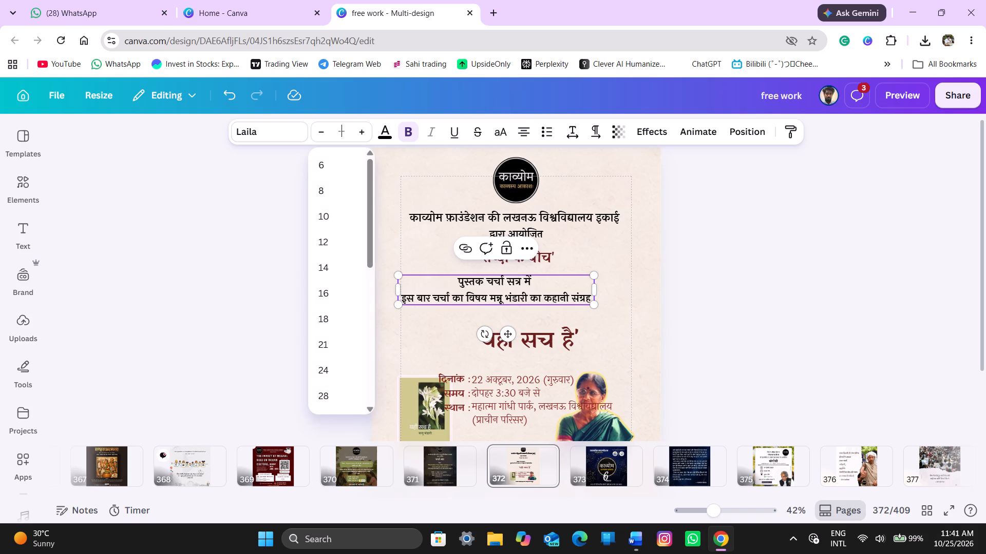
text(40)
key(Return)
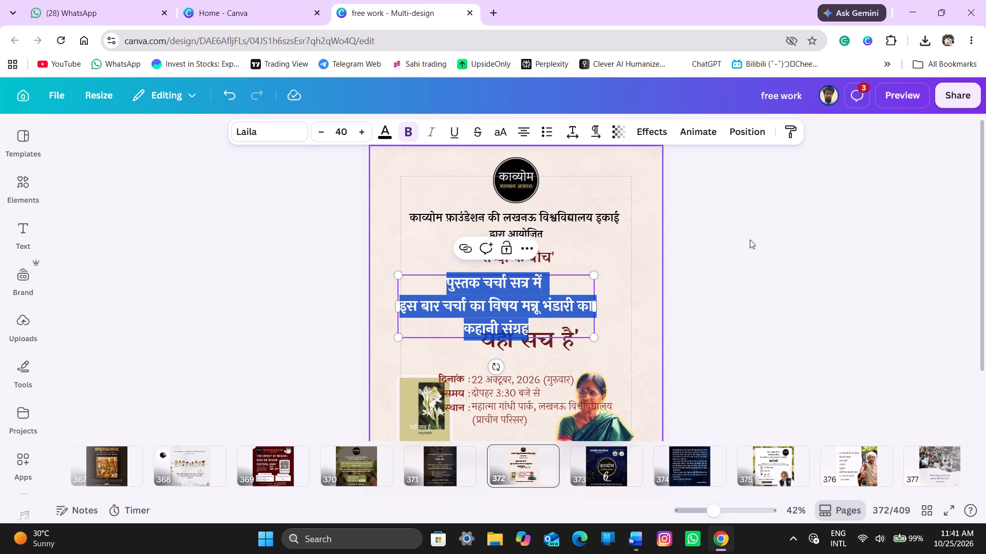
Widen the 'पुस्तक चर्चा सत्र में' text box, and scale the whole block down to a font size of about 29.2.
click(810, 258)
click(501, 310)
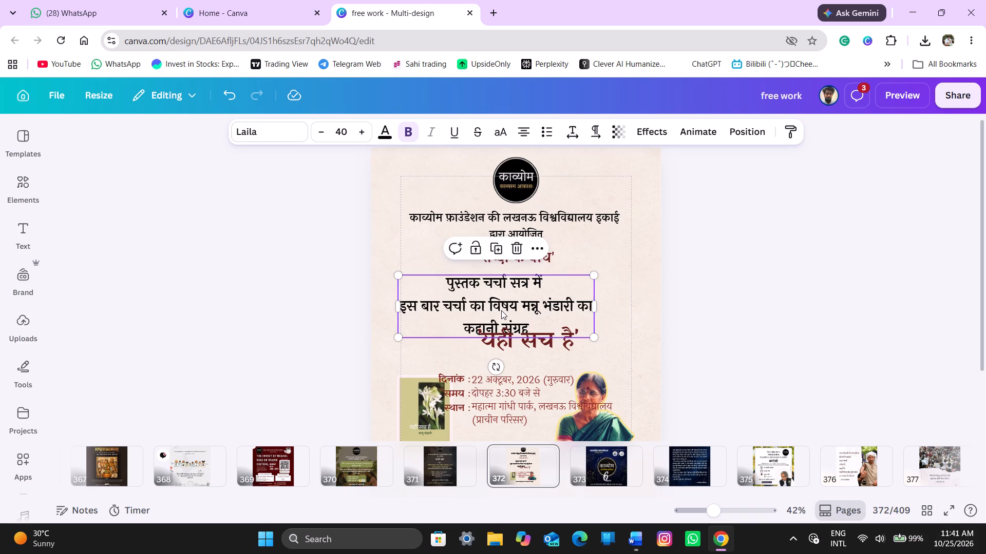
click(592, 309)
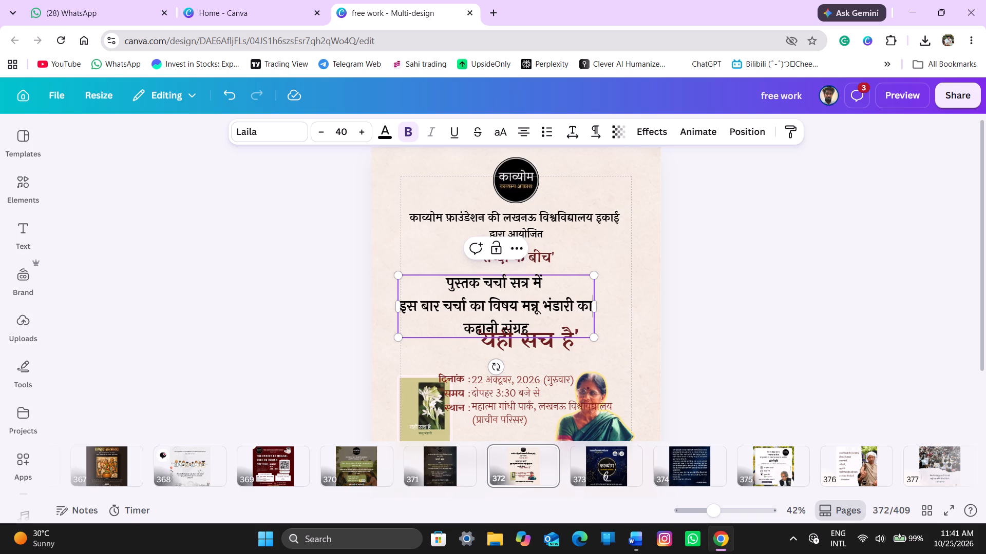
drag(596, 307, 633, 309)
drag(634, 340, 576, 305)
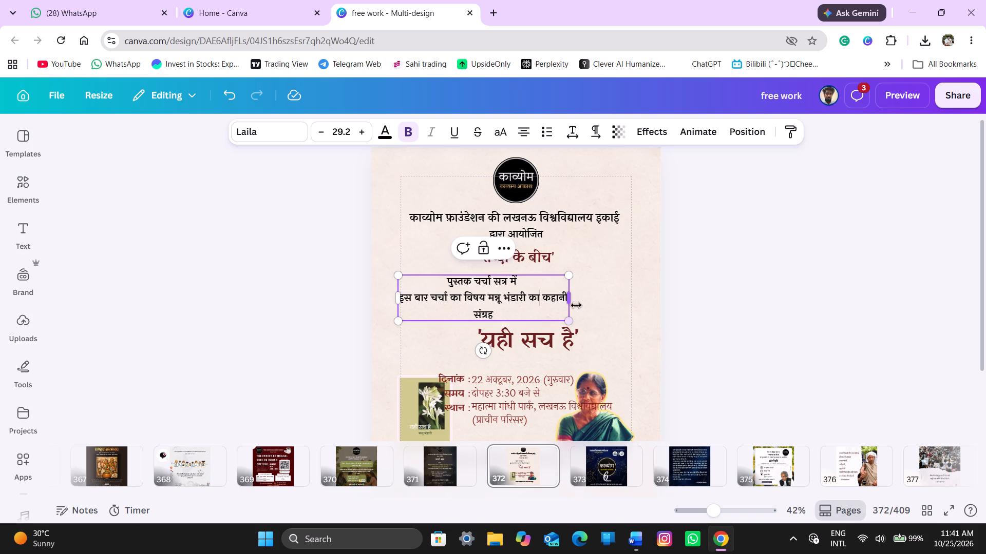
Widen the 'पुस्तक चर्चा सत्र में' text box until the line ending in 'कहानी संग्रह' fits on one line.
drag(566, 300, 583, 301)
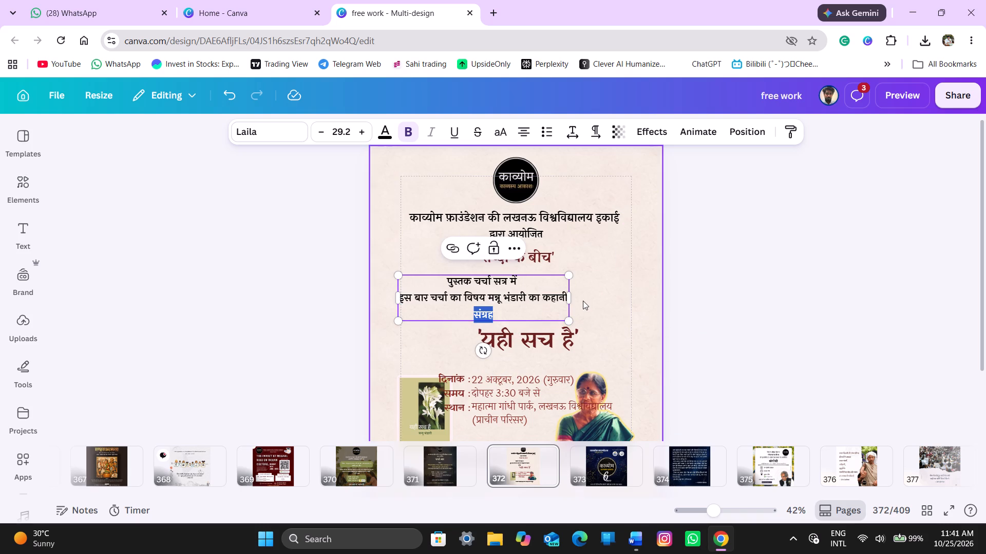
click(766, 324)
click(557, 298)
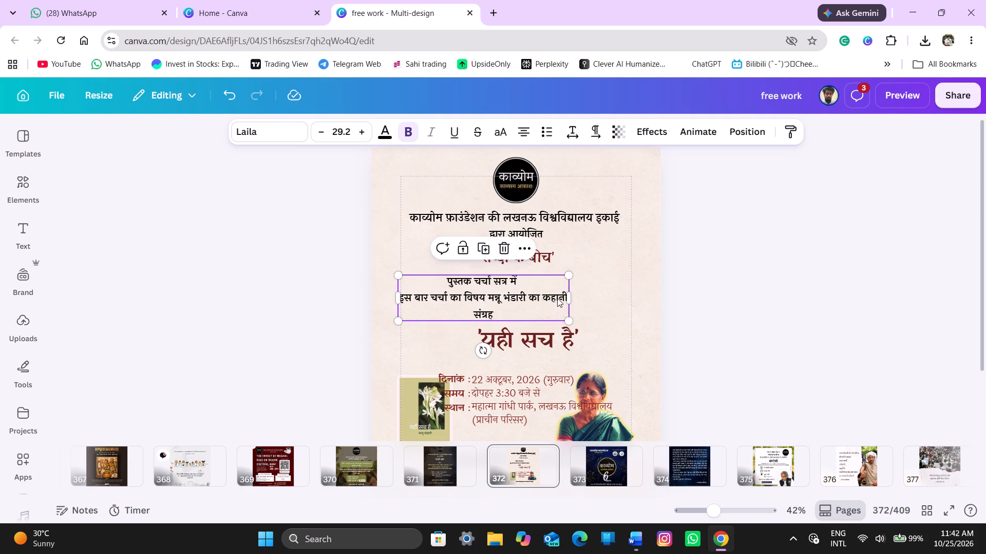
drag(571, 298, 584, 298)
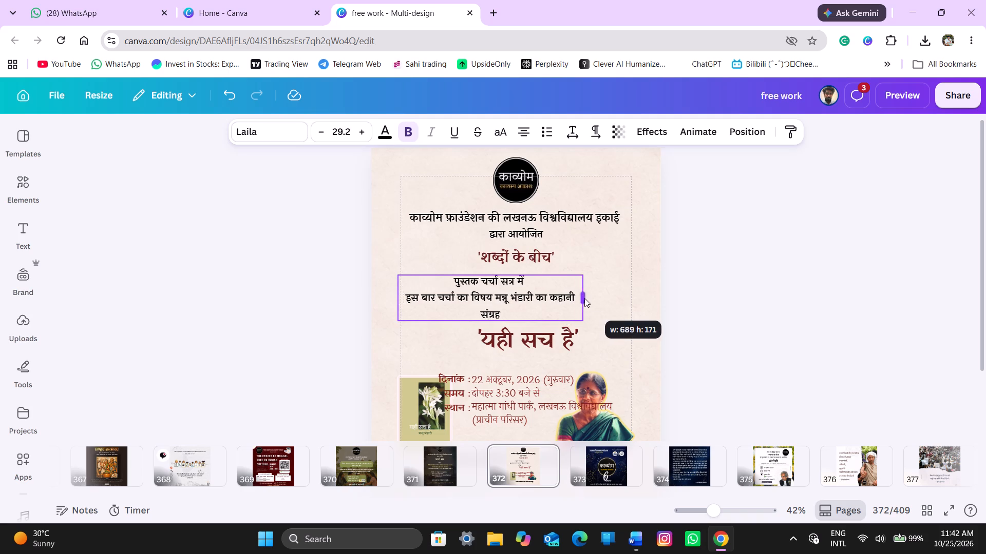
drag(584, 298, 607, 298)
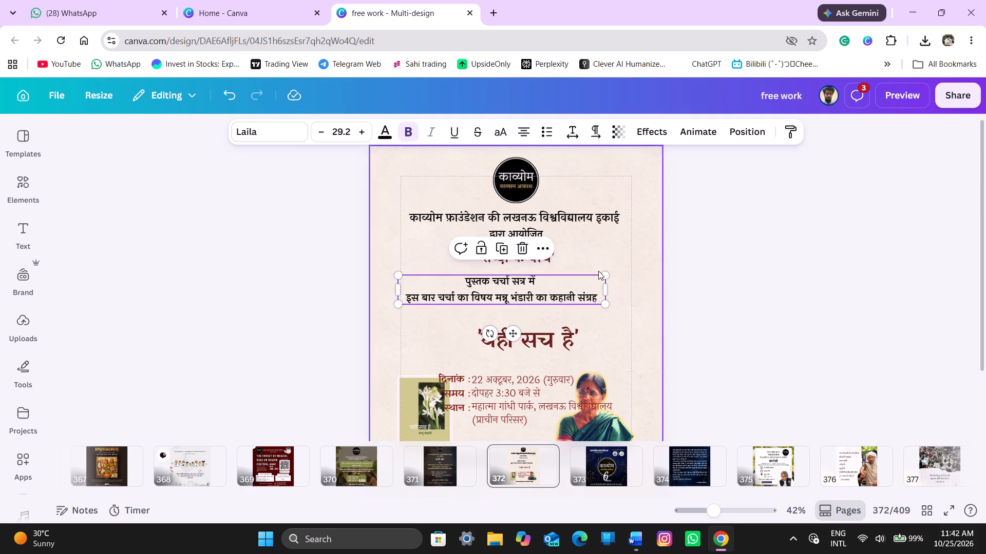
click(780, 319)
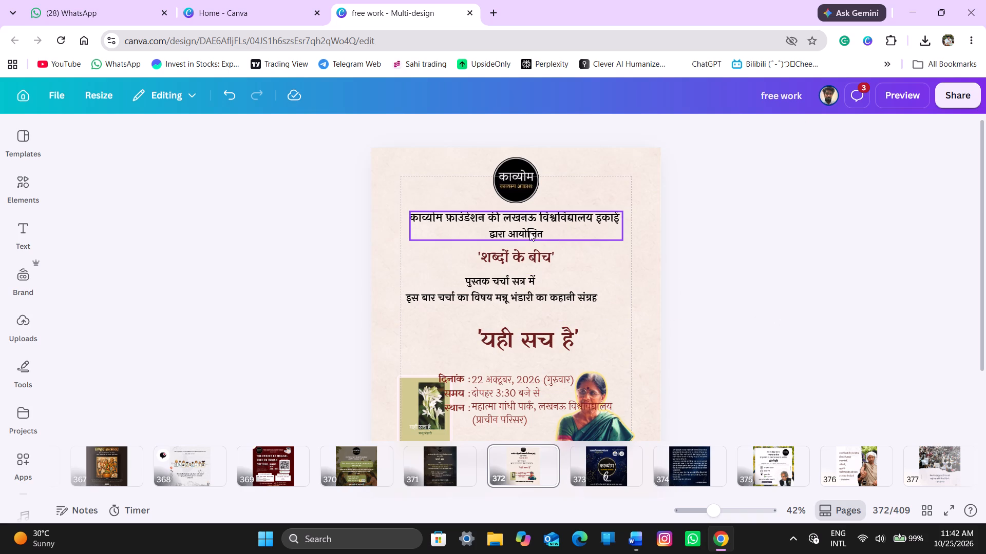
Set the font size of the 'पुस्तक चर्चा सत्र में' text block to 30.
click(529, 232)
click(529, 232)
click(529, 232)
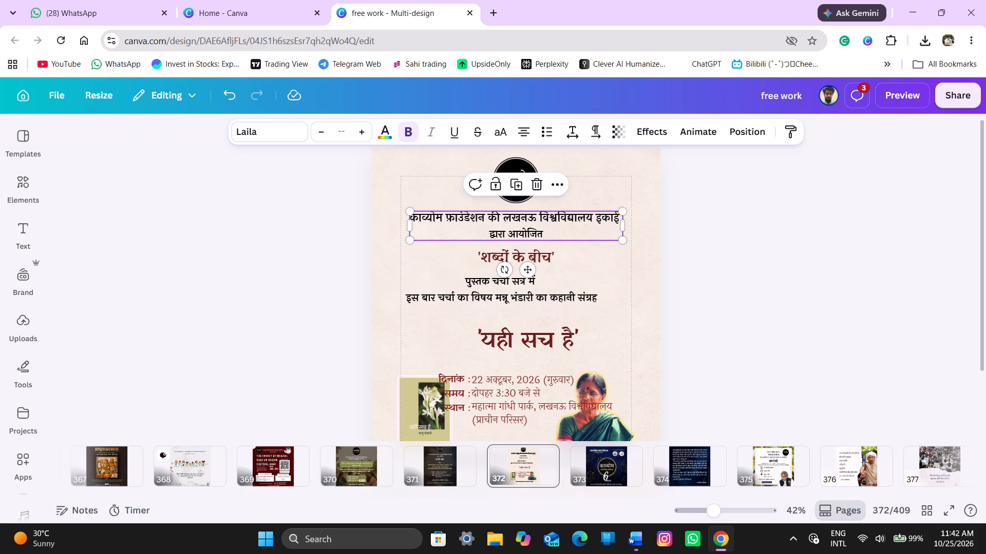
click(762, 308)
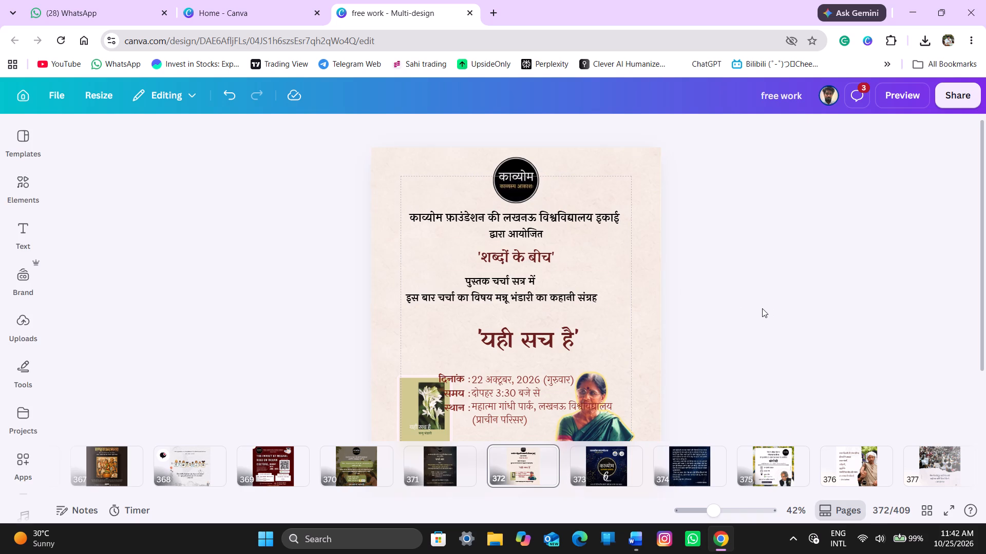
click(563, 300)
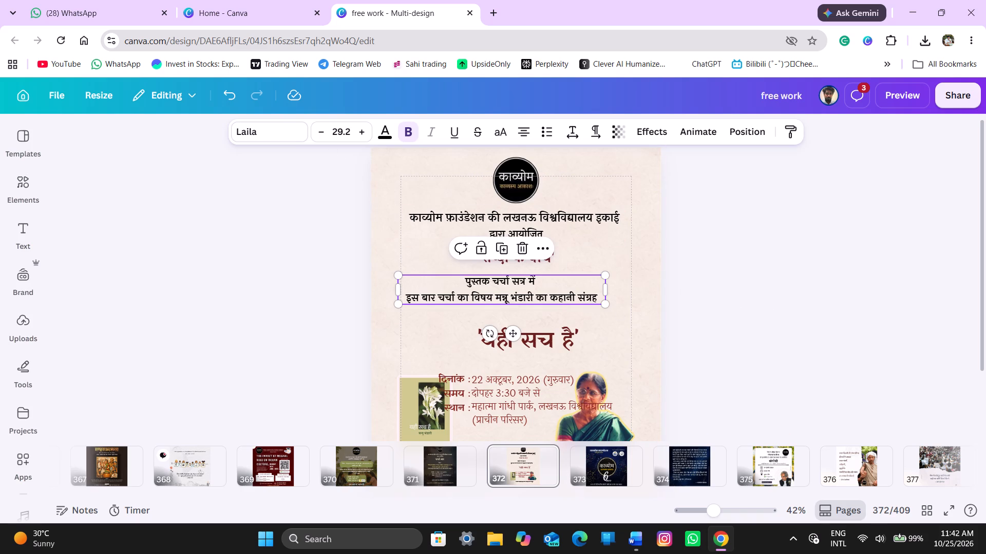
click(341, 132)
text(30)
key(Return)
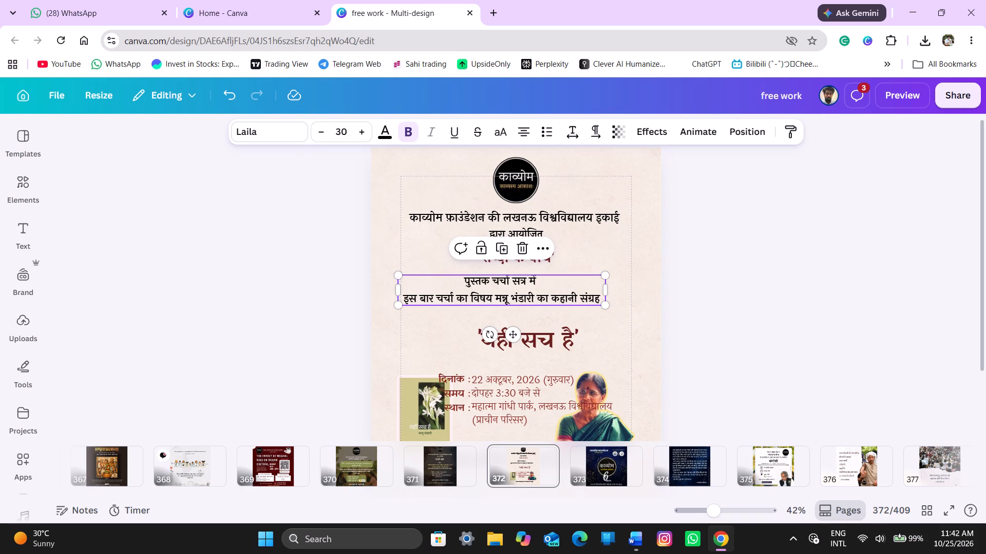
click(869, 250)
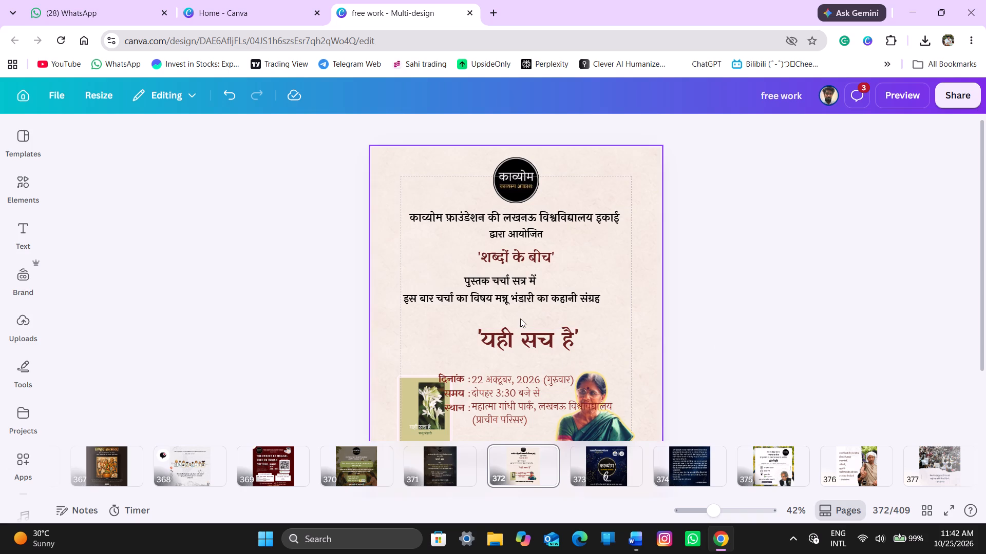
Move the 'पुस्तक चर्चा सत्र में' text block sideways to roughly centre it beneath the 'शब्दों के बीच' title.
click(522, 289)
drag(522, 289, 546, 288)
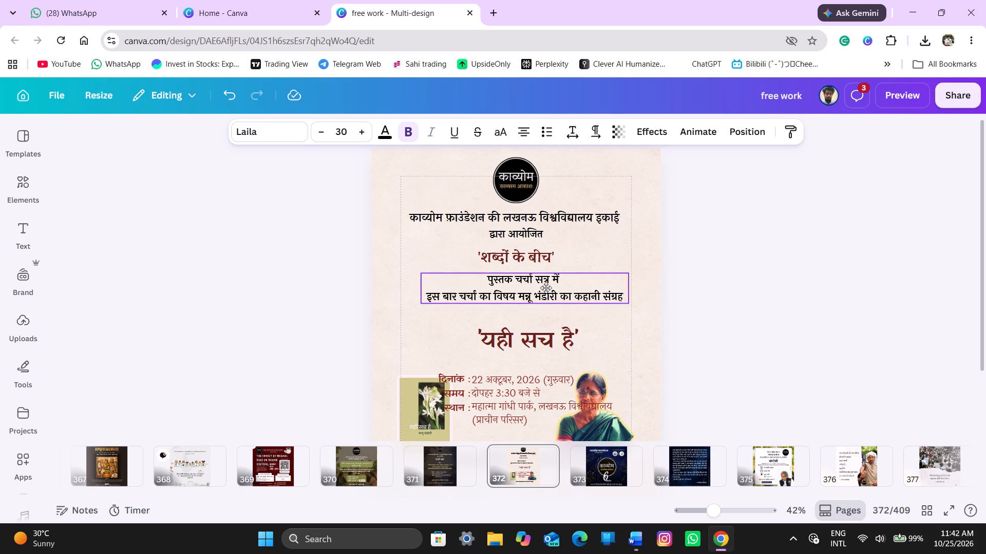
drag(546, 288, 530, 288)
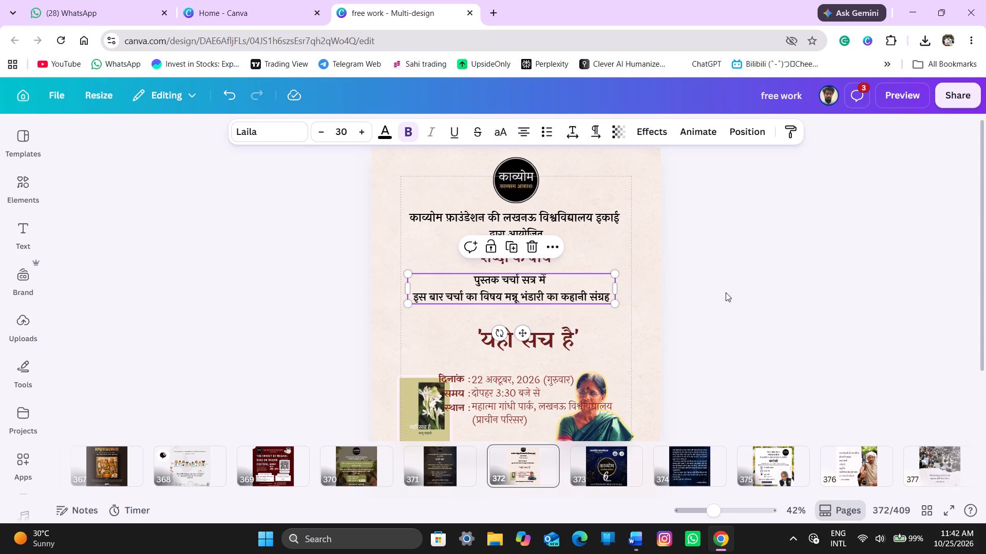
click(858, 298)
Set the font size of the 'यही सच है' title to 50.
click(511, 355)
drag(511, 355, 509, 329)
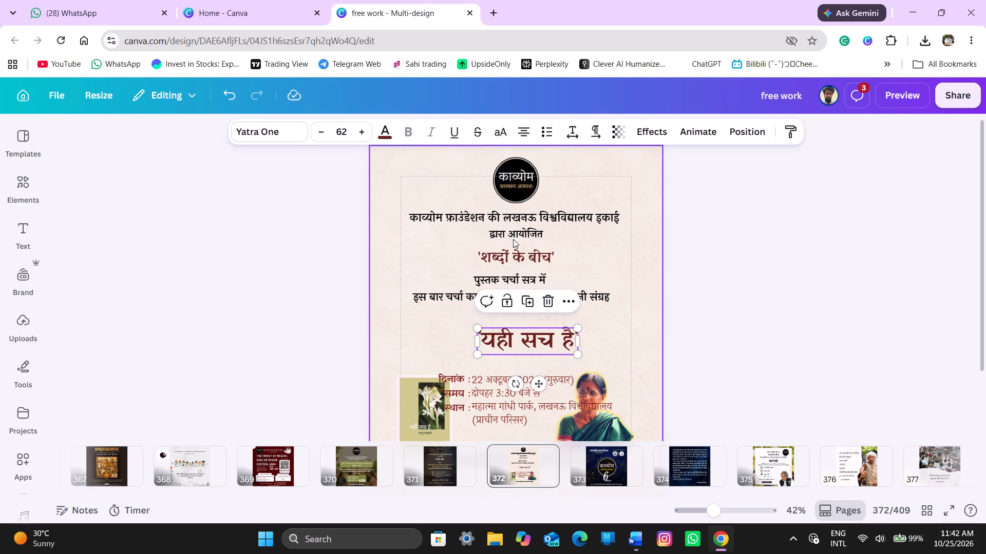
click(511, 252)
click(501, 337)
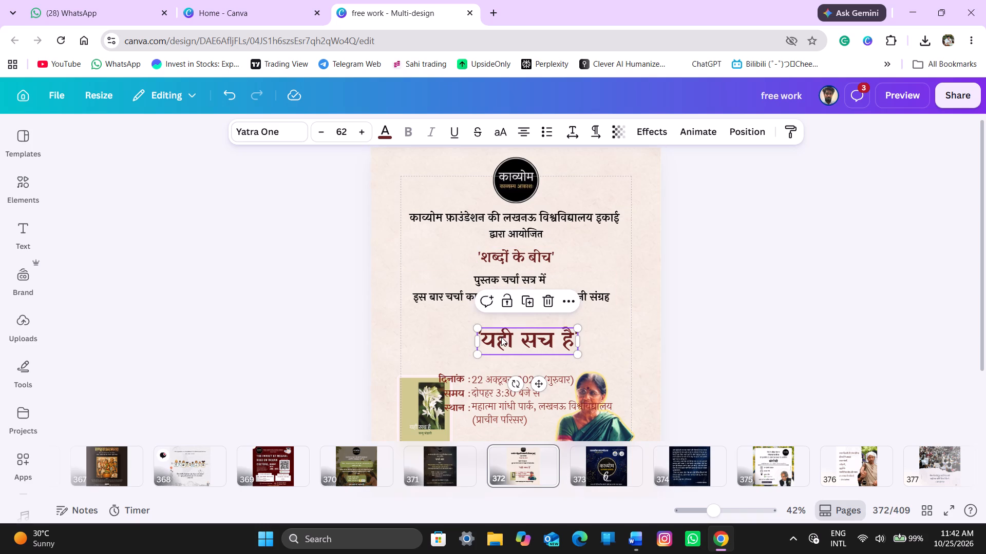
click(345, 132)
text(50)
key(Return)
click(880, 292)
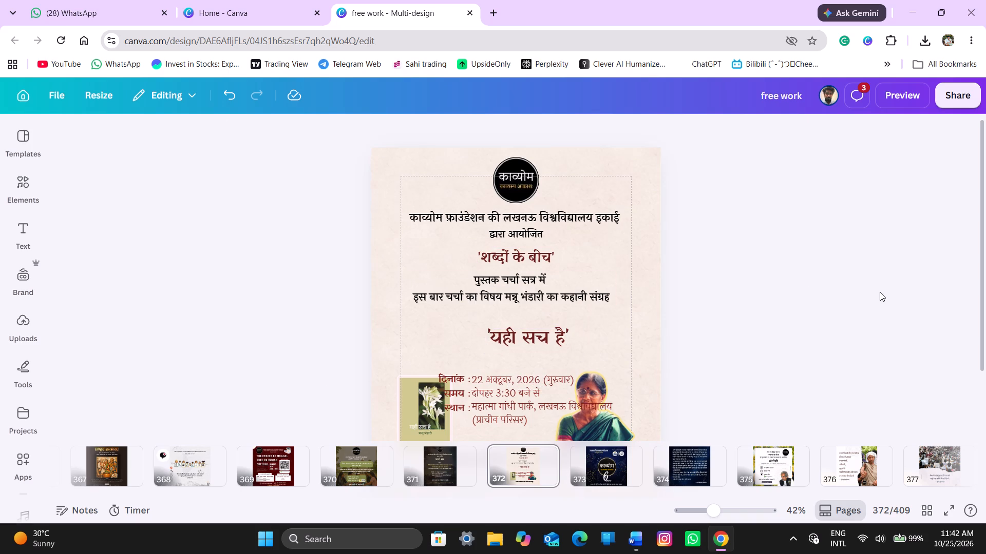
click(880, 292)
Move the 'यही सच है' title up beneath the 'कहानी संग्रह' line, centred on the poster with a gap of 29.
click(552, 329)
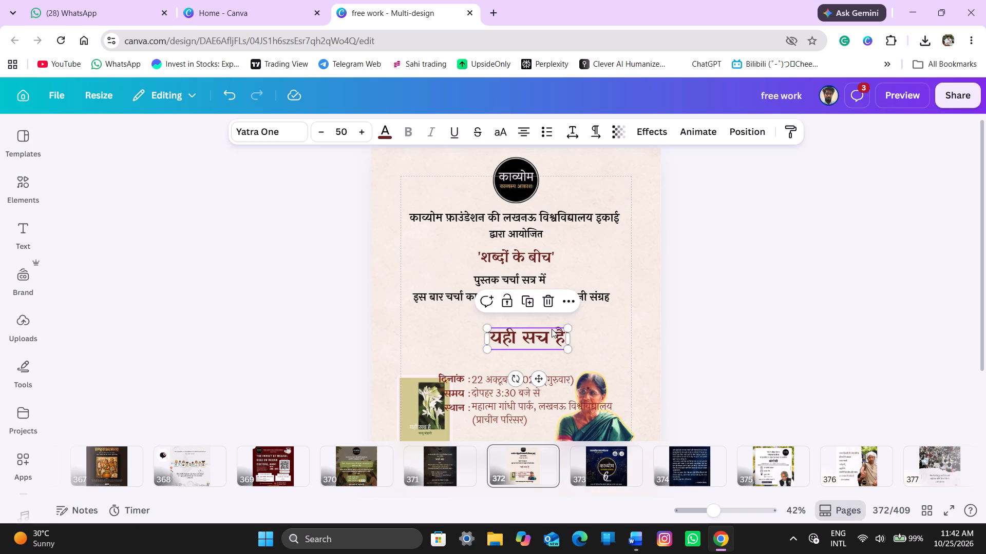
drag(552, 329, 540, 314)
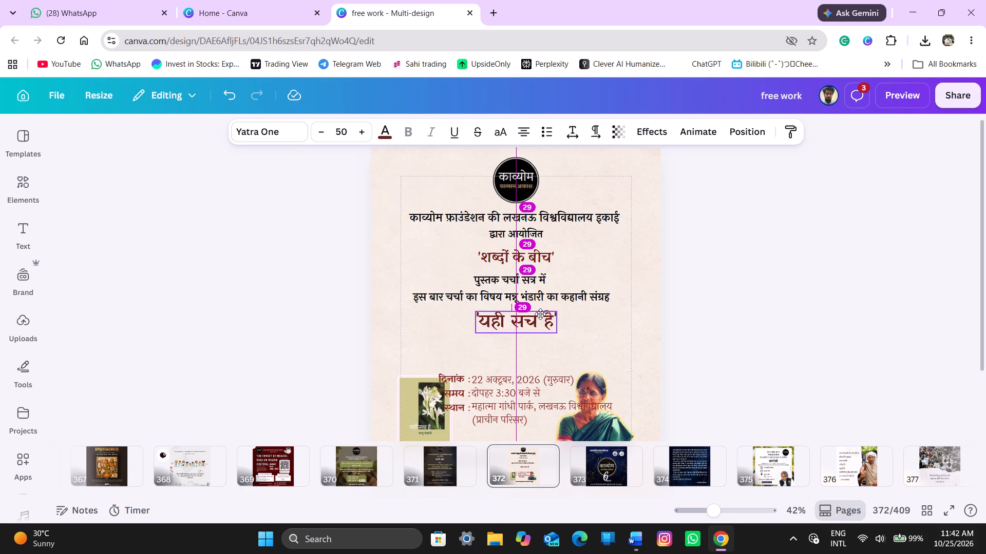
Fine-tune the 'यही सच है' title's position, centred on the poster with an even gap of 29.
drag(540, 314, 540, 314)
click(788, 328)
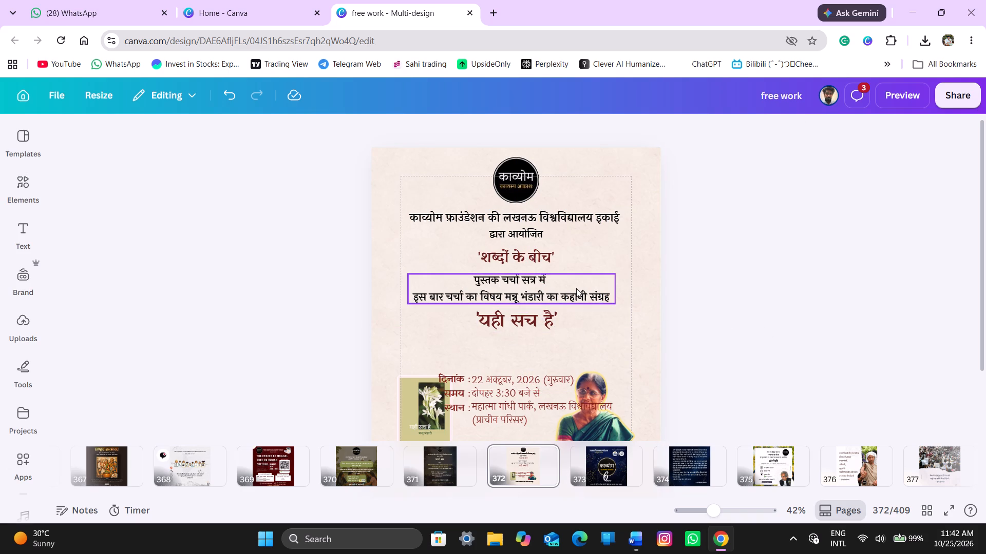
Move the date, time and venue block up and slightly sideways, closer beneath the 'यही सच है' title.
scroll(576, 288, down, 3)
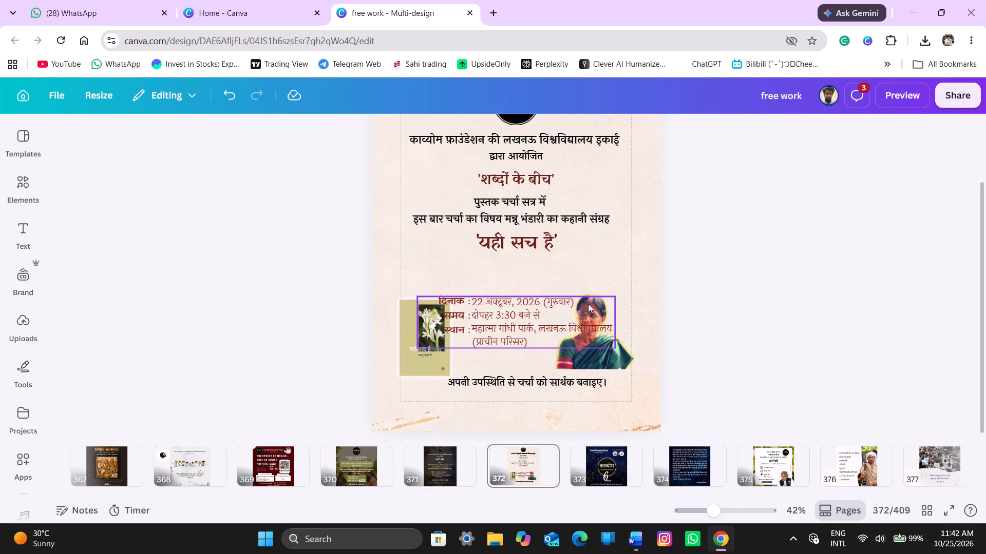
drag(562, 333, 566, 312)
click(587, 352)
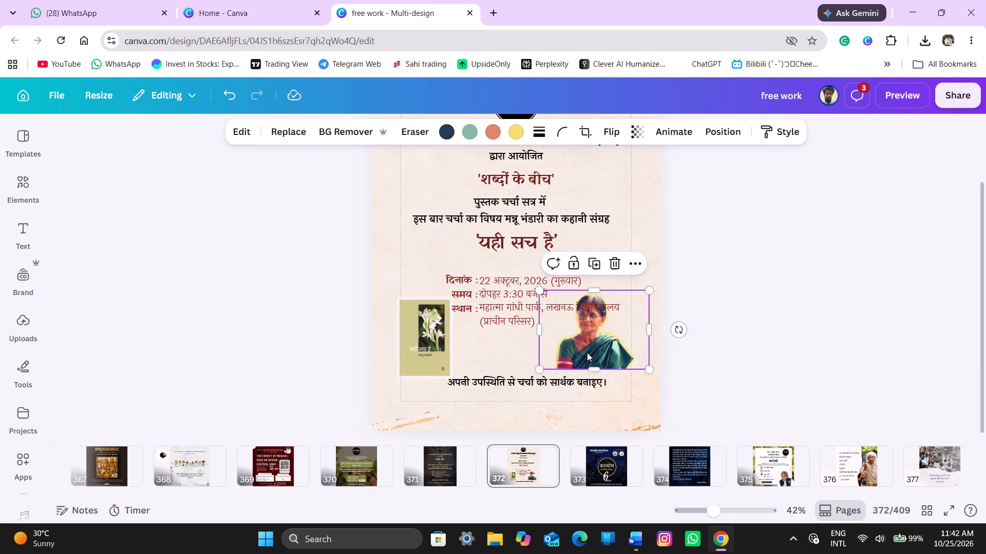
click(816, 320)
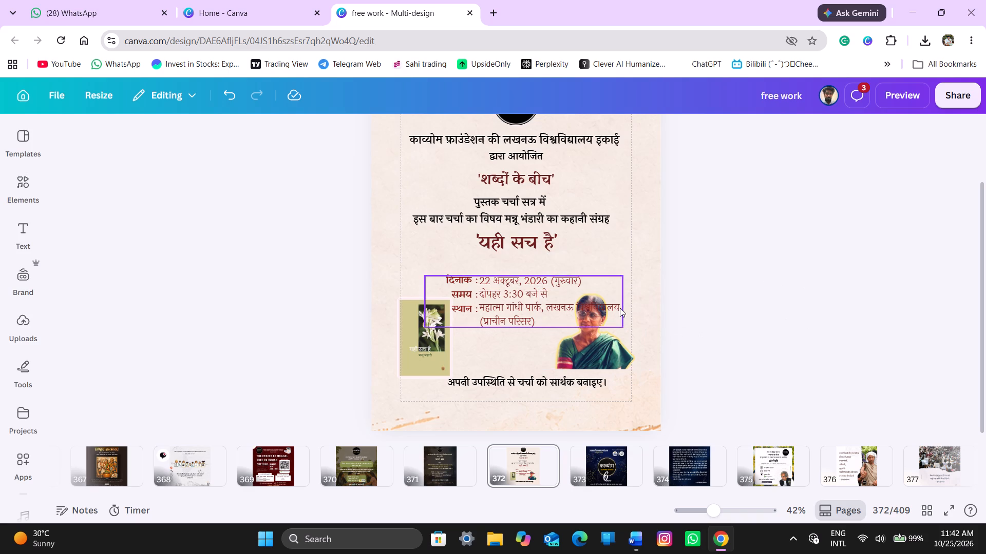
click(620, 308)
Move the author's photo and the book cover up so they flank the 'यही सच है' title.
drag(600, 349, 613, 258)
drag(436, 333, 435, 271)
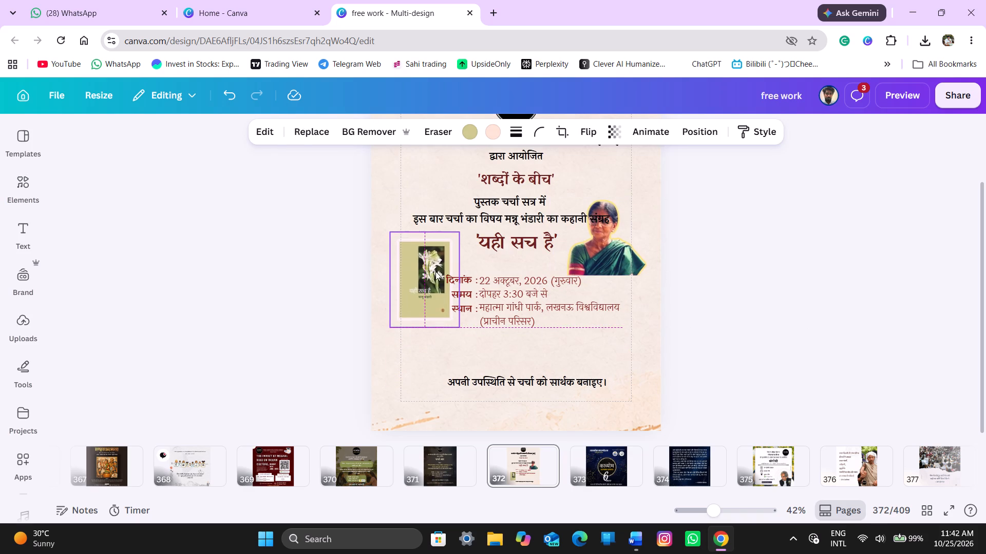
Lower the date, time and venue block below the images, and the 'अपनी उपस्थिति से चर्चा को सार्थक बनाइए।' line near the poster's bottom edge.
drag(522, 293, 521, 325)
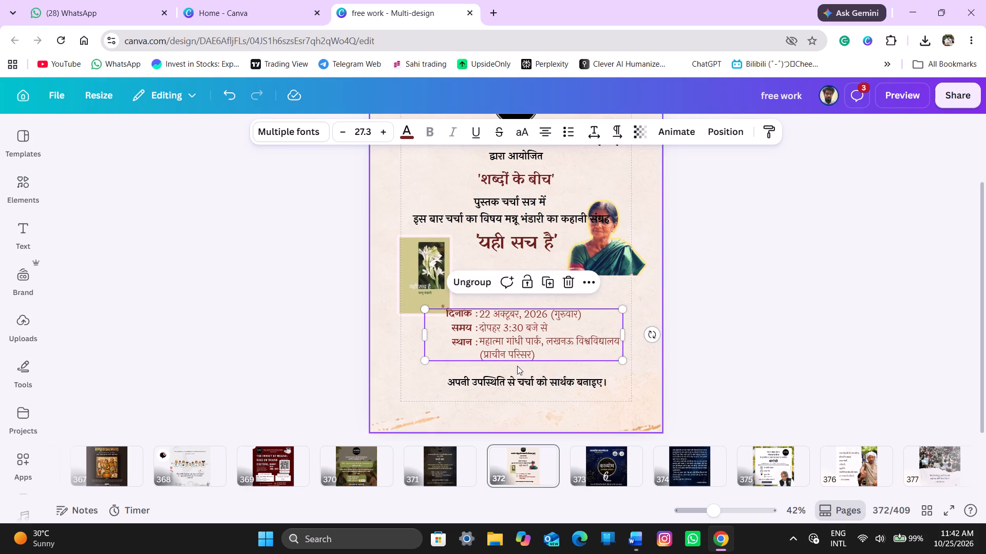
click(518, 380)
drag(518, 380, 518, 411)
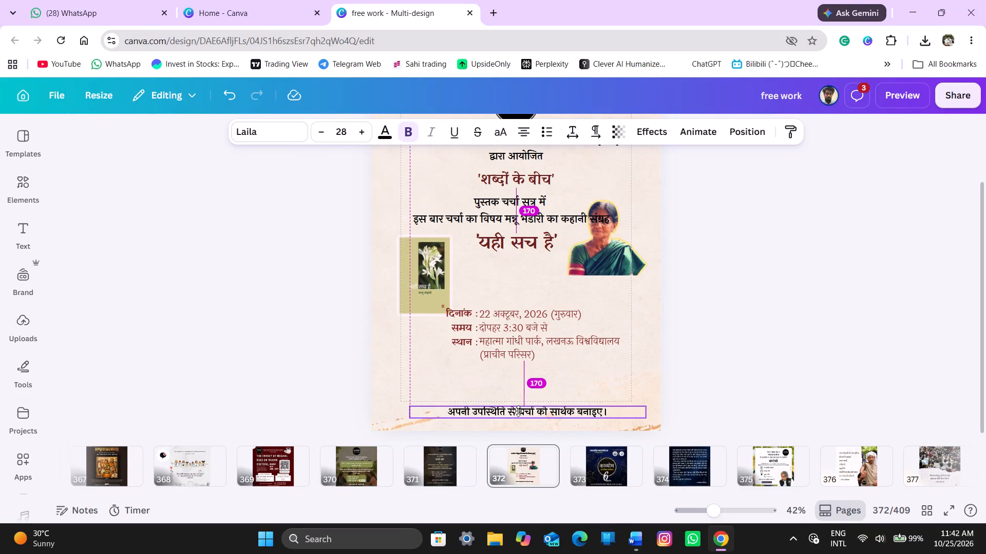
drag(518, 411, 515, 408)
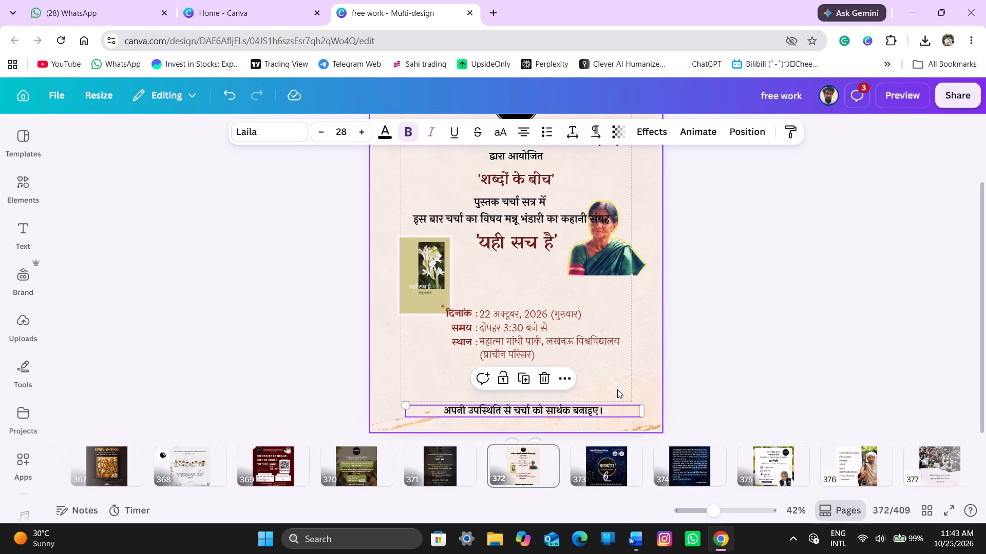
Set the font size of the closing line 'अपनी उपस्थिति से चर्चा को सार्थक बनाइए।' to 30.
triple_click(363, 137)
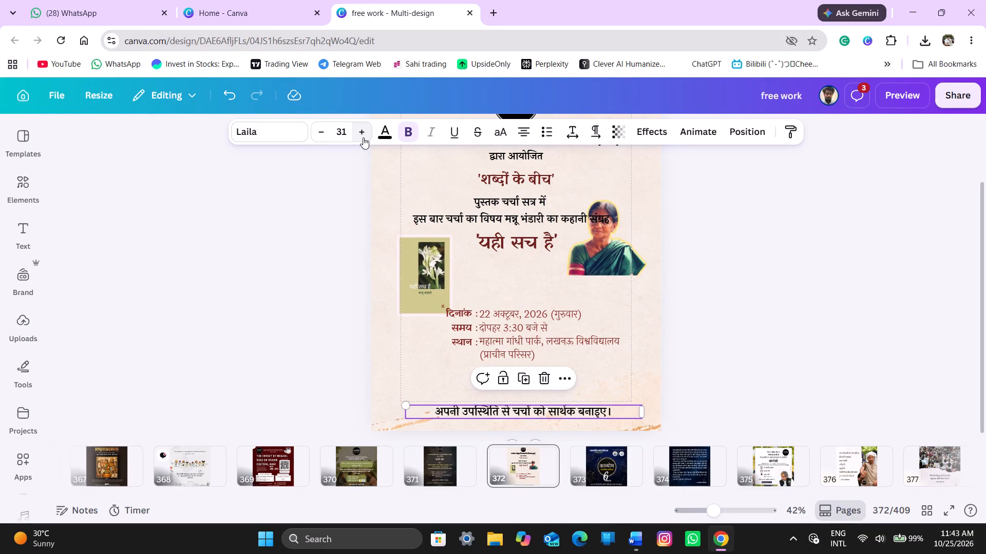
click(363, 137)
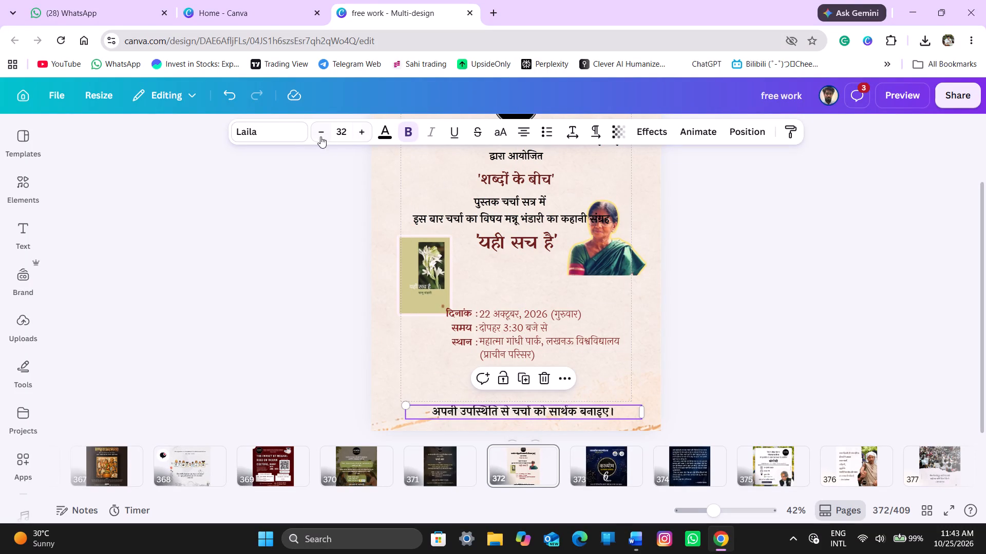
double_click(312, 135)
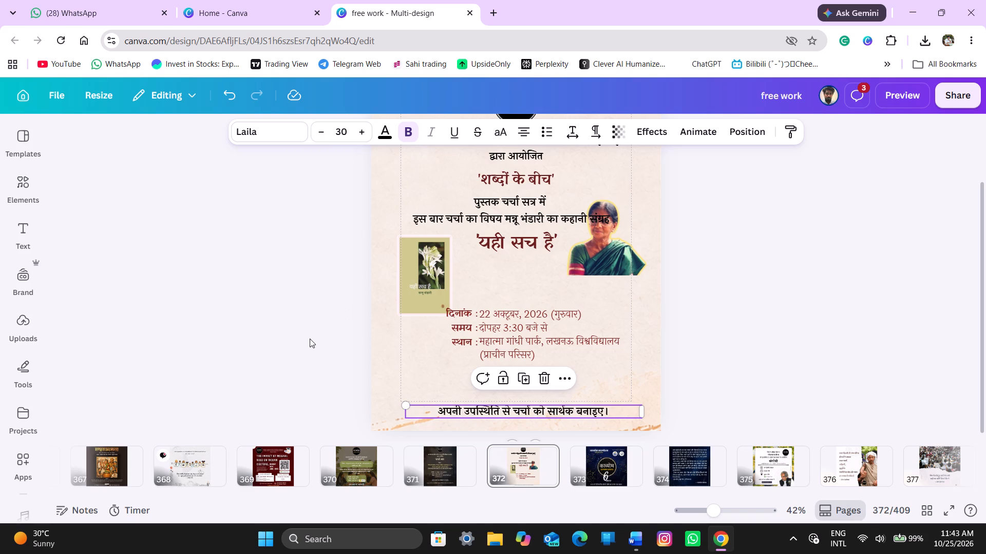
double_click(310, 339)
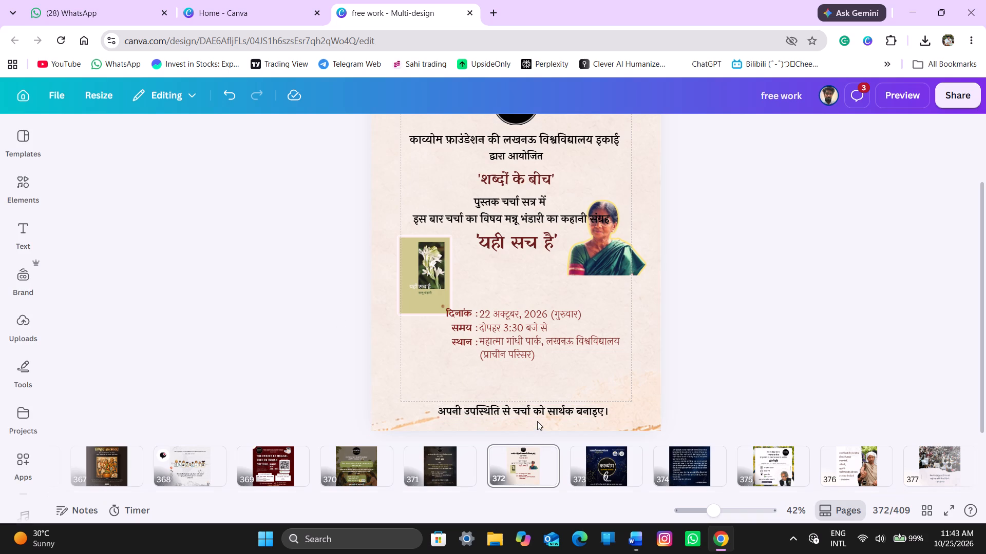
Change the text colour of the closing line 'अपनी उपस्थिति से चर्चा को सार्थक बनाइए।' to bright red.
click(537, 421)
click(553, 416)
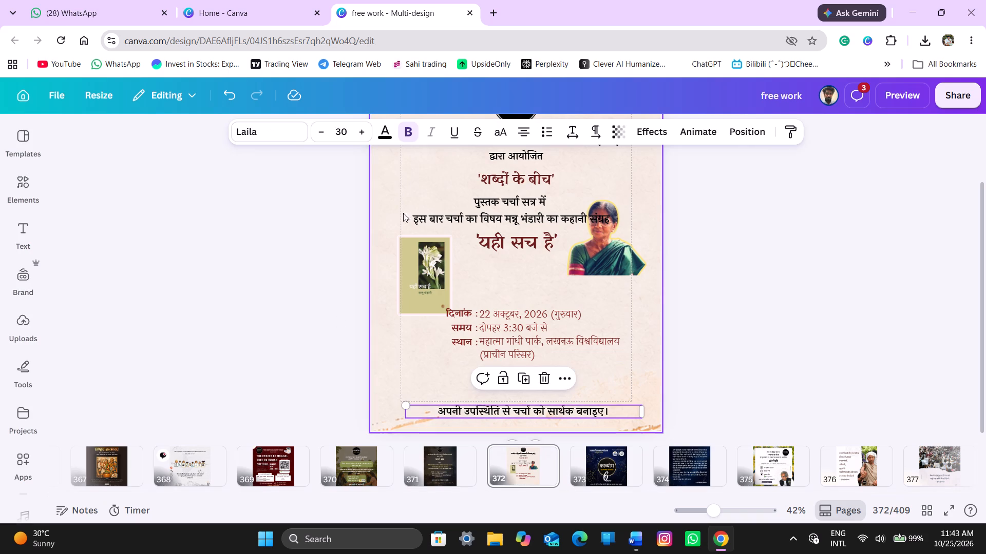
click(385, 138)
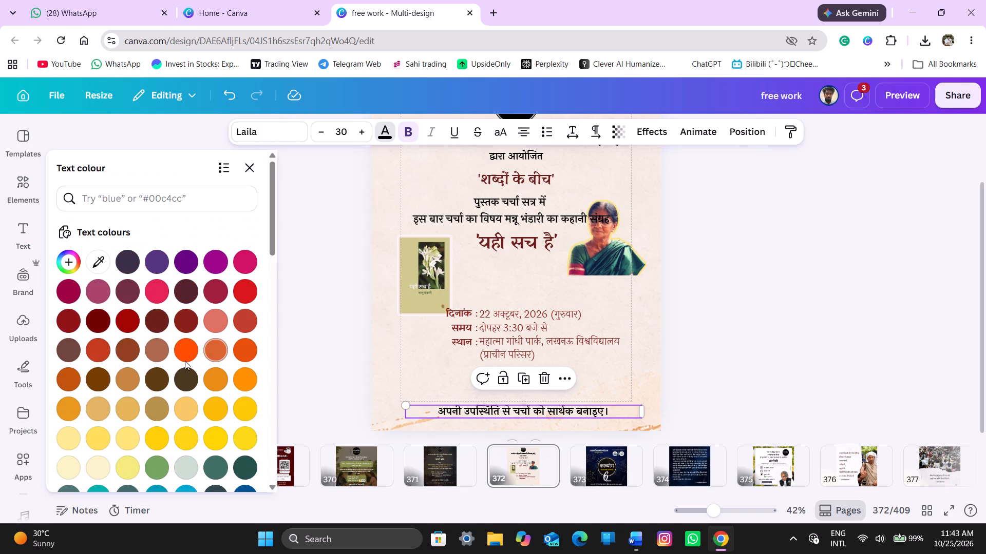
click(98, 344)
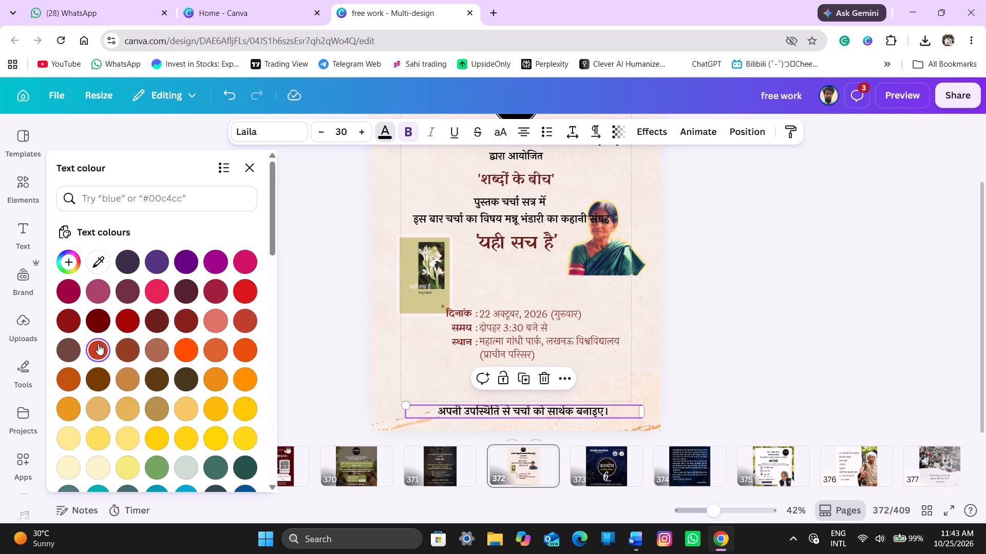
click(250, 288)
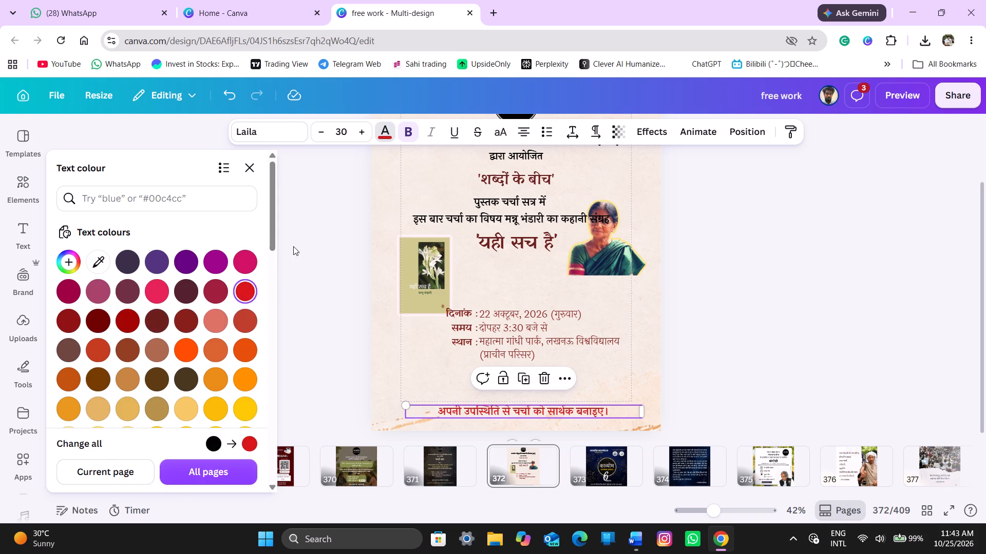
click(325, 224)
click(325, 224)
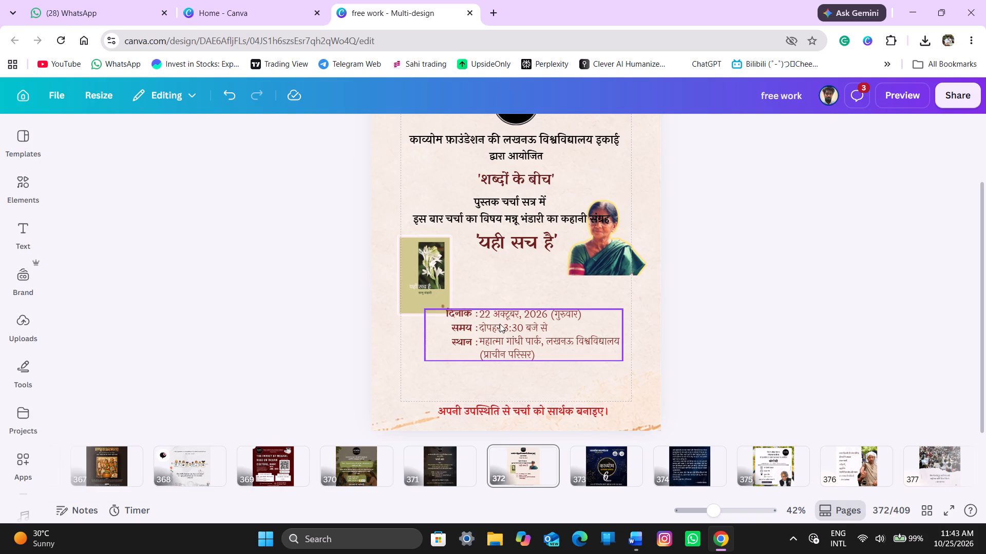
Change the text colour of the whole date, time and venue group to dark red #550000.
click(500, 324)
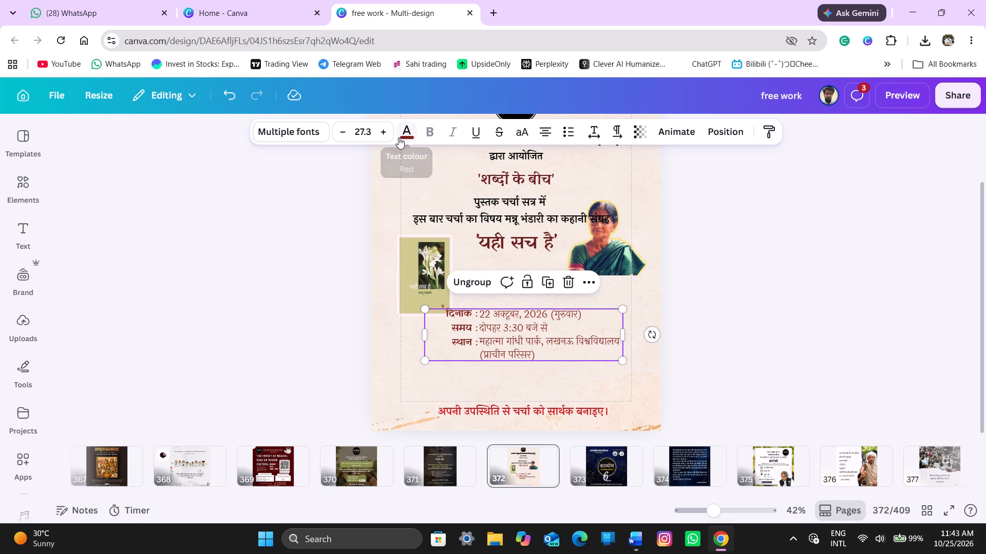
click(399, 137)
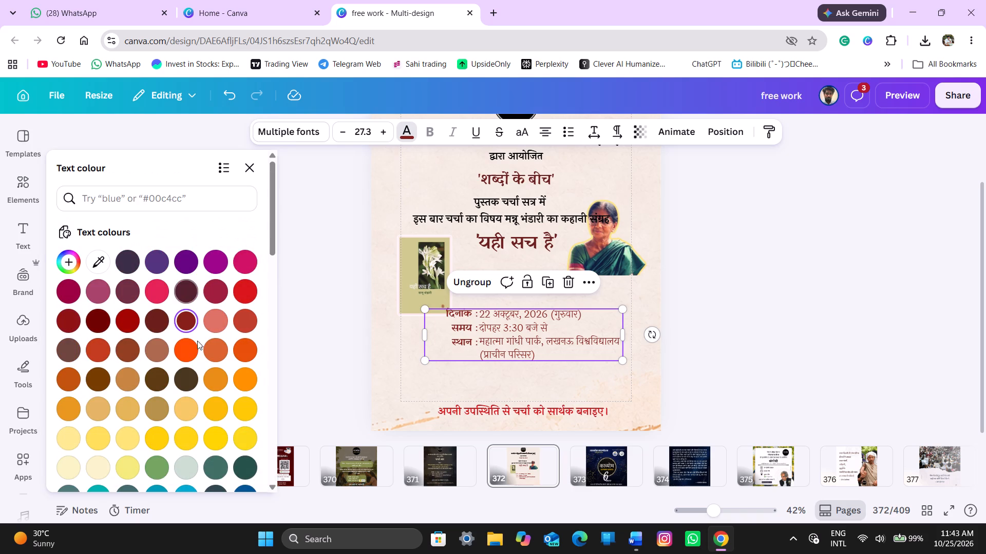
scroll(178, 404, down, 3)
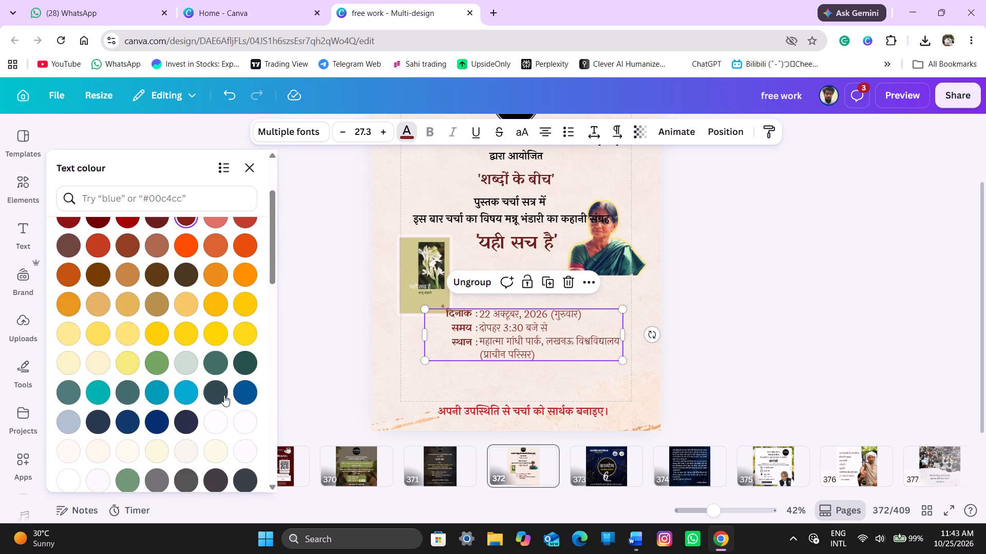
click(156, 423)
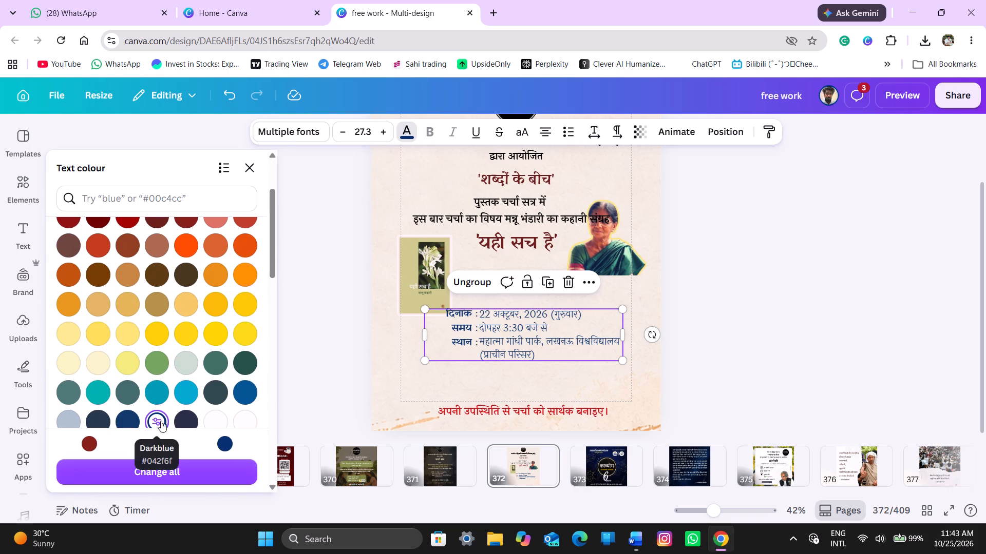
scroll(159, 315, up, 4)
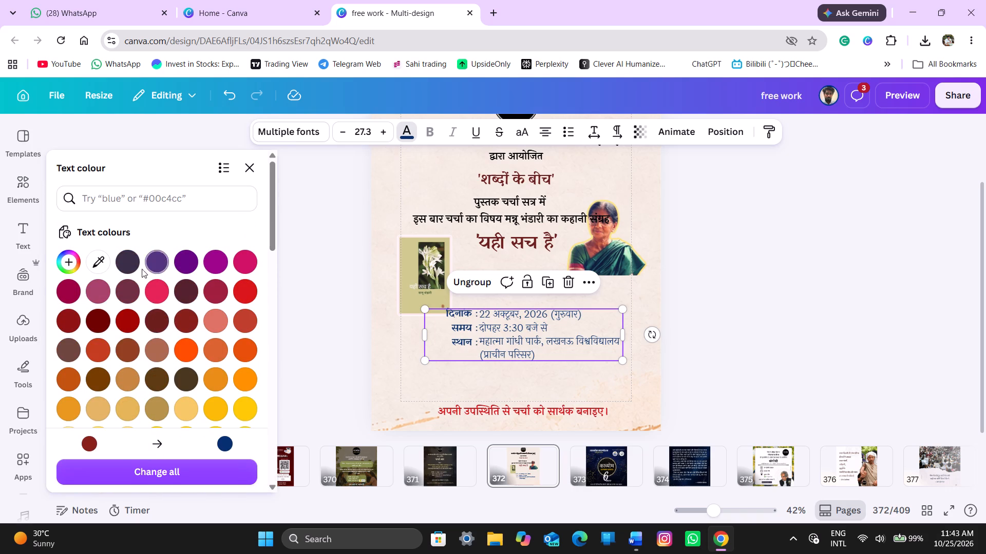
scroll(148, 351, down, 4)
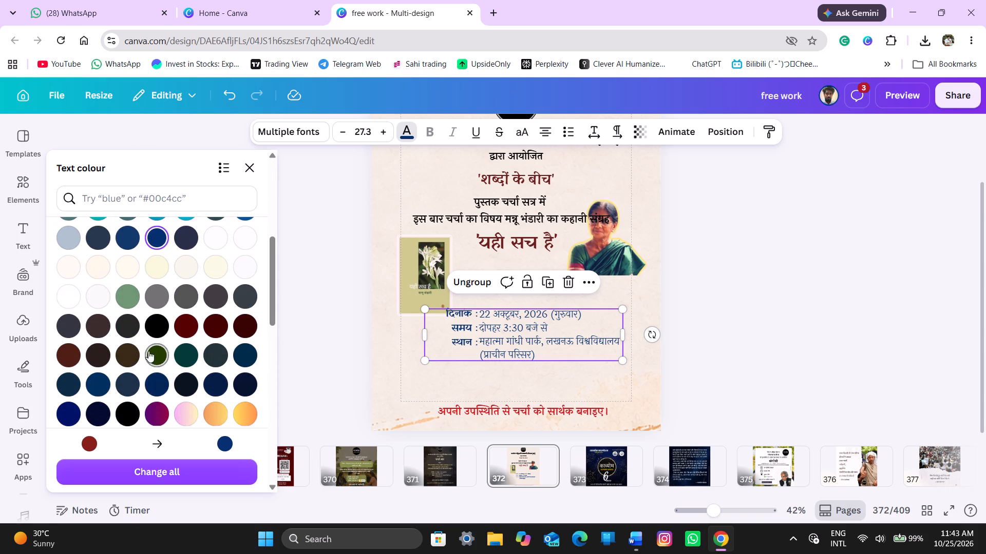
click(253, 329)
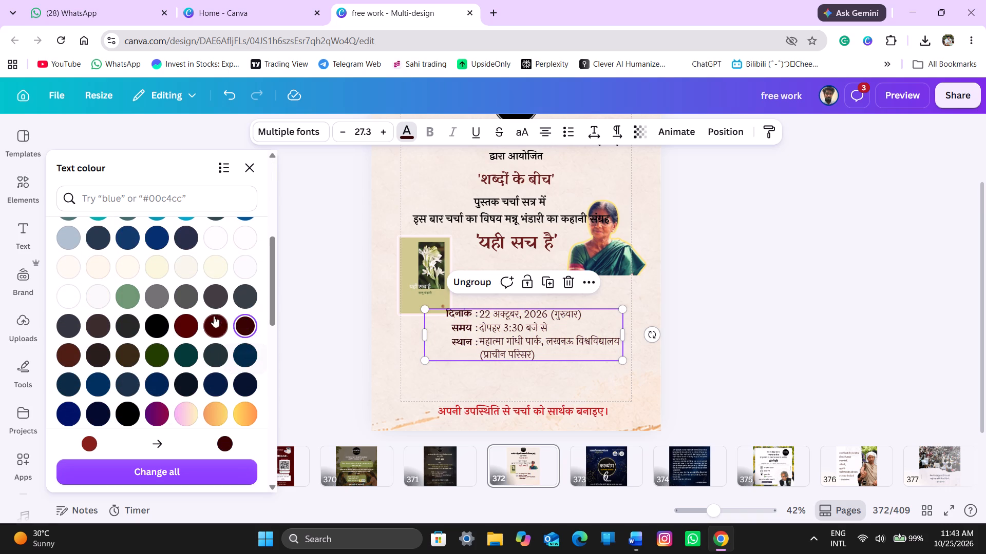
click(155, 318)
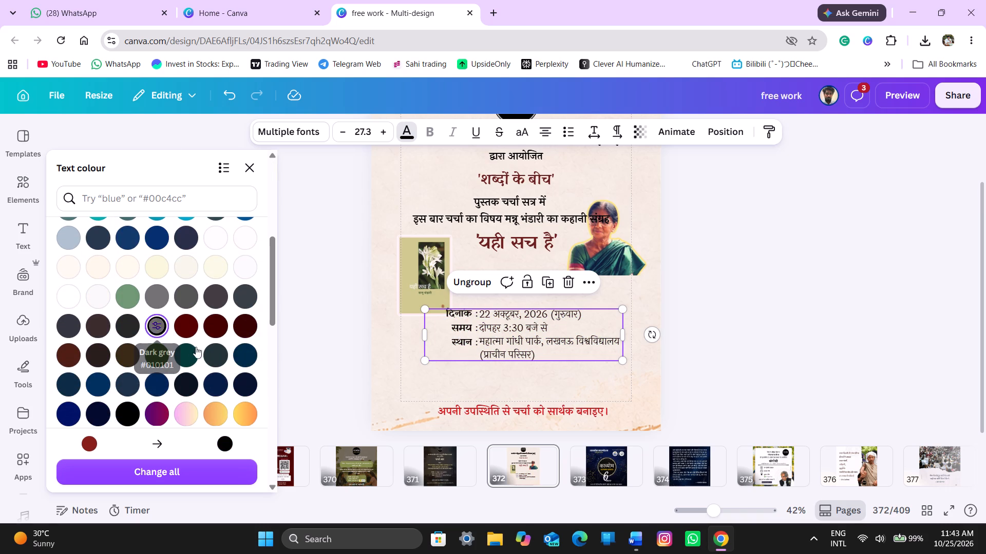
click(252, 323)
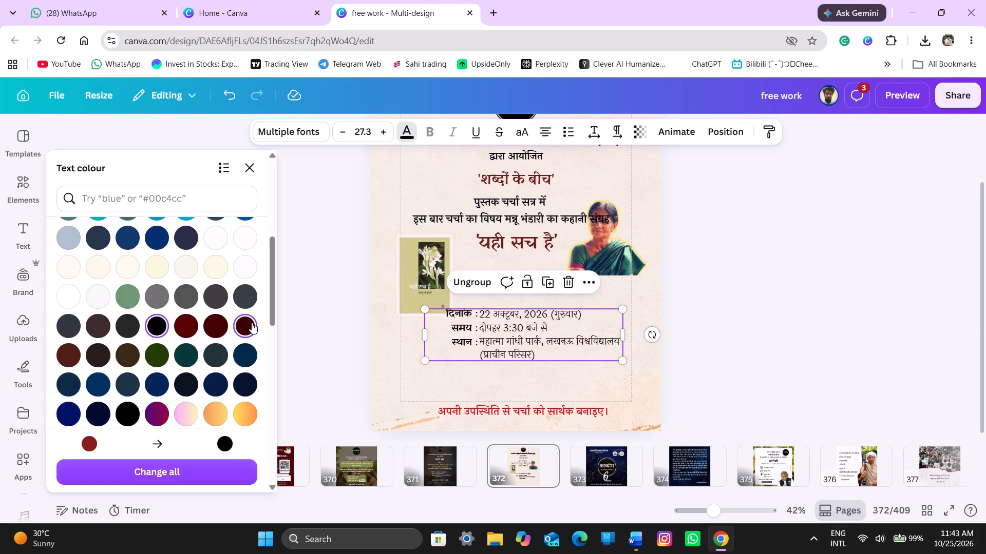
click(186, 326)
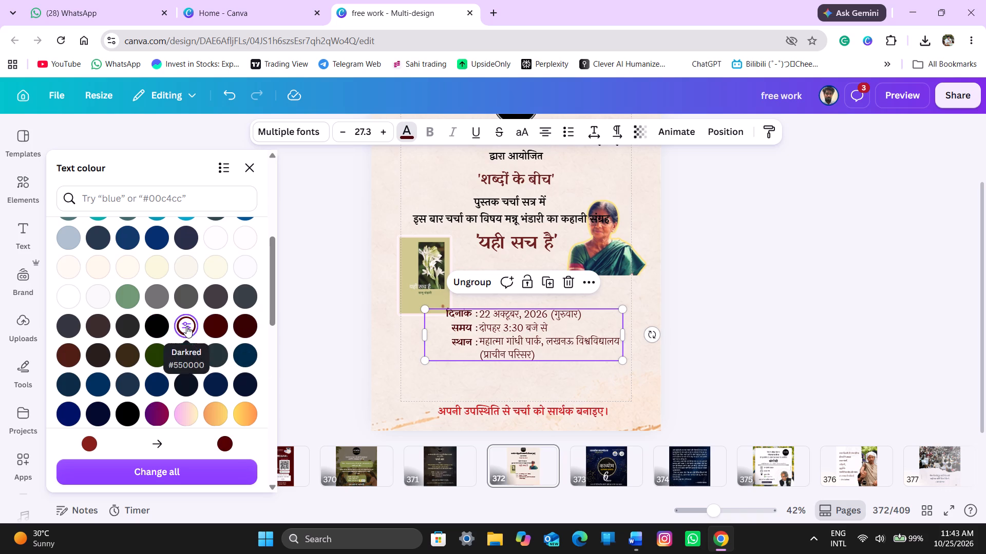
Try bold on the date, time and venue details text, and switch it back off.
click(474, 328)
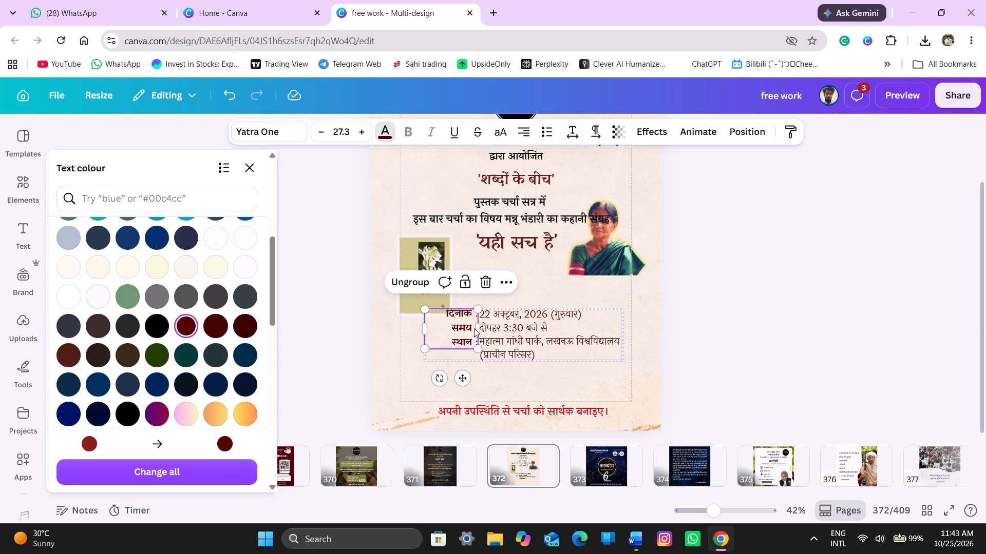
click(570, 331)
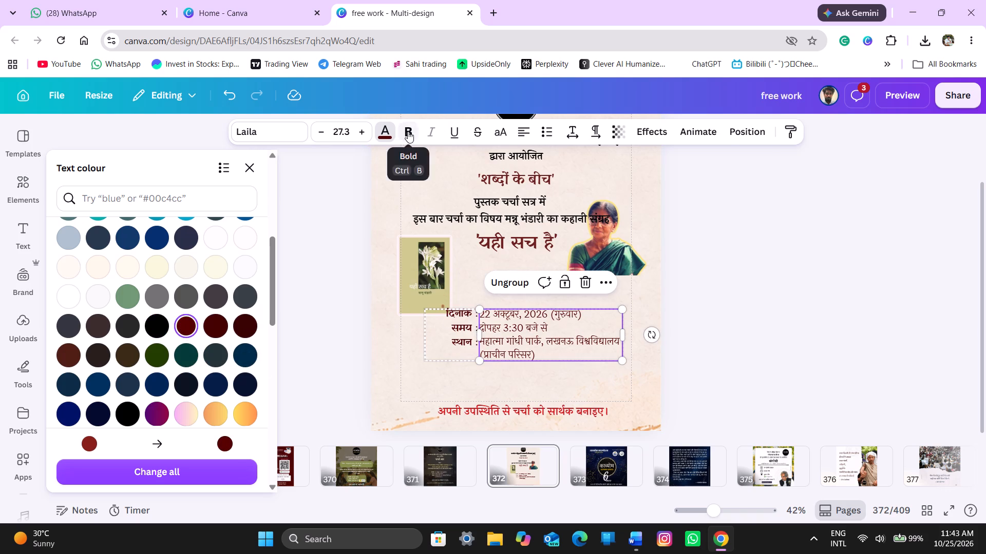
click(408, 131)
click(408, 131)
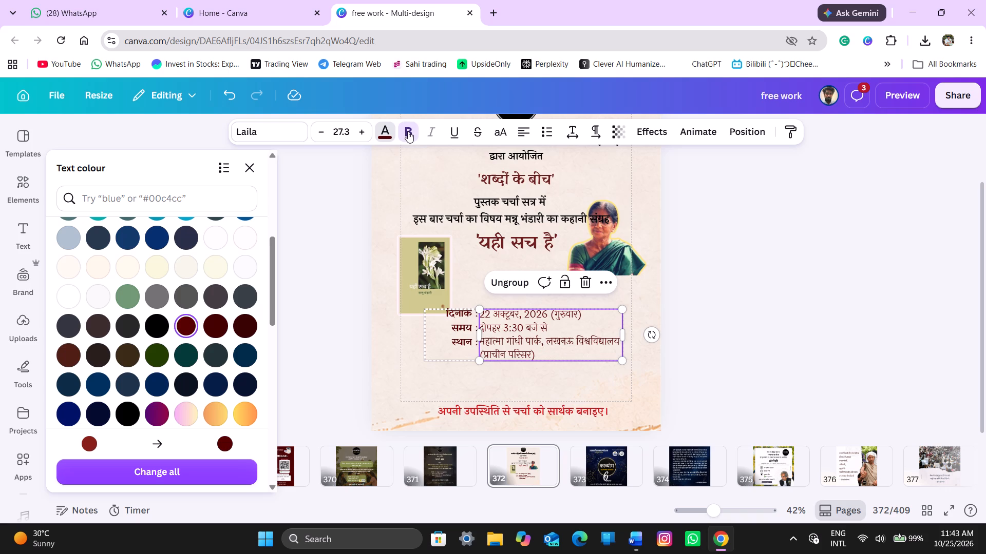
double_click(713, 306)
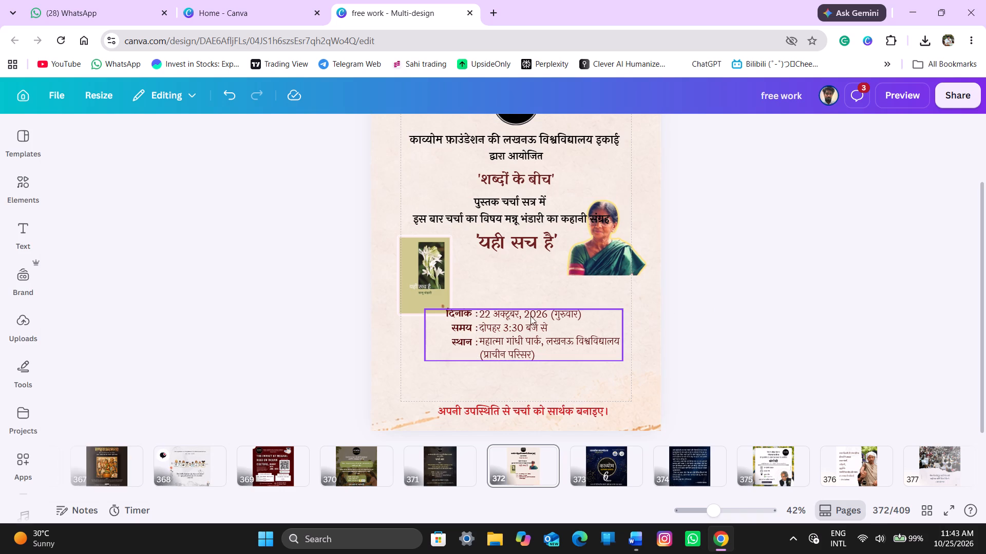
Set the date, time and venue details text, without its labels, to the Medium weight of the Laila font.
click(523, 327)
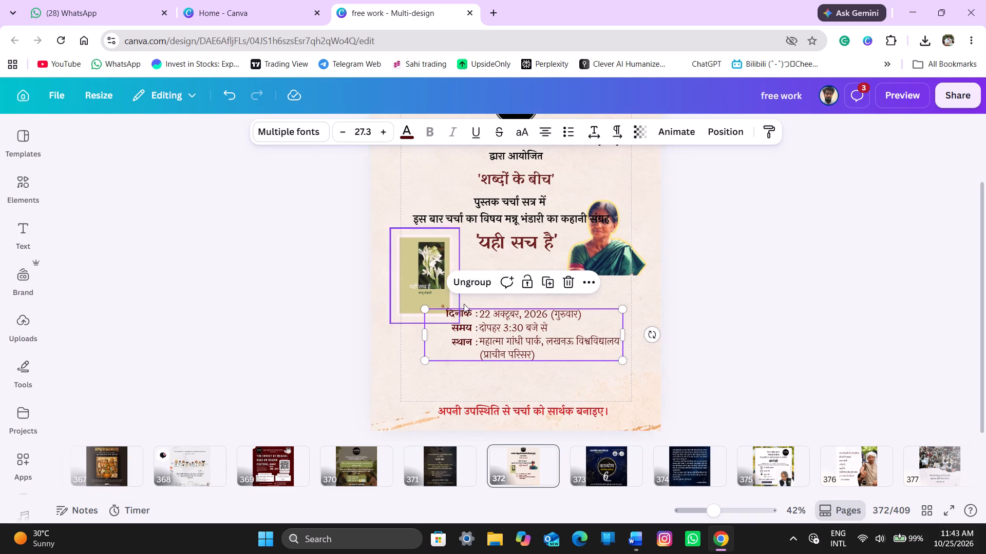
click(462, 322)
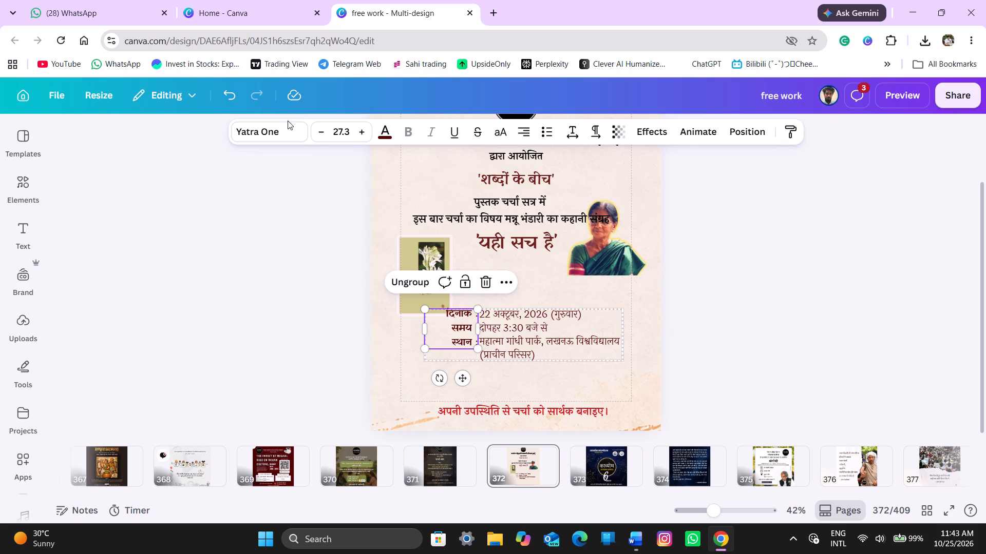
click(498, 333)
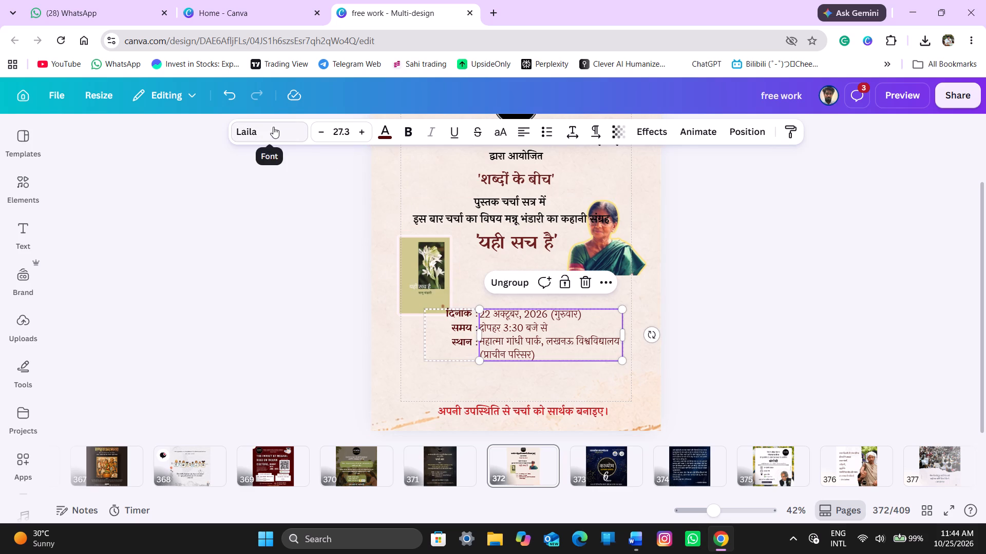
click(273, 127)
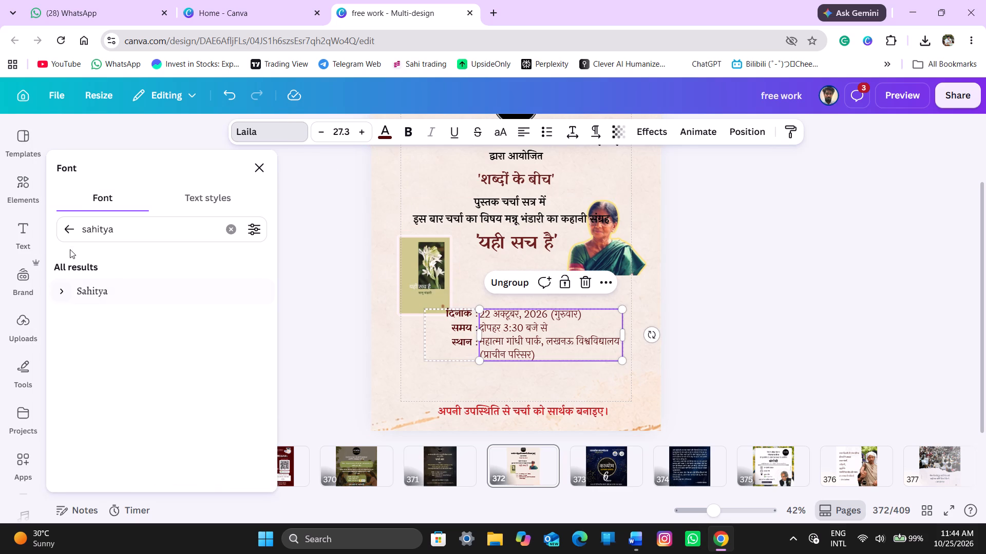
click(70, 232)
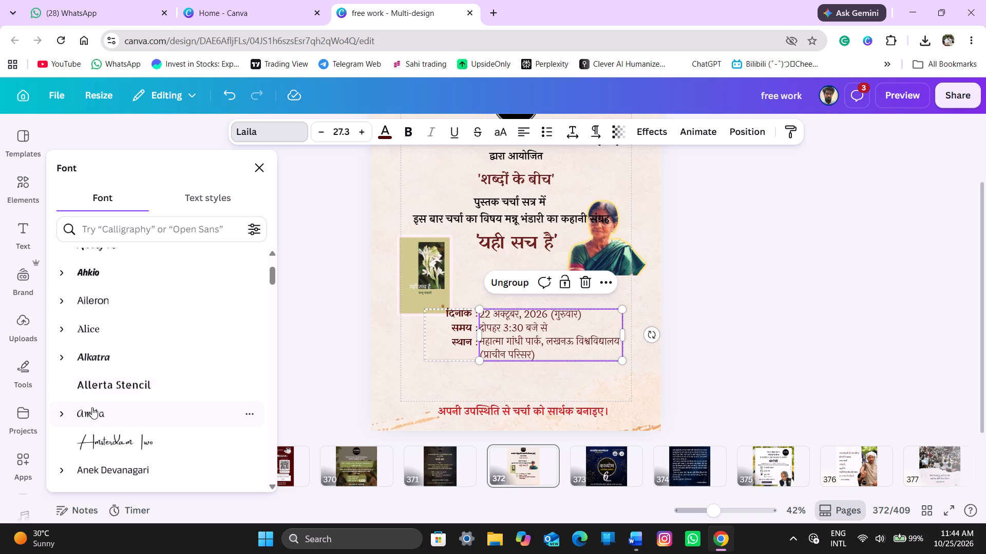
scroll(92, 407, down, 8)
scroll(92, 407, up, 7)
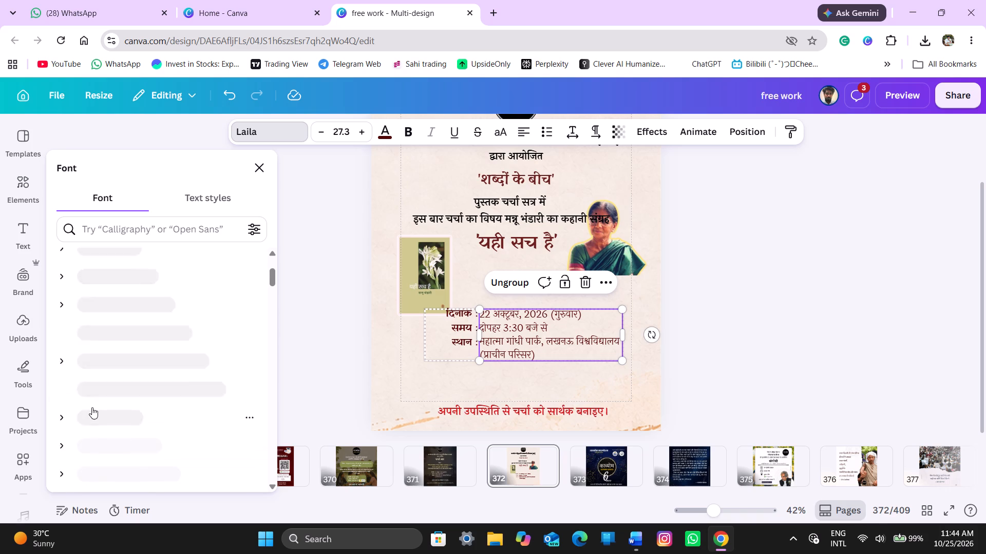
scroll(92, 407, down, 13)
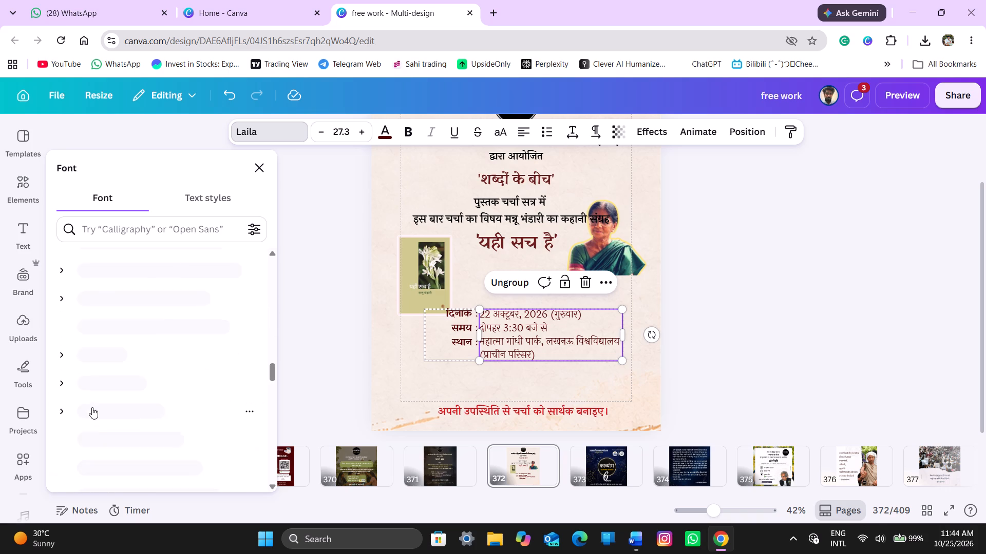
scroll(92, 407, up, 7)
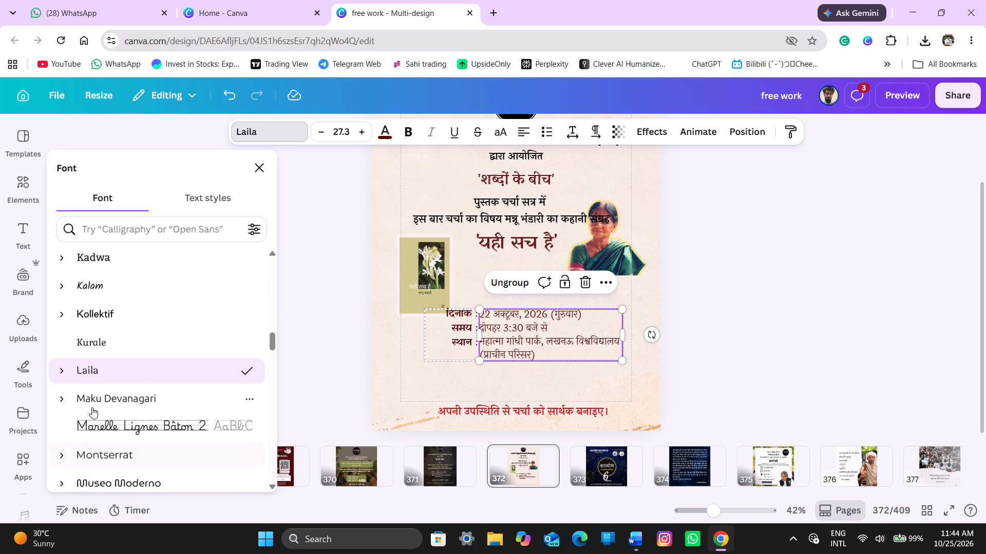
click(61, 377)
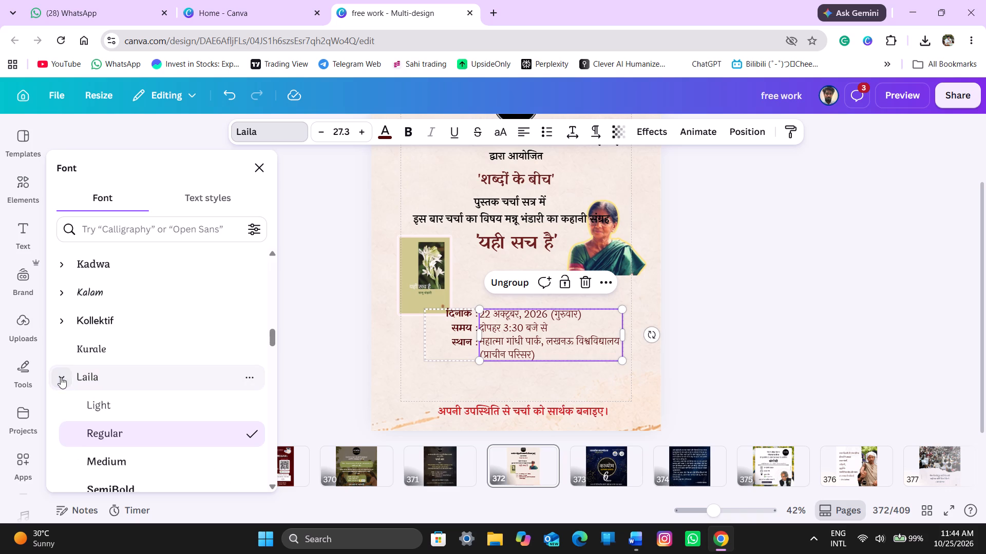
scroll(85, 440, down, 1)
click(104, 423)
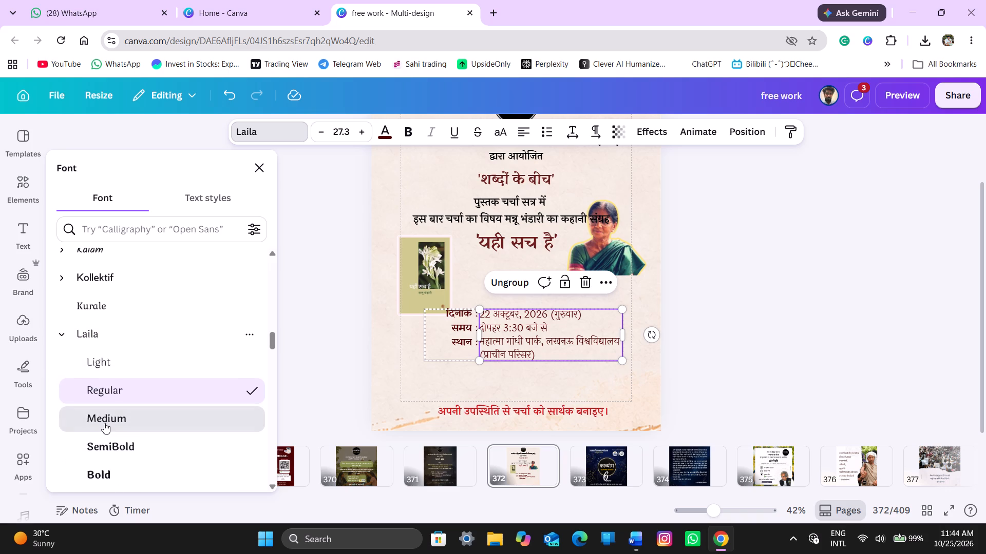
click(759, 333)
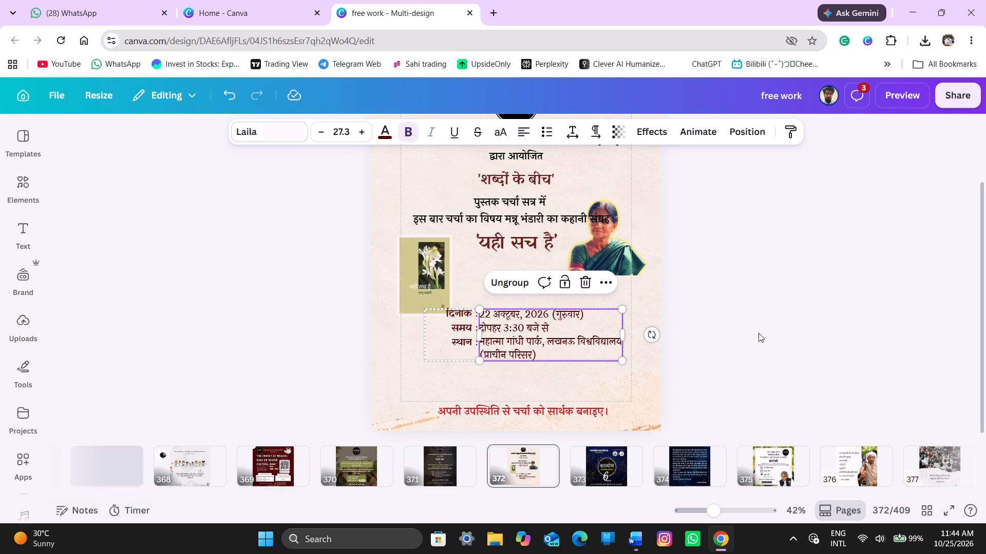
click(759, 333)
Reduce the whole date, time and venue group's text by two size steps and move it down, closer to the closing line.
click(564, 335)
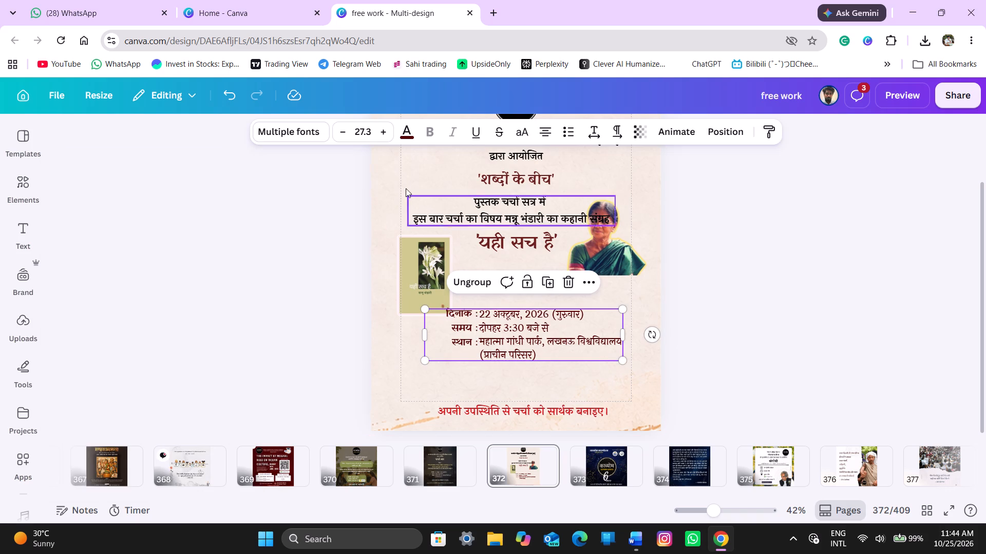
double_click(344, 139)
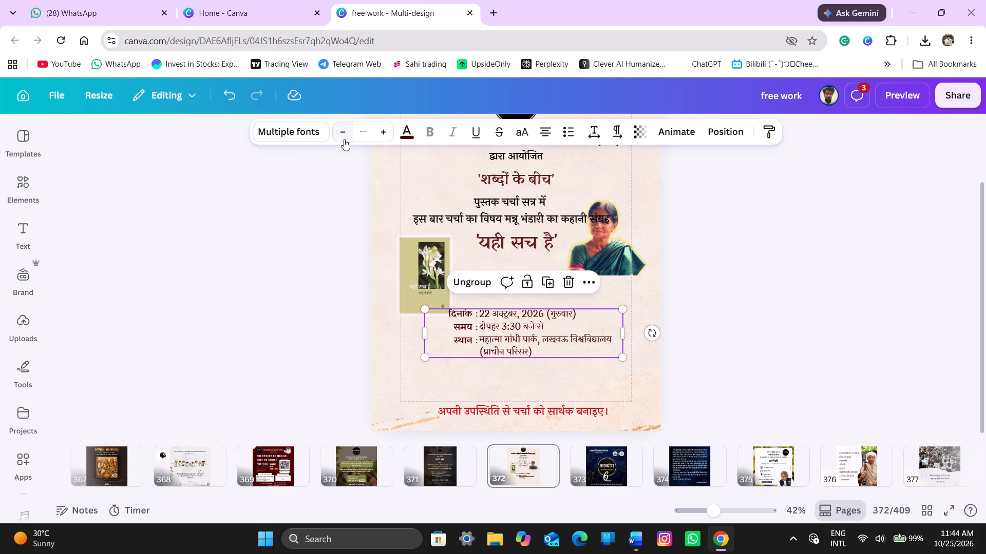
drag(584, 332, 586, 365)
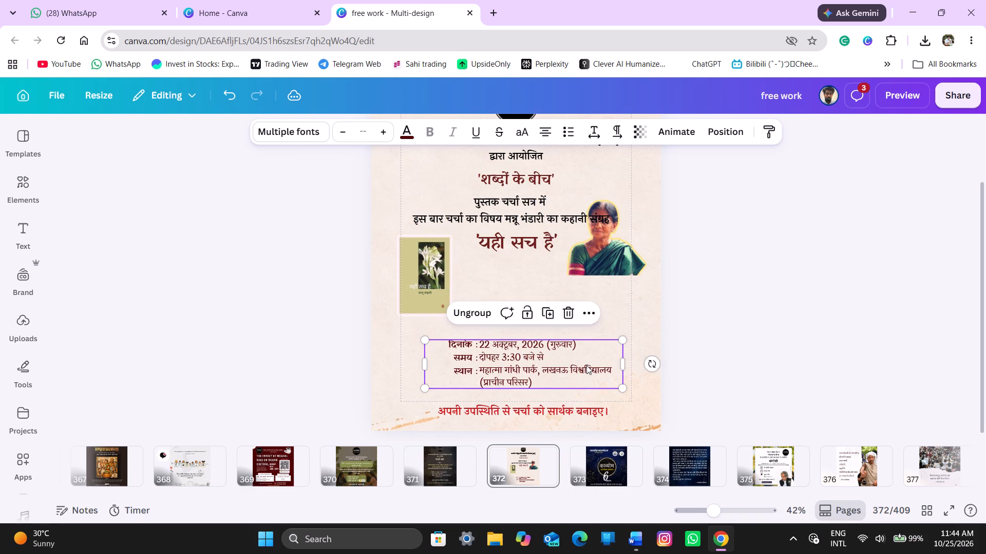
click(781, 363)
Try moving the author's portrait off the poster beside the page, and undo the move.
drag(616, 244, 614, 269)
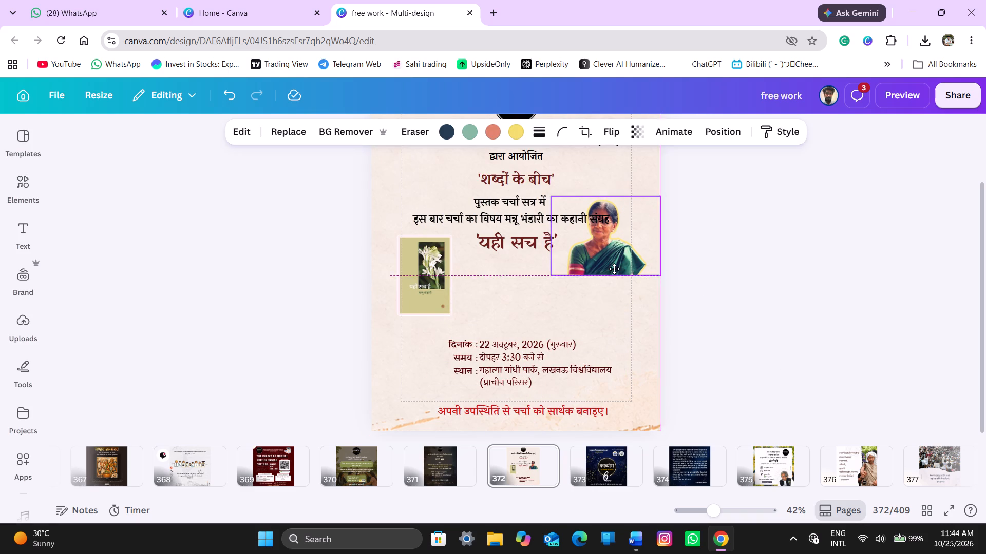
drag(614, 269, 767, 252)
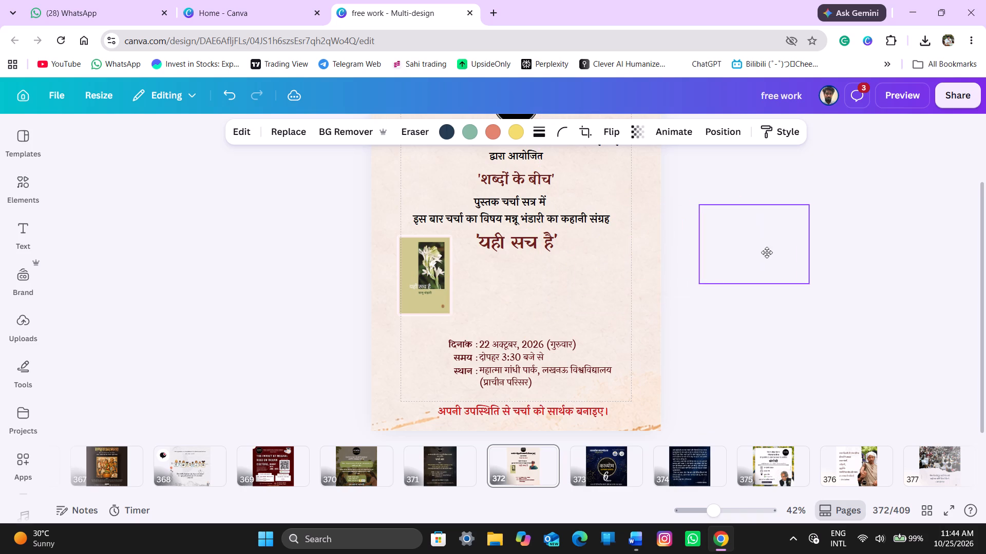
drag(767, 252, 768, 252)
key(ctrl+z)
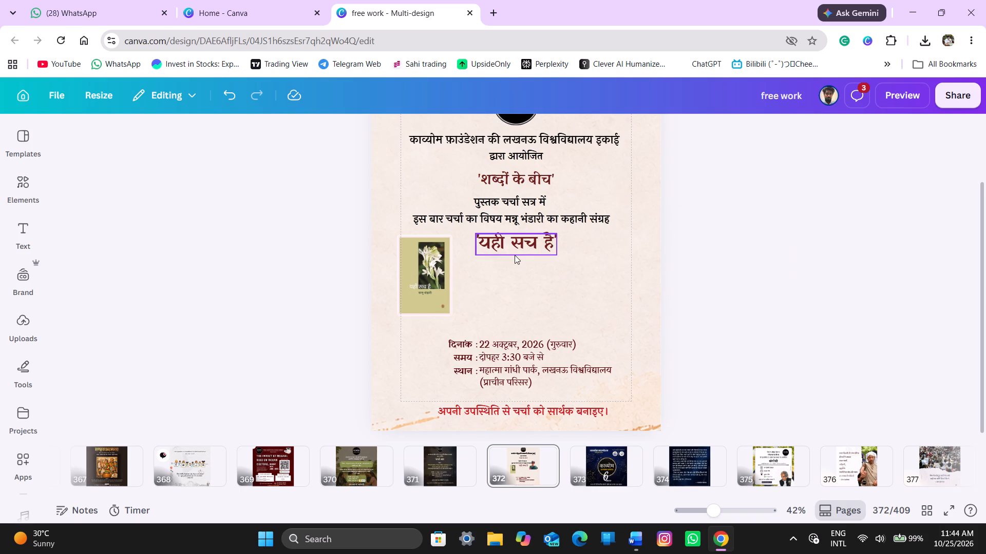
Shrink the book cover image slightly and place it just to the left of the title 'यही सच है'.
drag(444, 282, 479, 296)
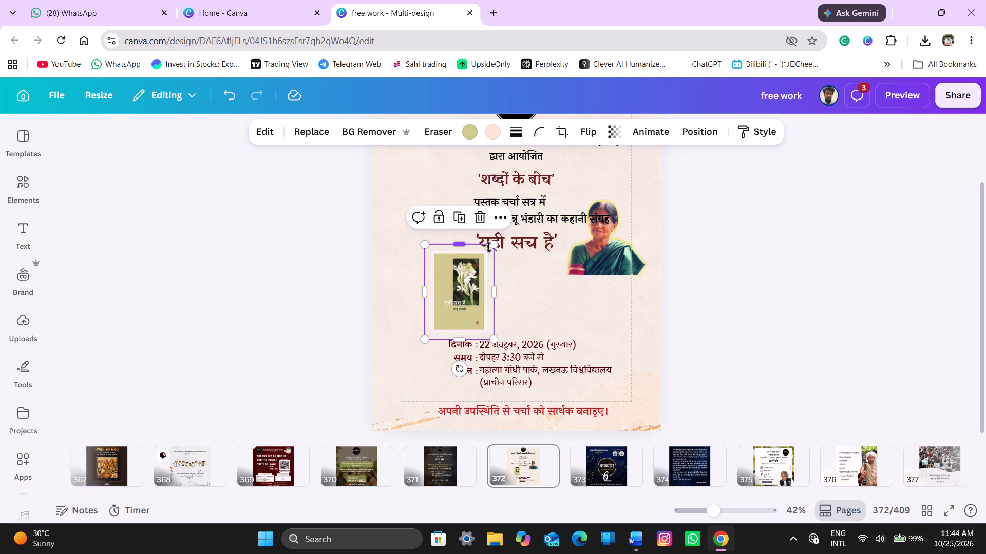
drag(496, 247, 490, 264)
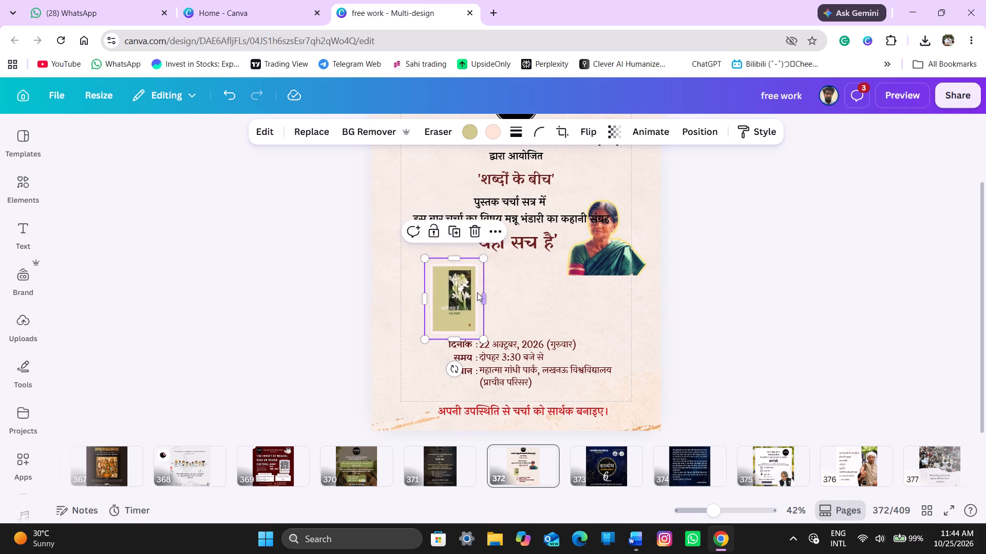
drag(465, 298, 546, 284)
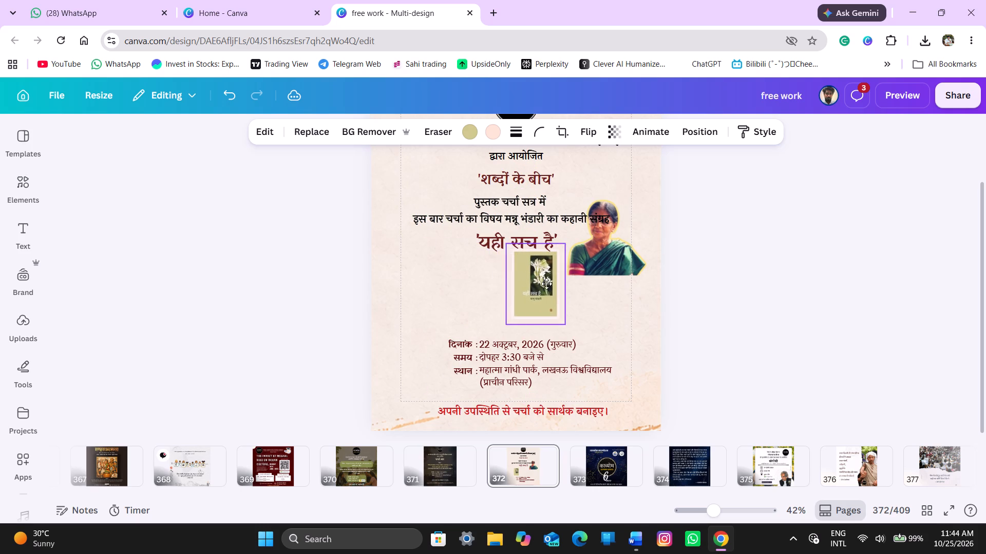
drag(546, 284, 462, 270)
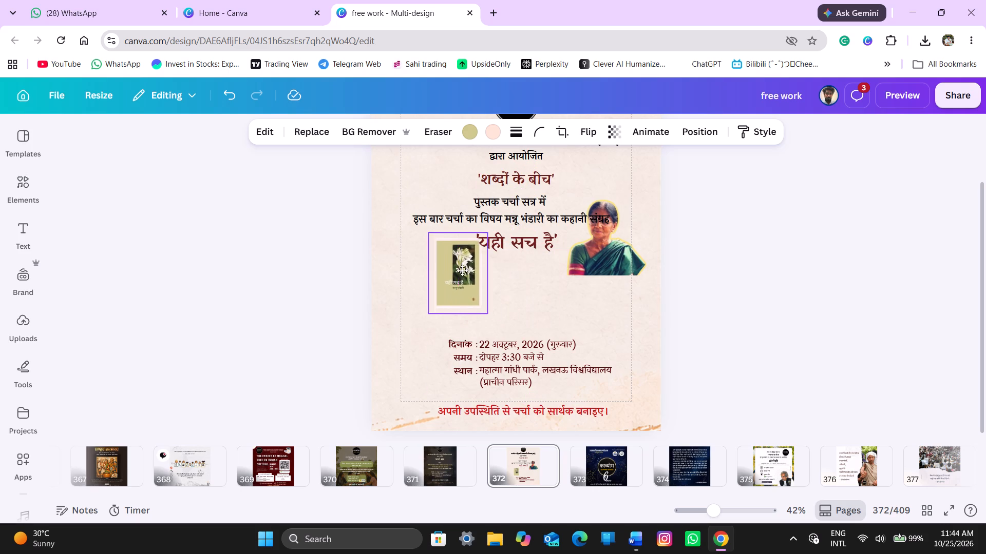
drag(462, 270, 457, 267)
Lower the title 'यही सच है', the book cover and the author's portrait into one row below the topic line.
drag(518, 244, 518, 273)
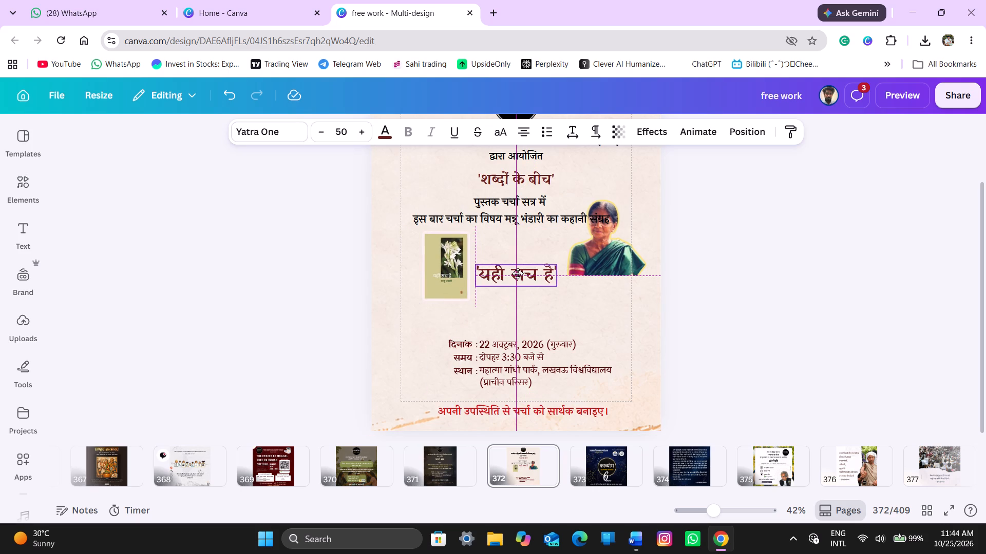
drag(518, 273, 516, 267)
drag(450, 282, 452, 292)
drag(605, 258, 605, 280)
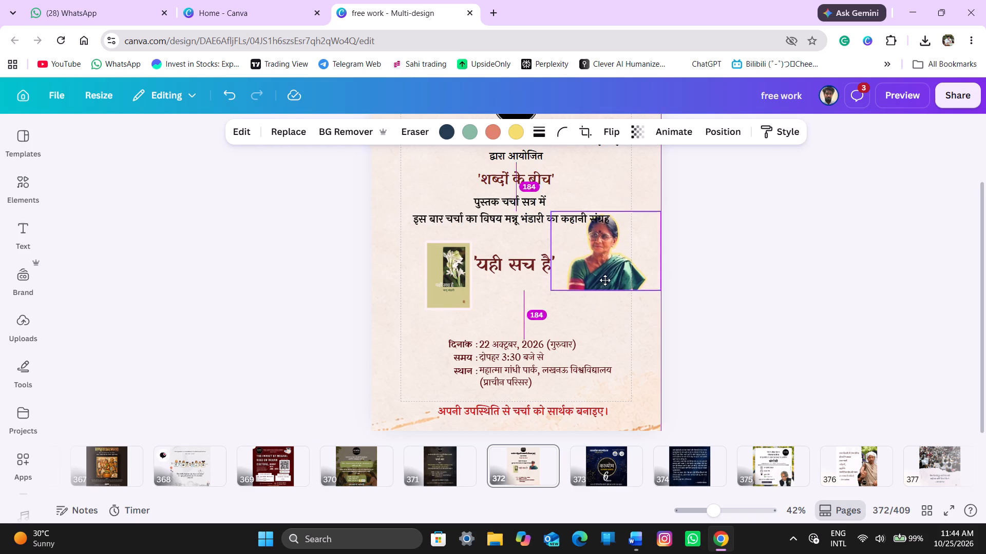
drag(605, 280, 602, 290)
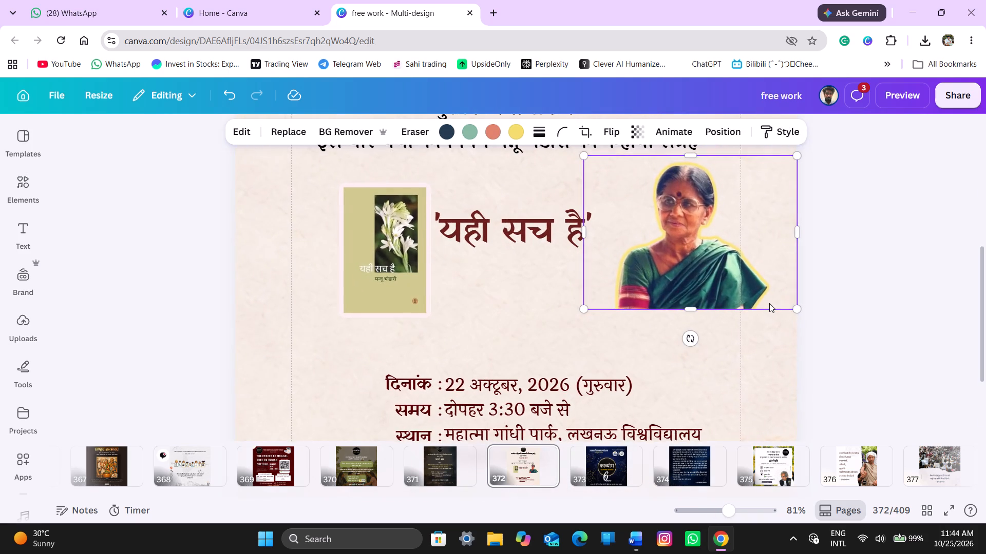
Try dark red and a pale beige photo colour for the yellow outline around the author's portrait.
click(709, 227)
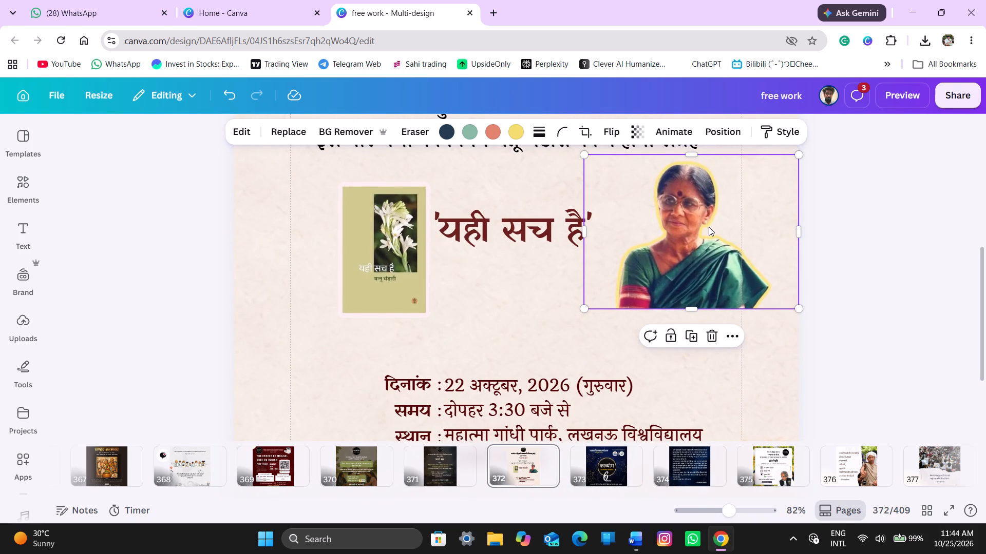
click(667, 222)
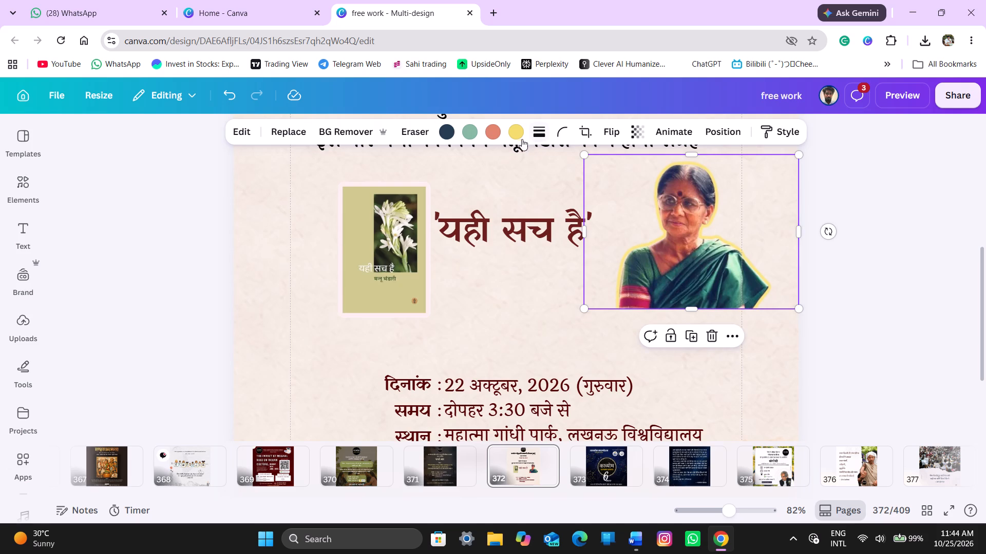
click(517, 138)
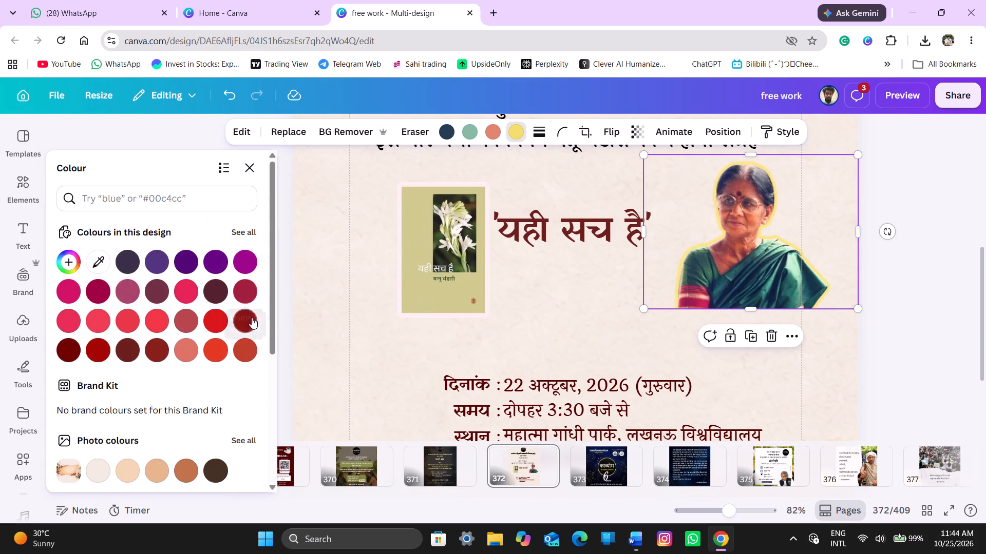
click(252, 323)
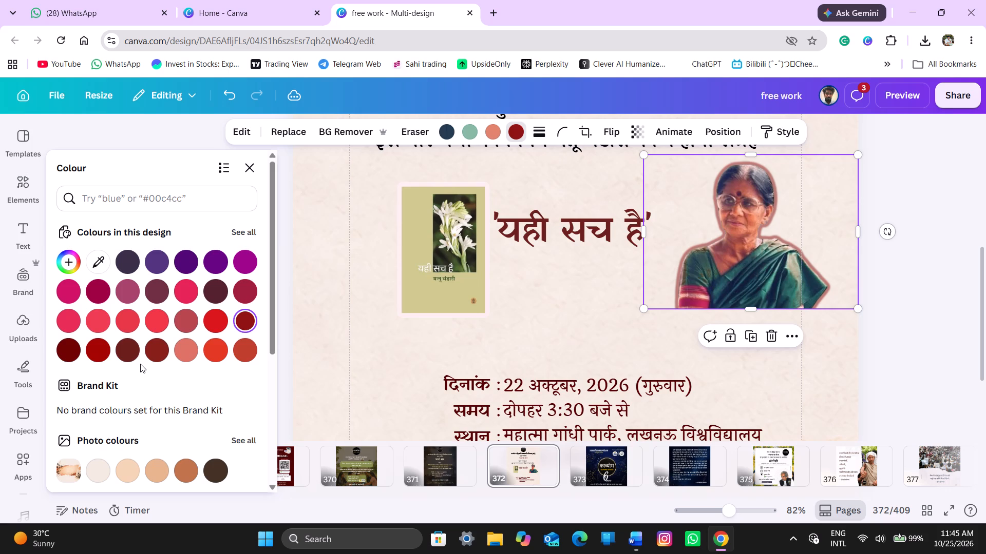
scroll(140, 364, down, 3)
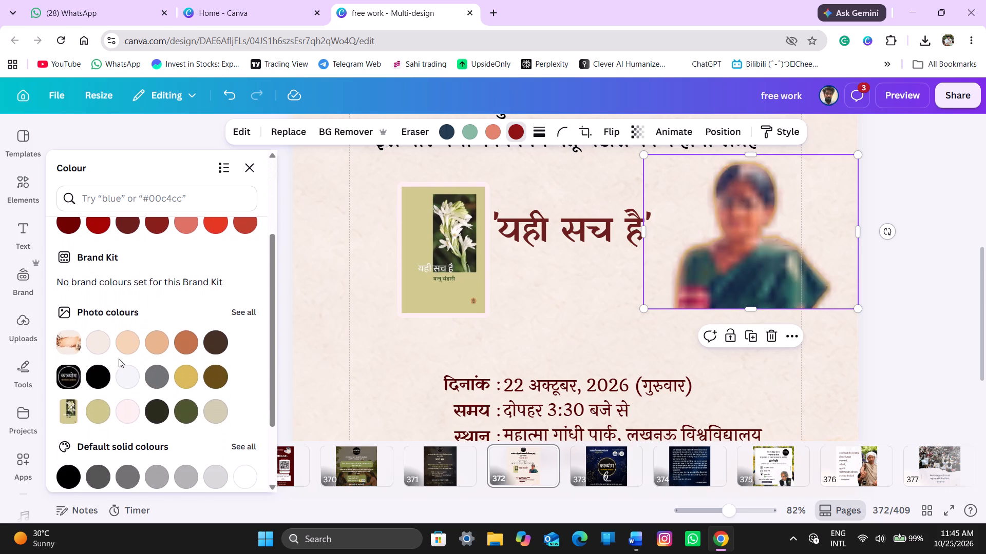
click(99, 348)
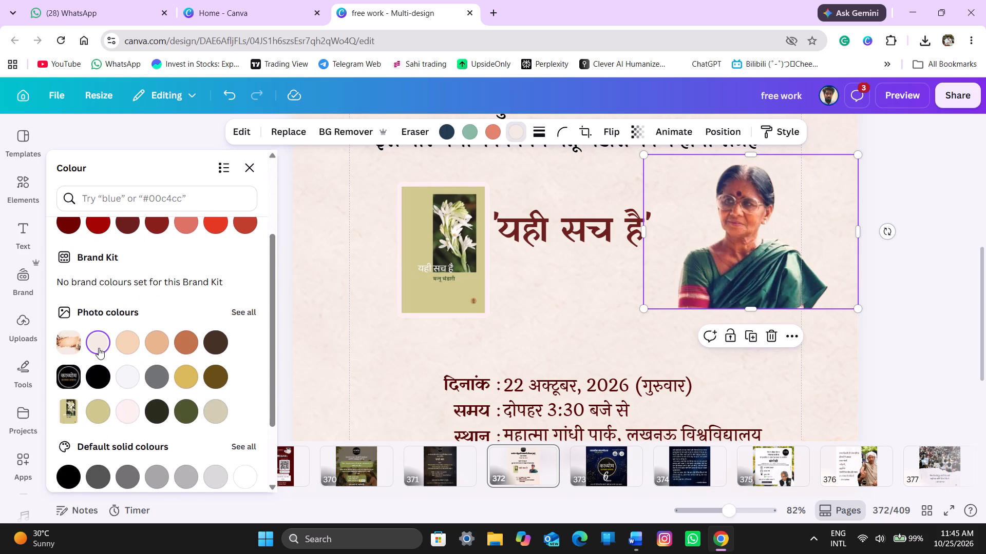
Change the outline colour of the author's portrait to dark blue from the default solid colours.
scroll(177, 388, up, 1)
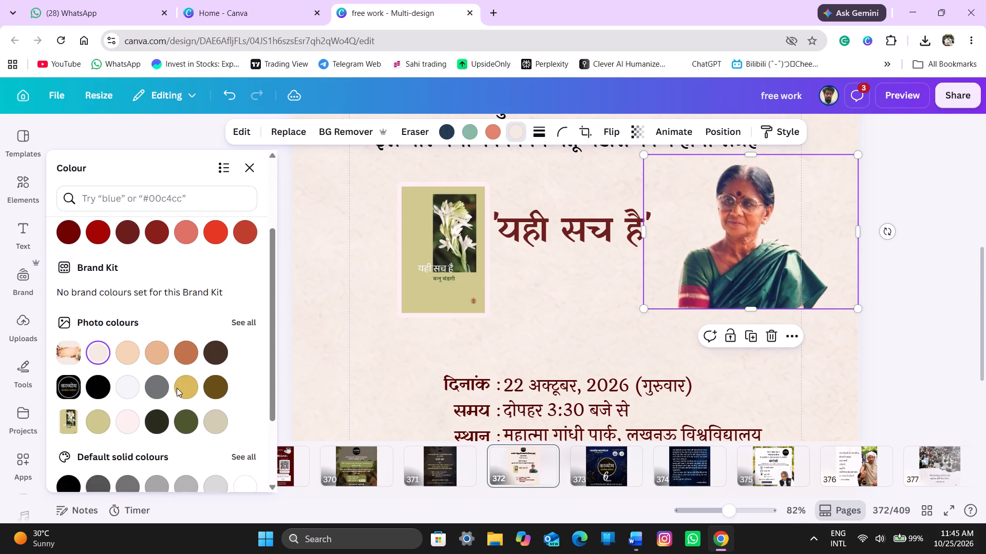
scroll(177, 388, up, 3)
scroll(151, 331, down, 3)
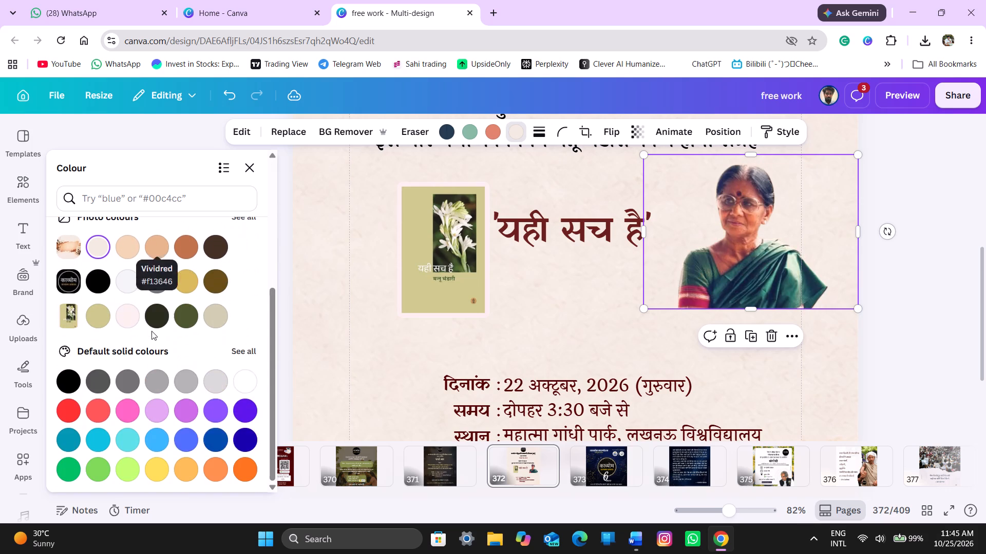
scroll(151, 331, down, 2)
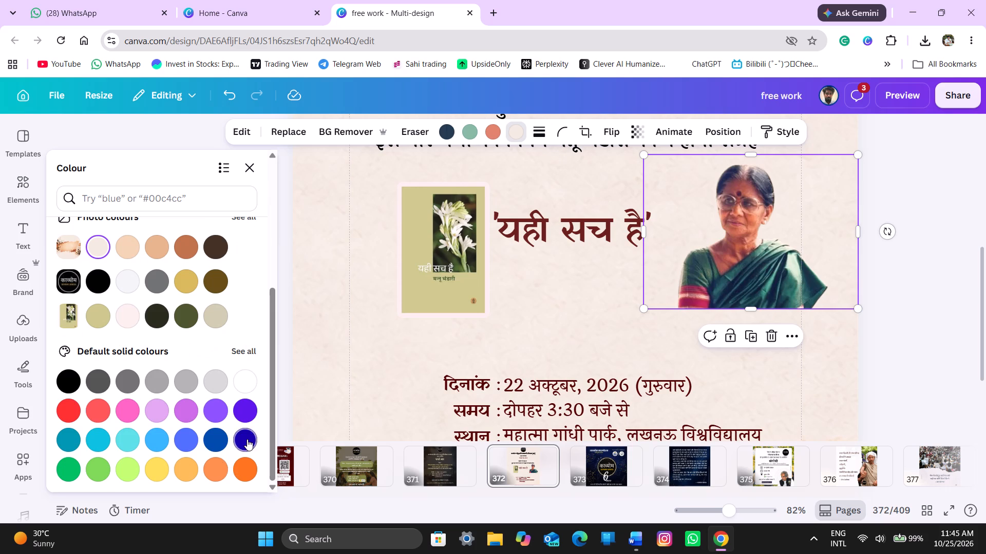
click(251, 437)
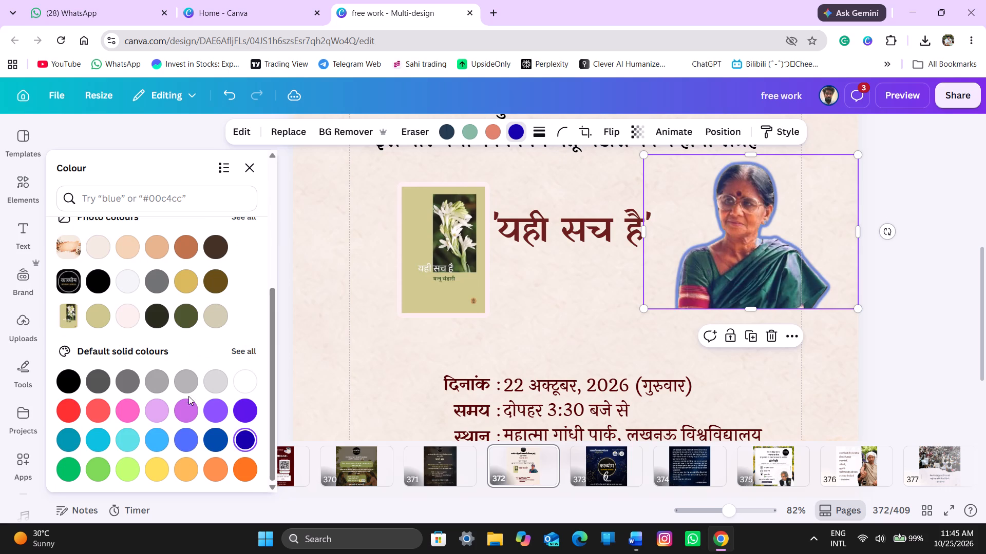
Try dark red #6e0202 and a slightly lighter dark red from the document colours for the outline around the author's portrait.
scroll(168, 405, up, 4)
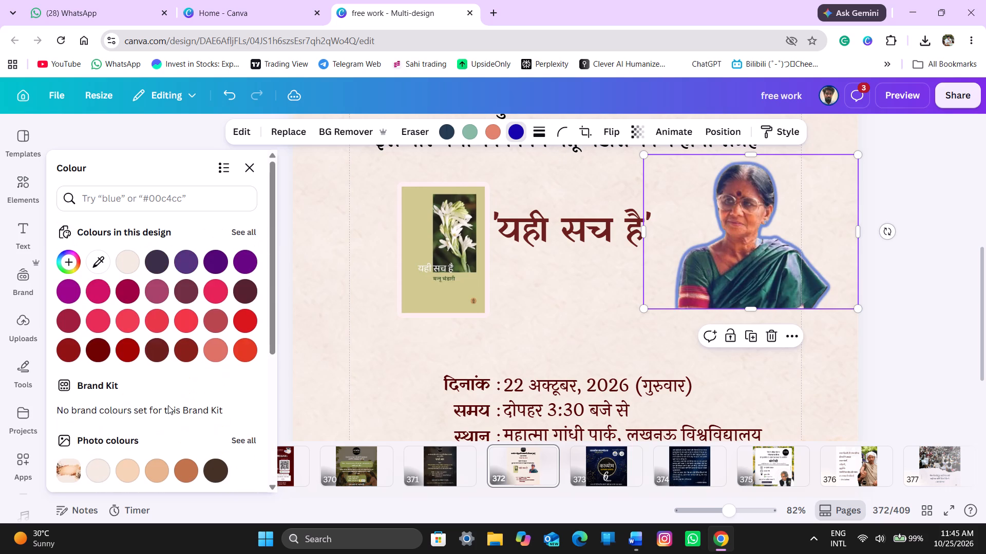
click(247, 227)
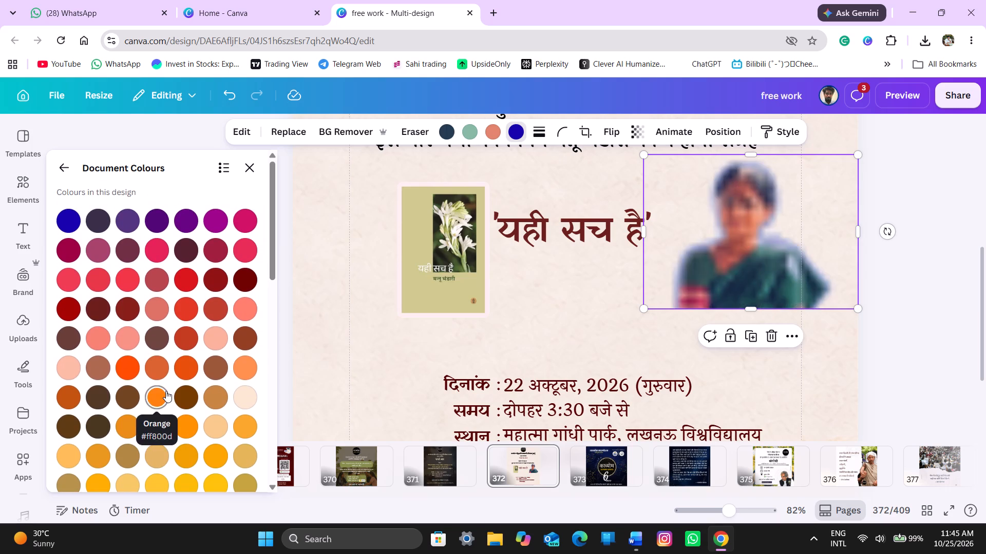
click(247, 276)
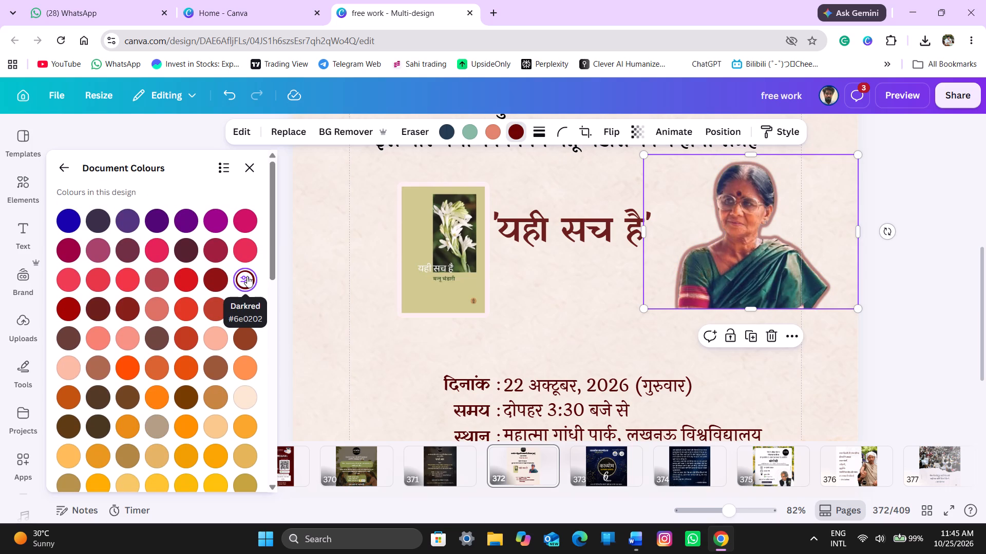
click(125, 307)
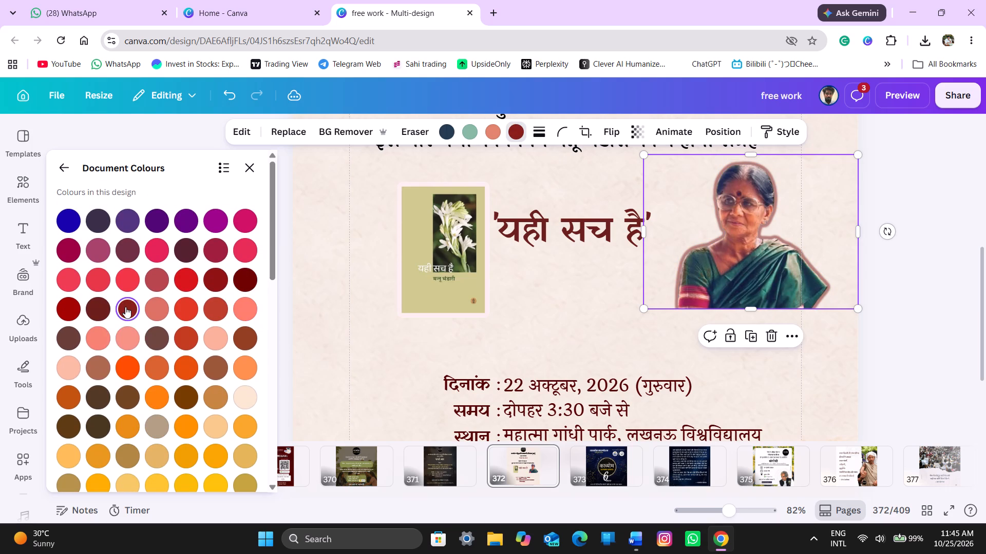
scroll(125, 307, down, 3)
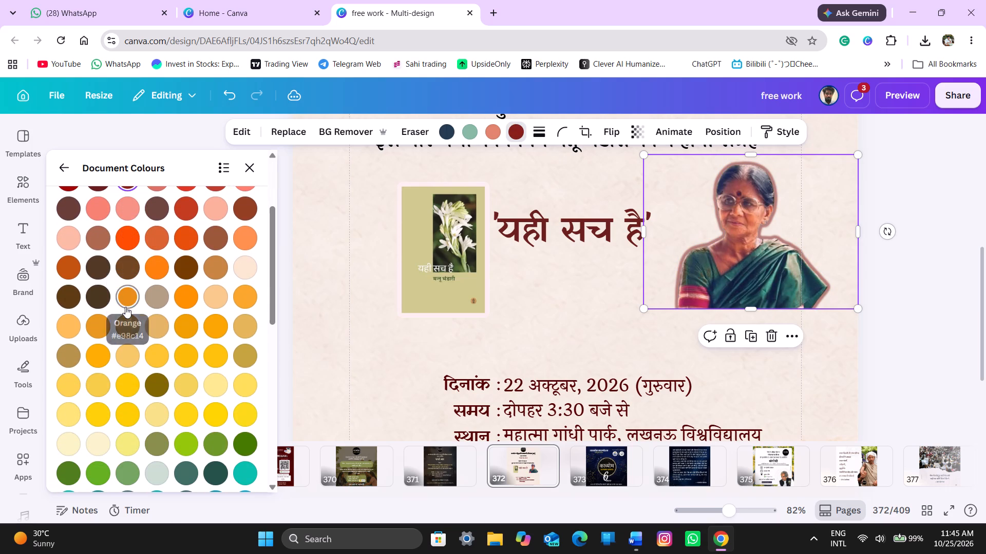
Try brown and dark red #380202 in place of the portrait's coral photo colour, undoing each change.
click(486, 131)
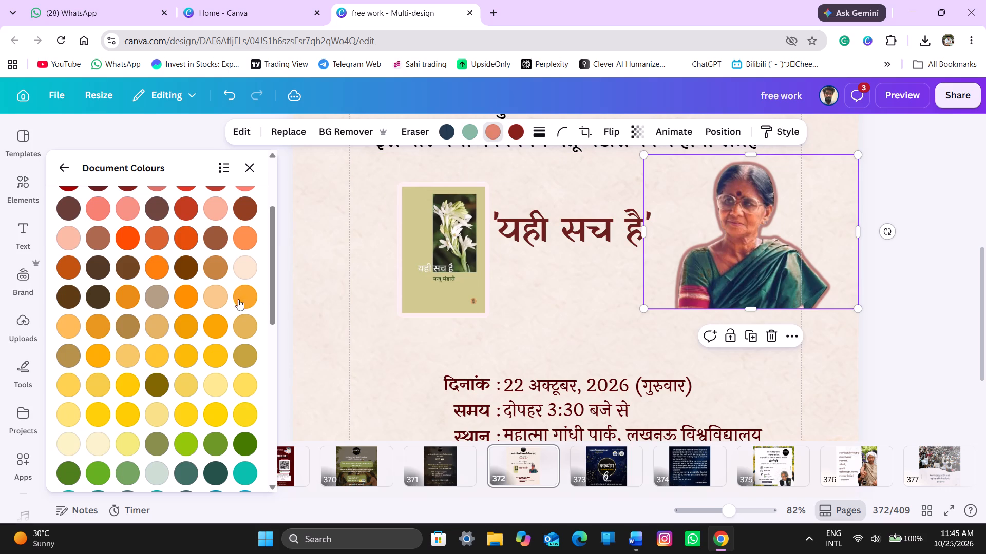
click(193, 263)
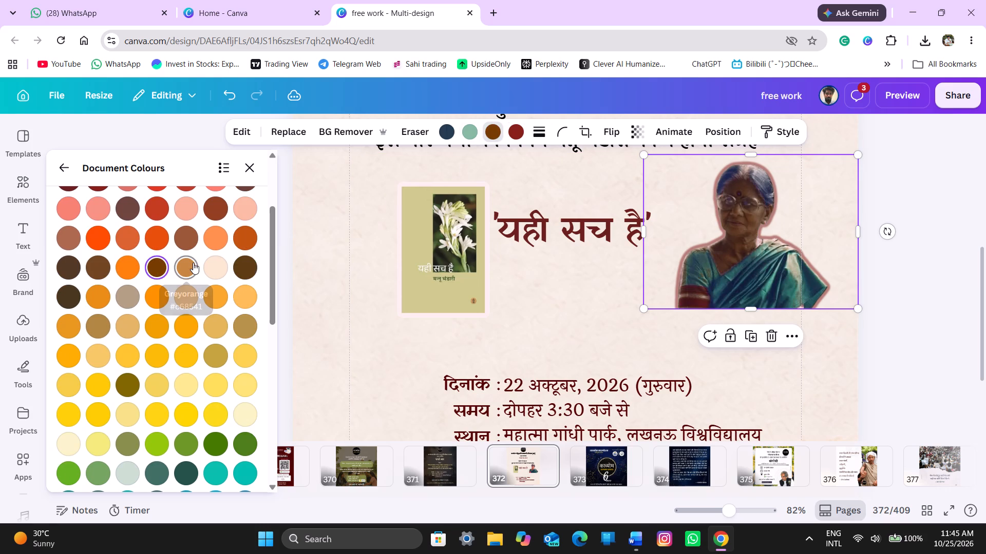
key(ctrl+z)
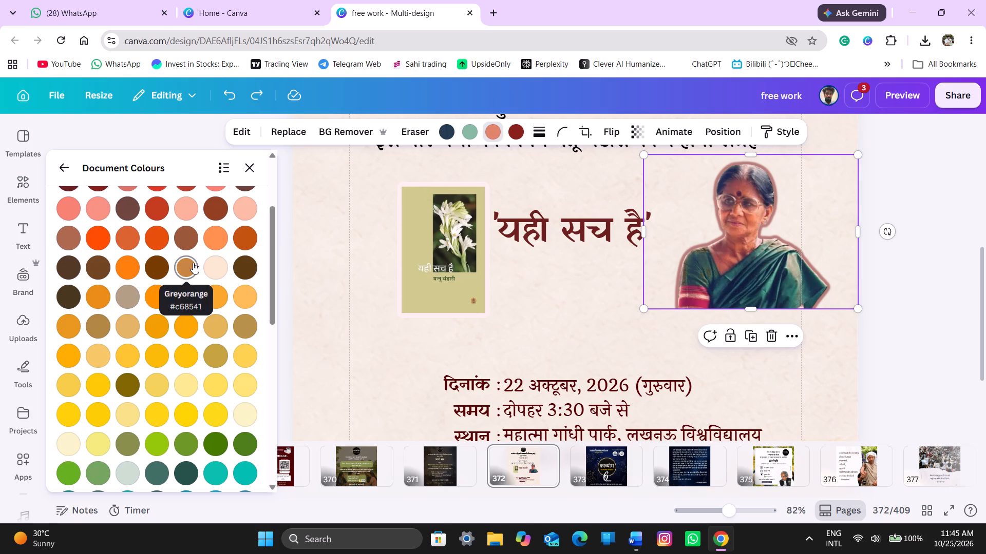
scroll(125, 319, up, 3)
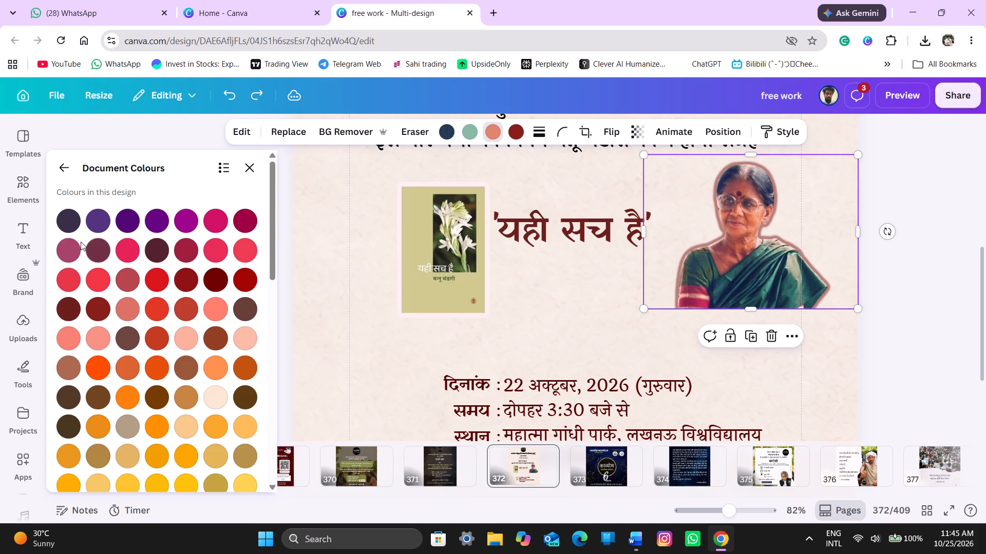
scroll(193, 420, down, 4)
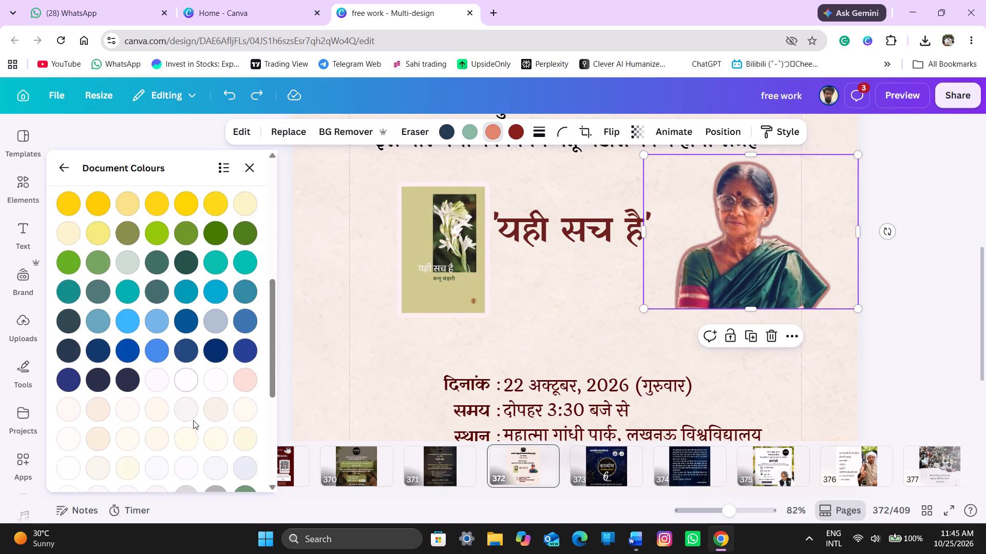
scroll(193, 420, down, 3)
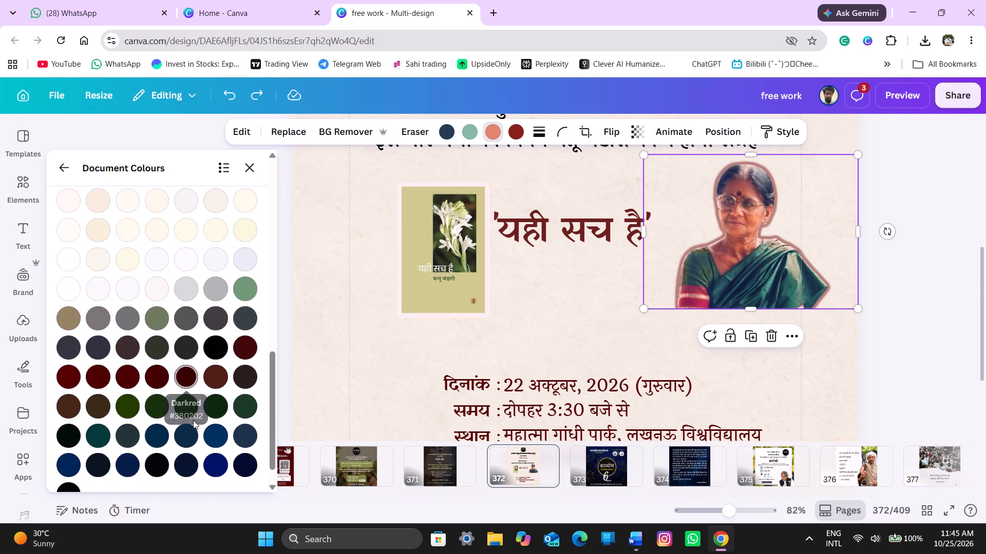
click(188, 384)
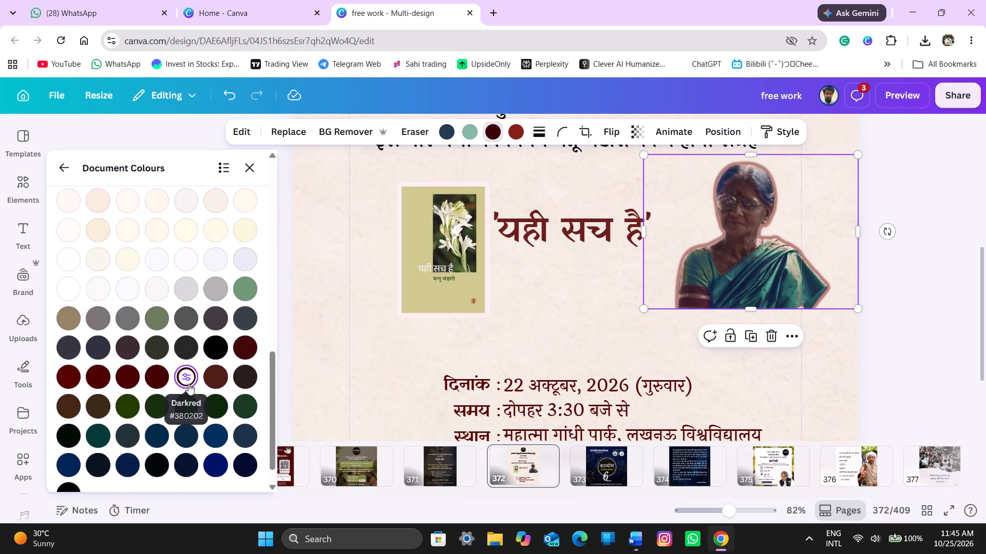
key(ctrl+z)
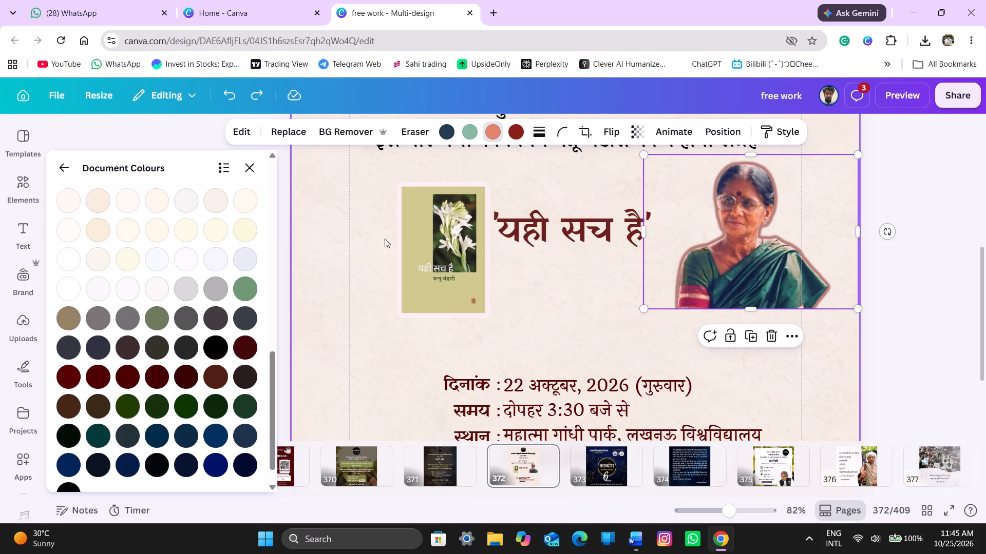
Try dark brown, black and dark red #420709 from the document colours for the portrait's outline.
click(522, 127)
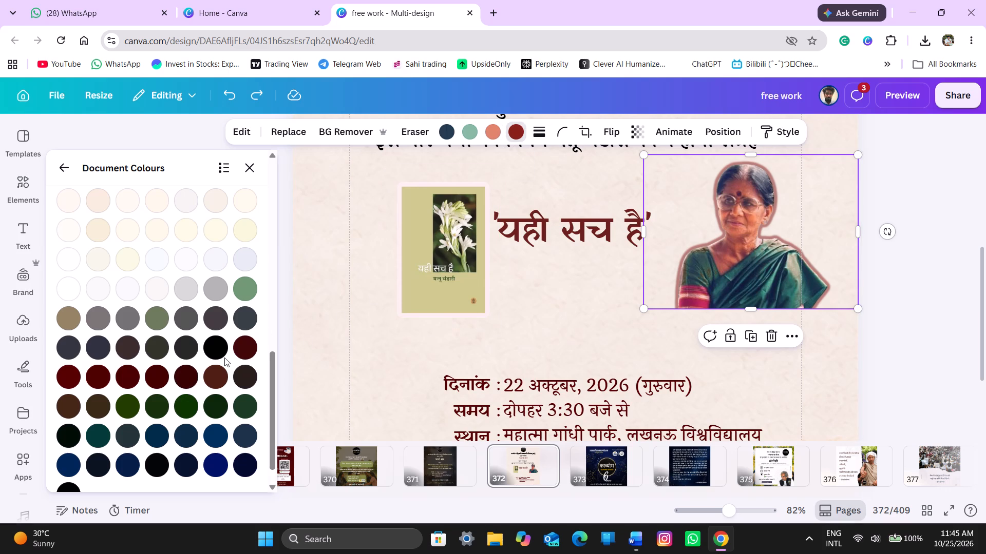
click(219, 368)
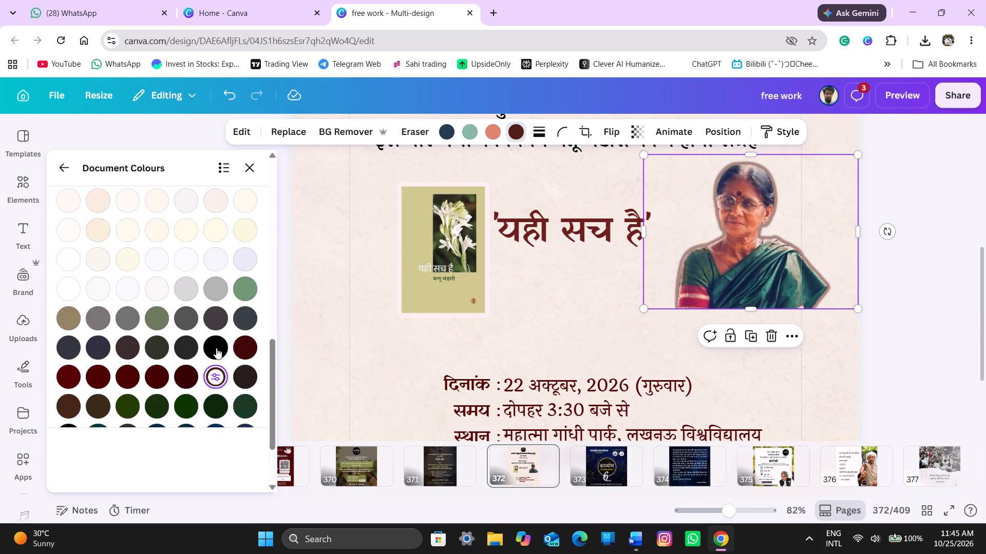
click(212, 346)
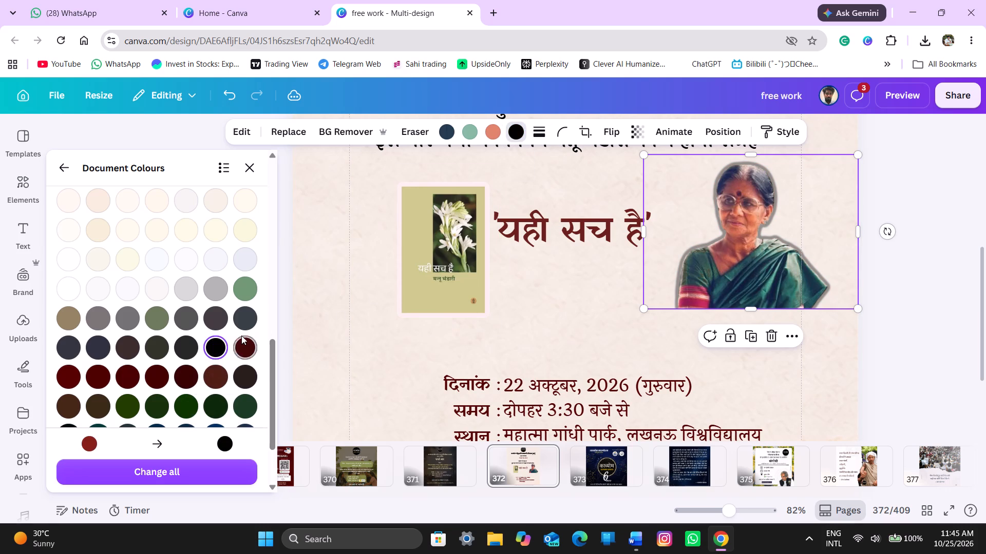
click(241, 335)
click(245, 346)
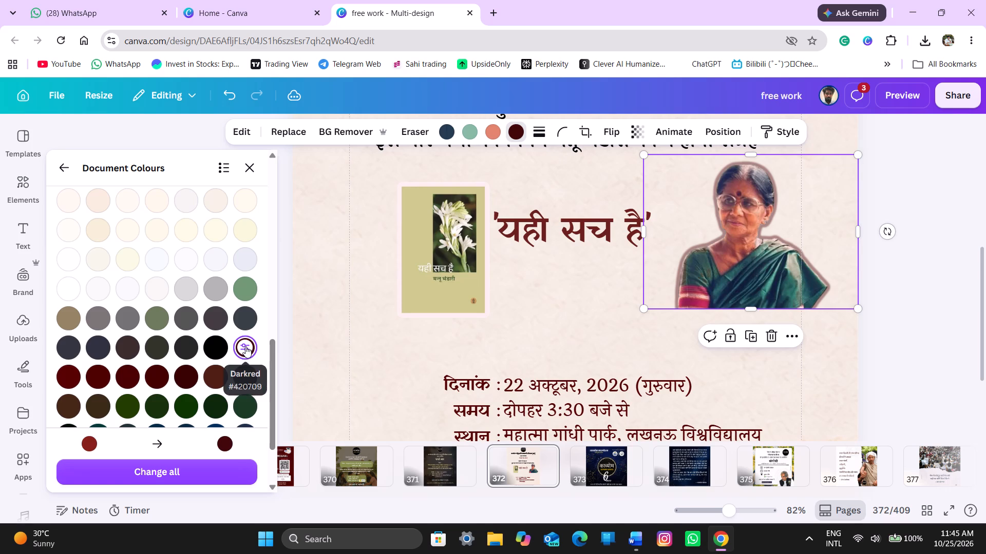
Delete the outlined portrait of the author from the poster.
scroll(278, 345, right, 2)
click(772, 332)
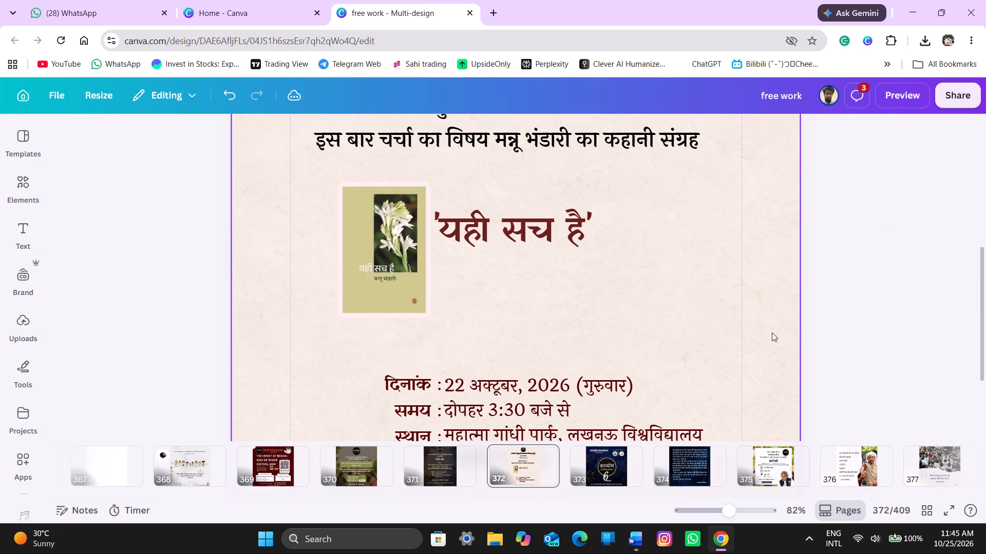
Insert the uploaded photo of the author in a green sari and remove its background.
click(28, 327)
scroll(40, 324, right, 1)
click(257, 303)
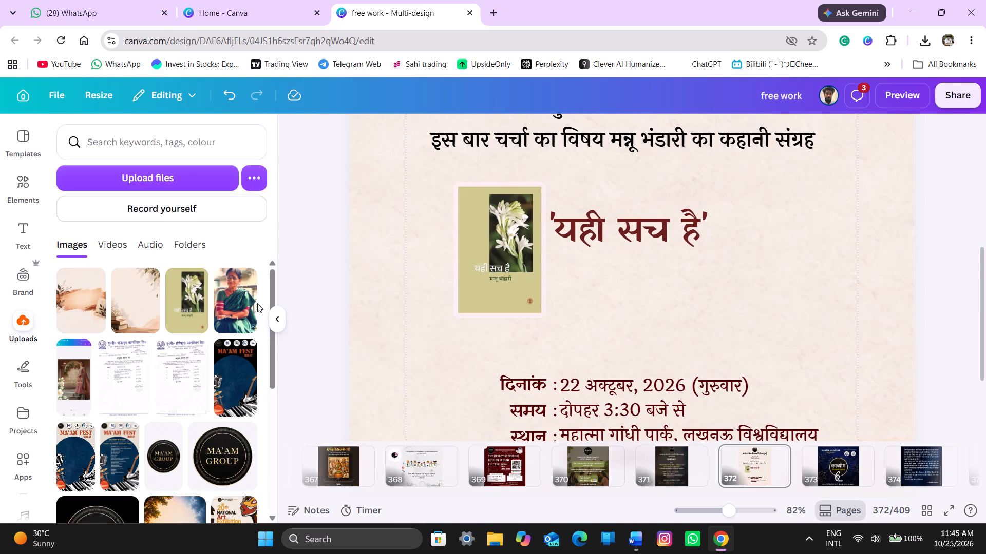
scroll(257, 303, right, 1)
click(238, 323)
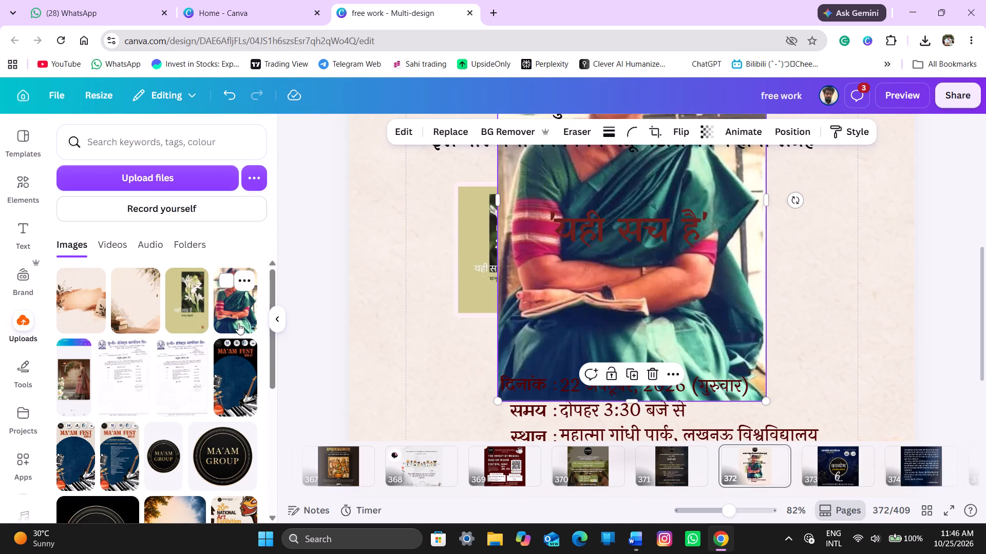
scroll(249, 313, down, 1)
click(280, 312)
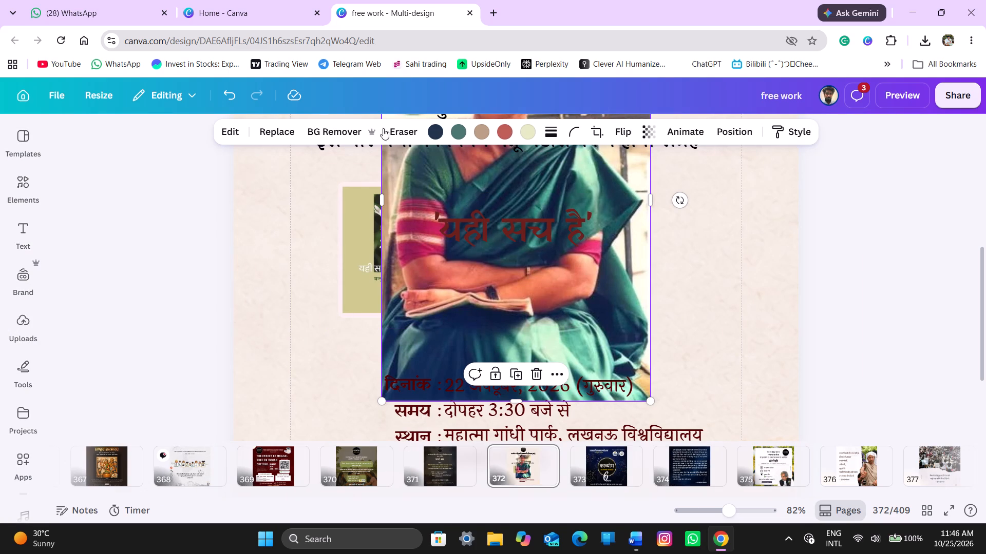
click(326, 132)
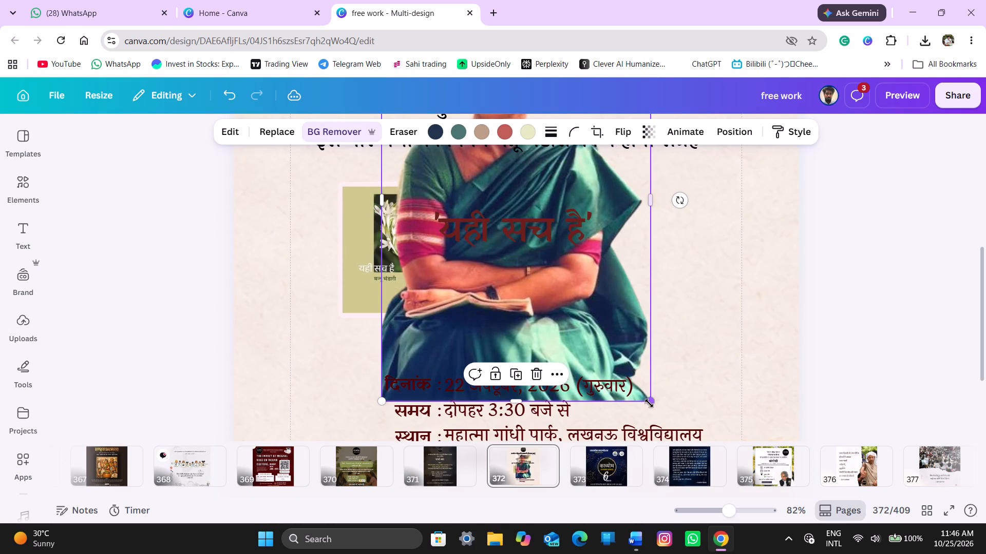
Shrink the author's cut-out photo to roughly half size and place it just to the right of the title 'यही सच है'.
drag(649, 403, 477, 254)
drag(406, 164, 628, 307)
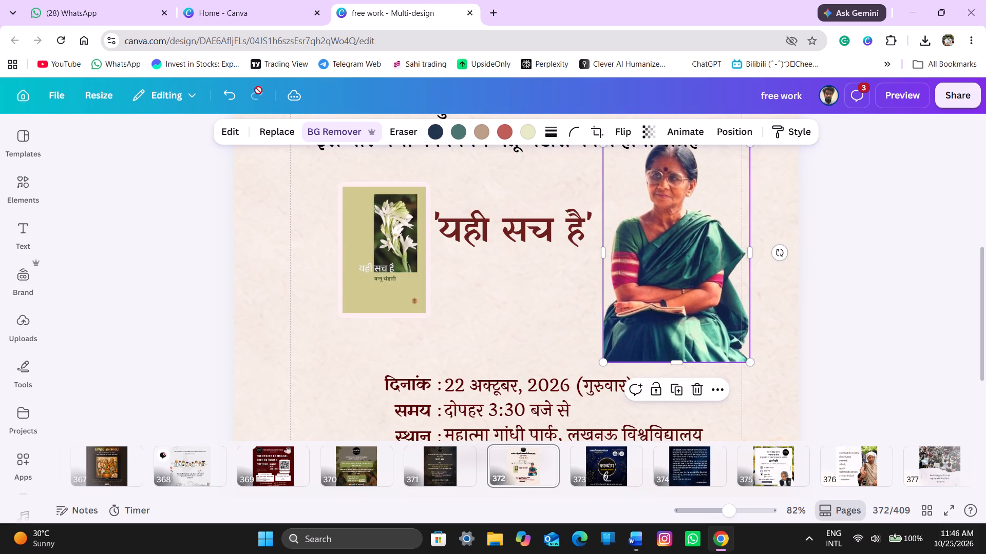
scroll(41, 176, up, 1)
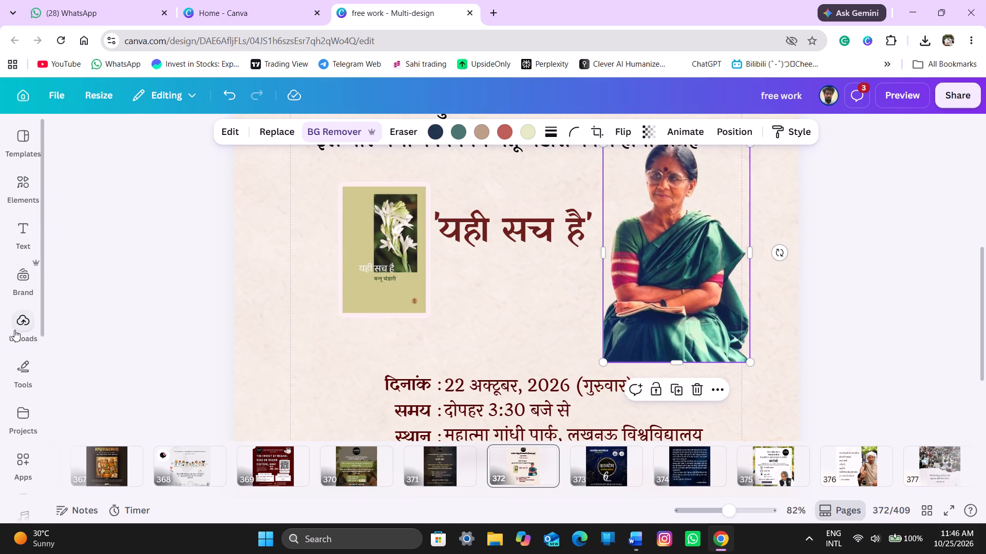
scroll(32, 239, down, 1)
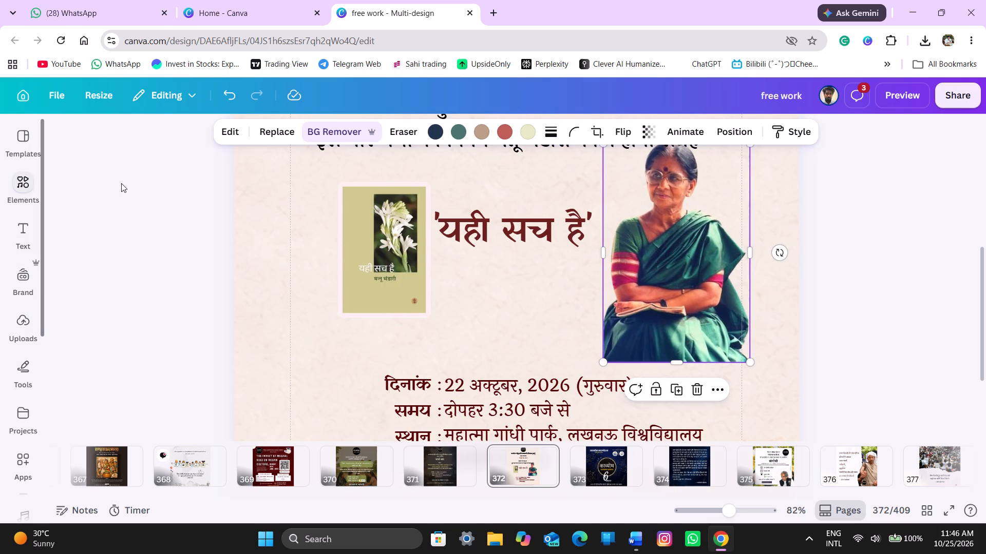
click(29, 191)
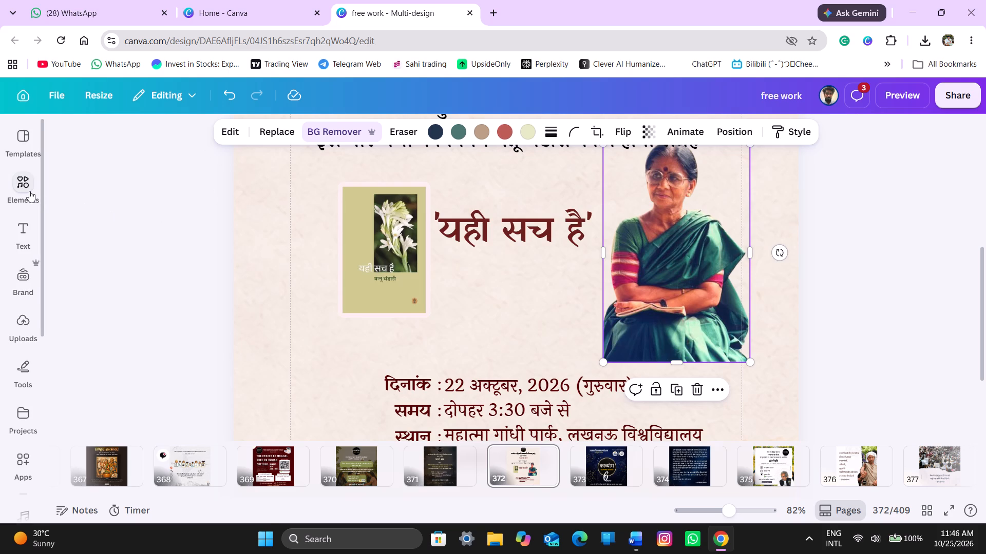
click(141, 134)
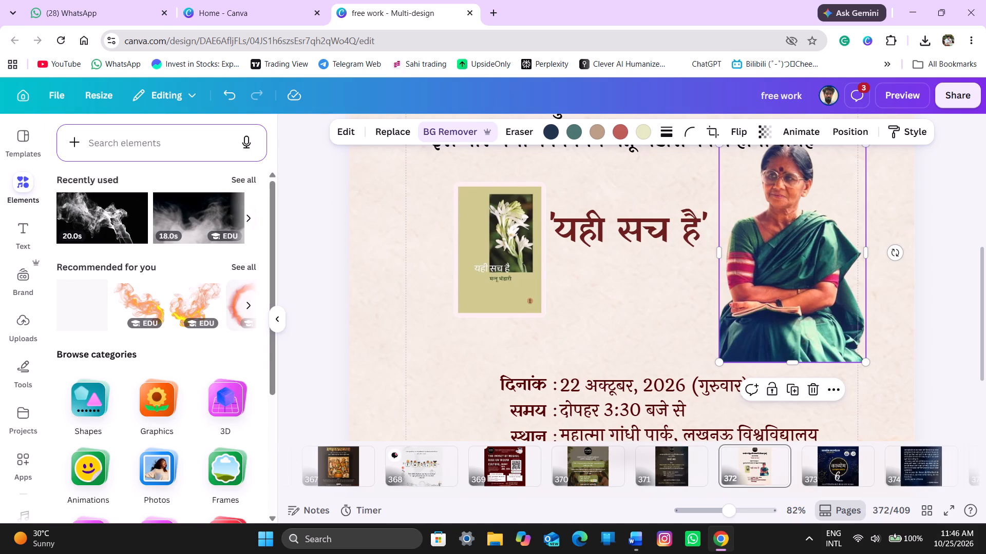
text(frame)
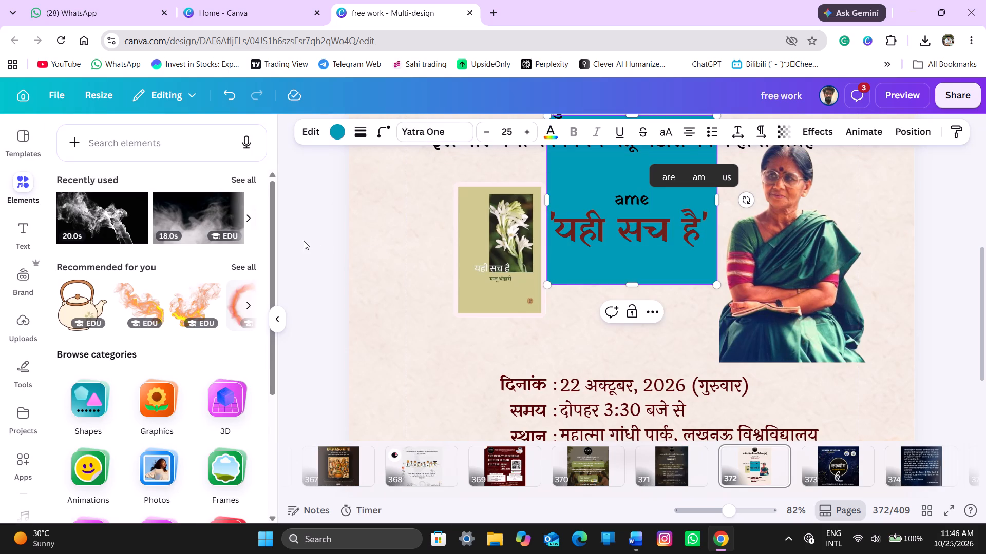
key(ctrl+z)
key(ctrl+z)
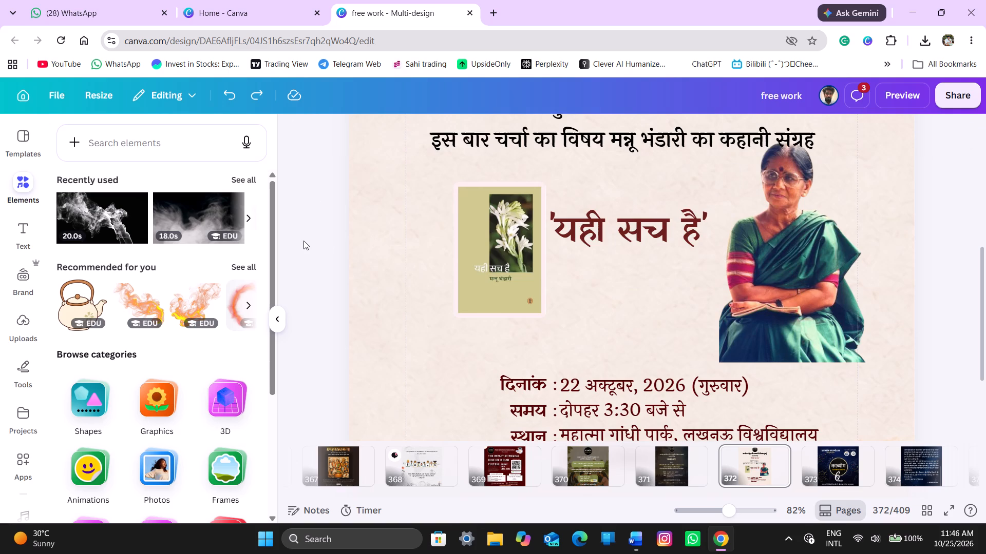
Search the elements library for 'frame' and look through all the frame results for one suiting the author's portrait.
click(113, 135)
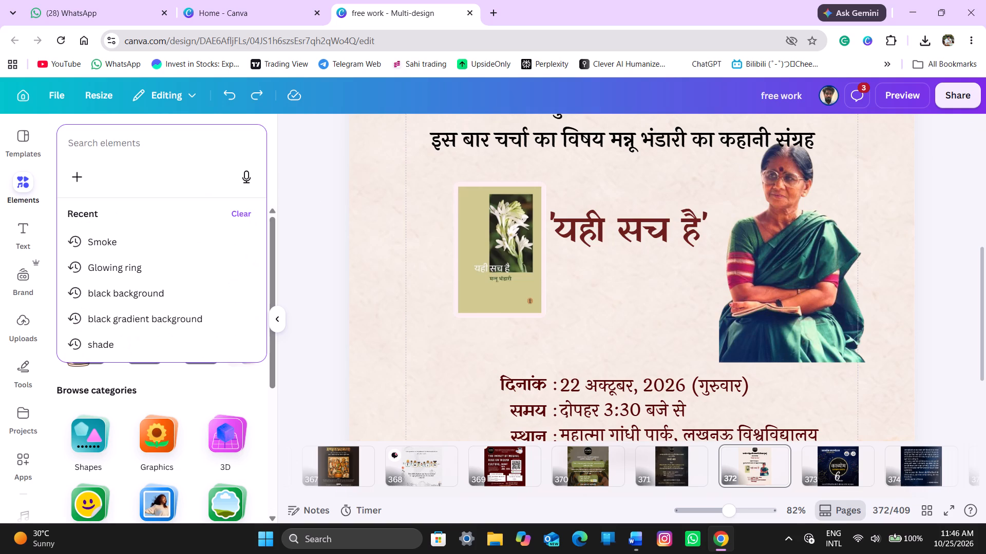
text(frame)
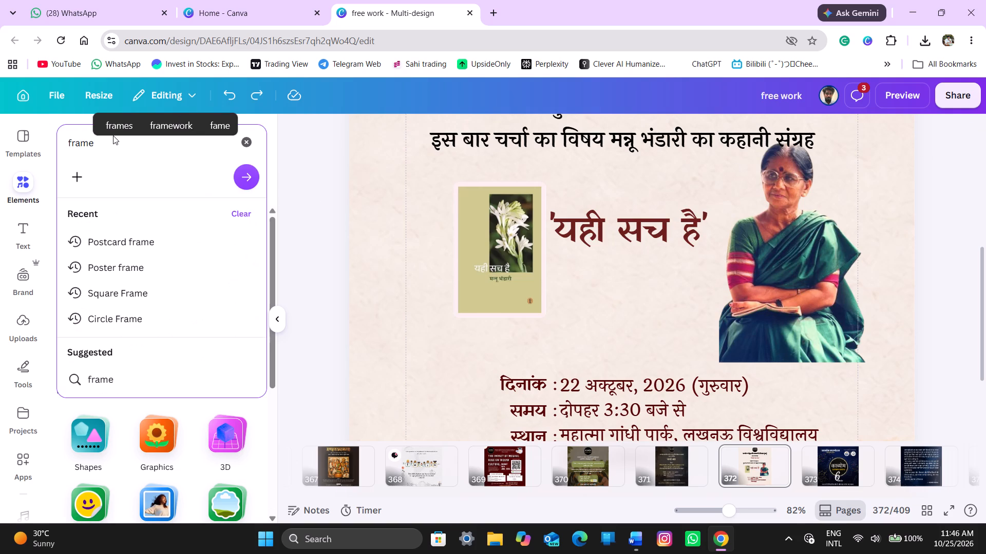
key(Return)
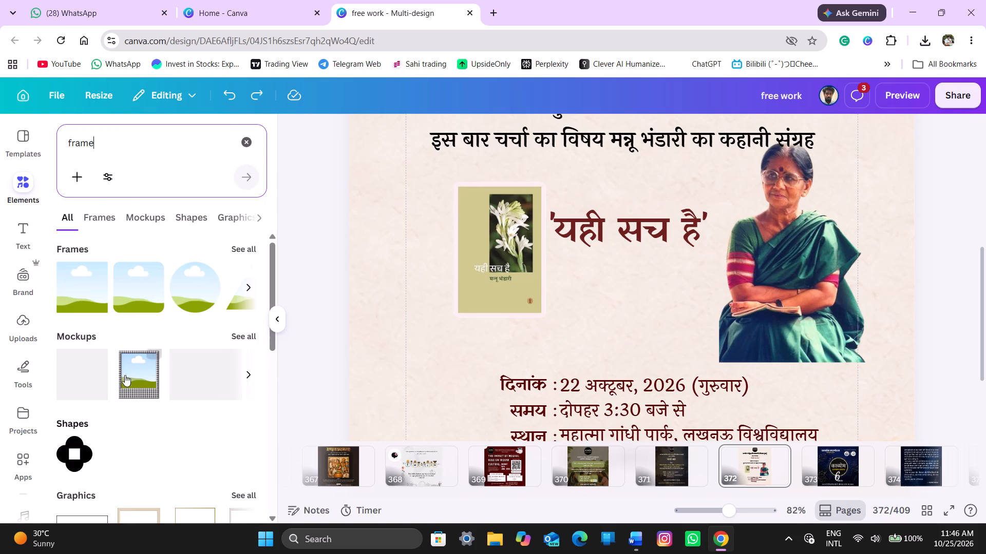
click(248, 252)
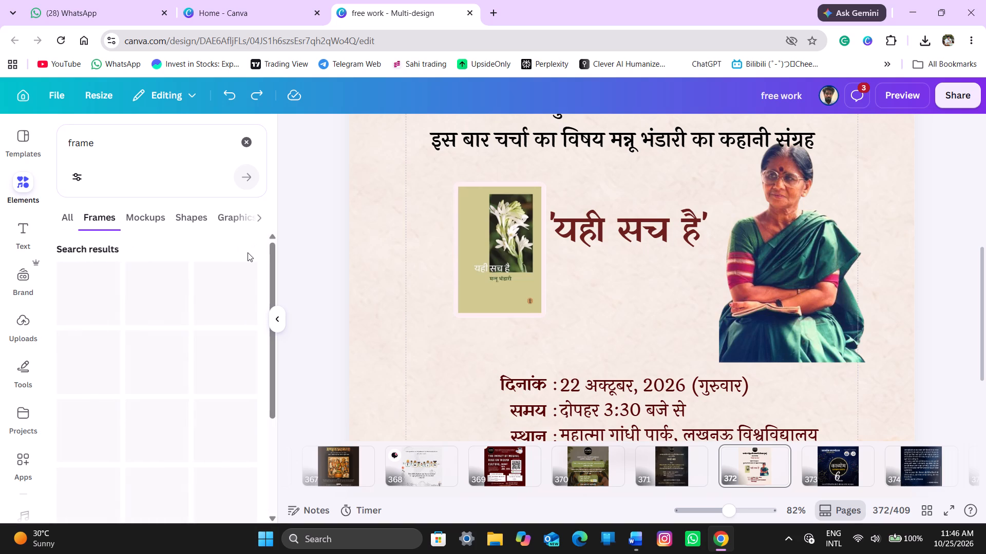
scroll(112, 394, down, 3)
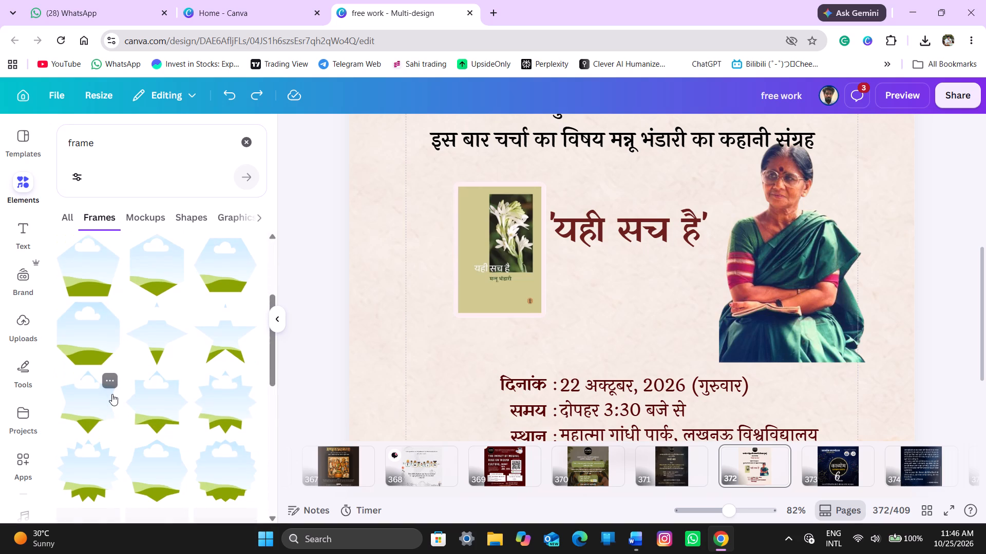
scroll(112, 394, down, 5)
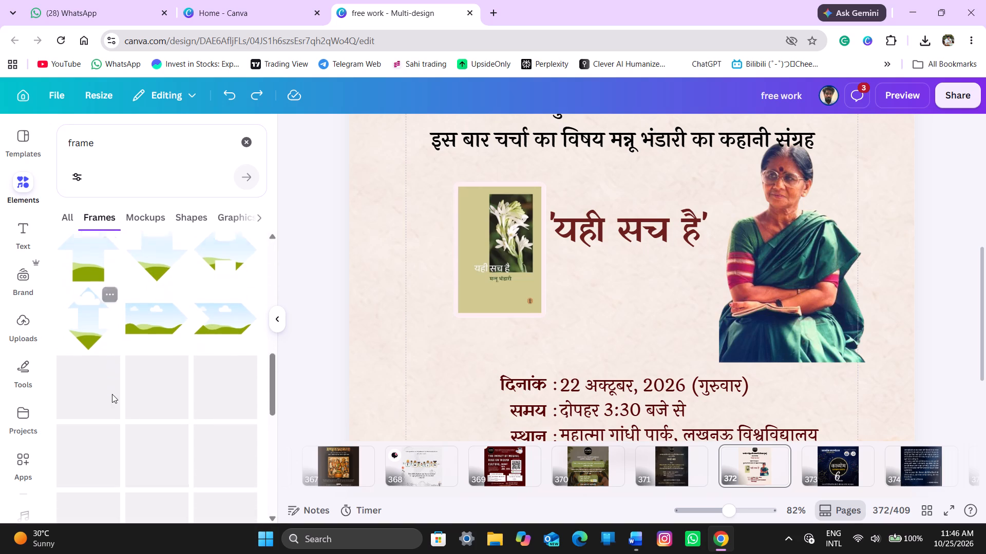
scroll(112, 394, down, 2)
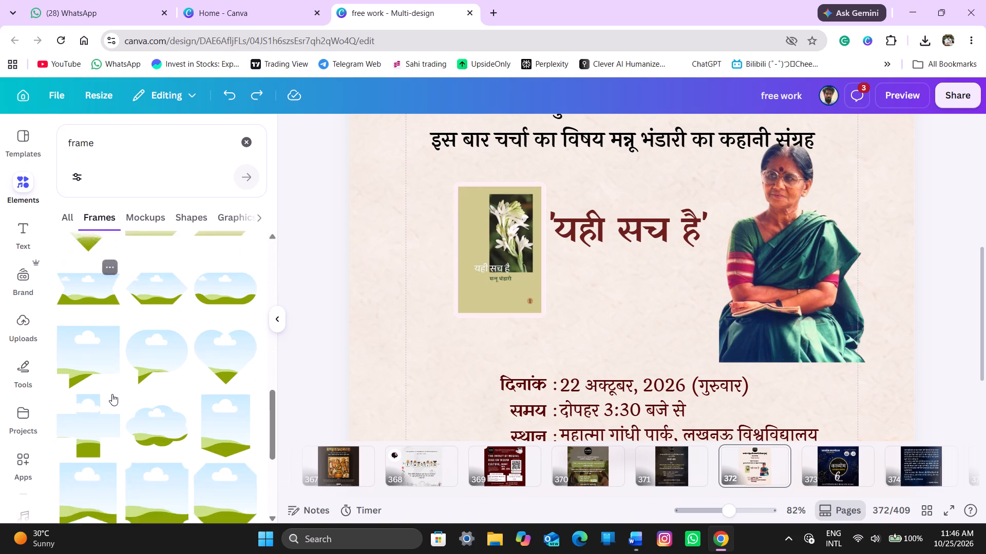
scroll(112, 394, down, 5)
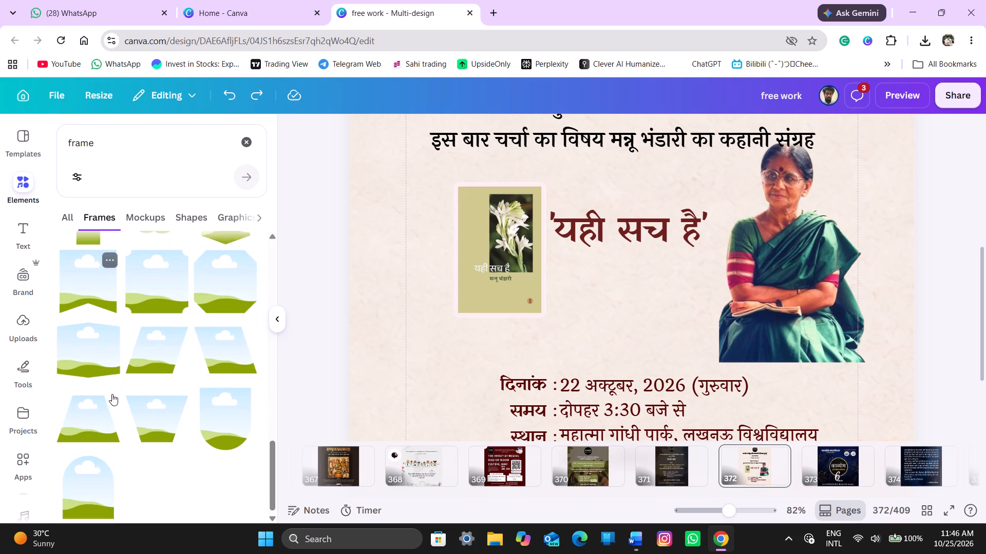
scroll(112, 394, down, 3)
scroll(112, 394, up, 5)
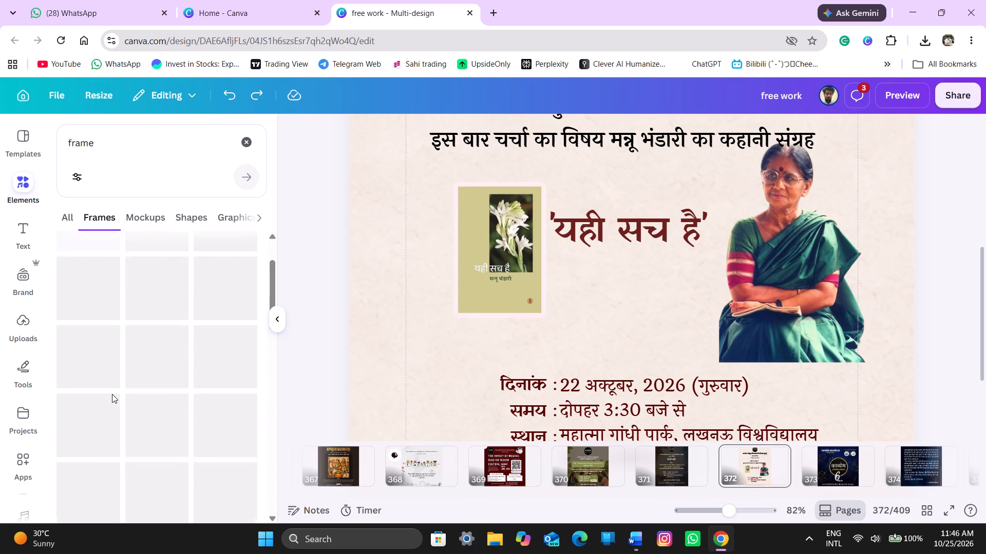
scroll(112, 394, up, 3)
Check the mockup, shape and graphic results for 'frame', and return to the full set of results.
click(154, 224)
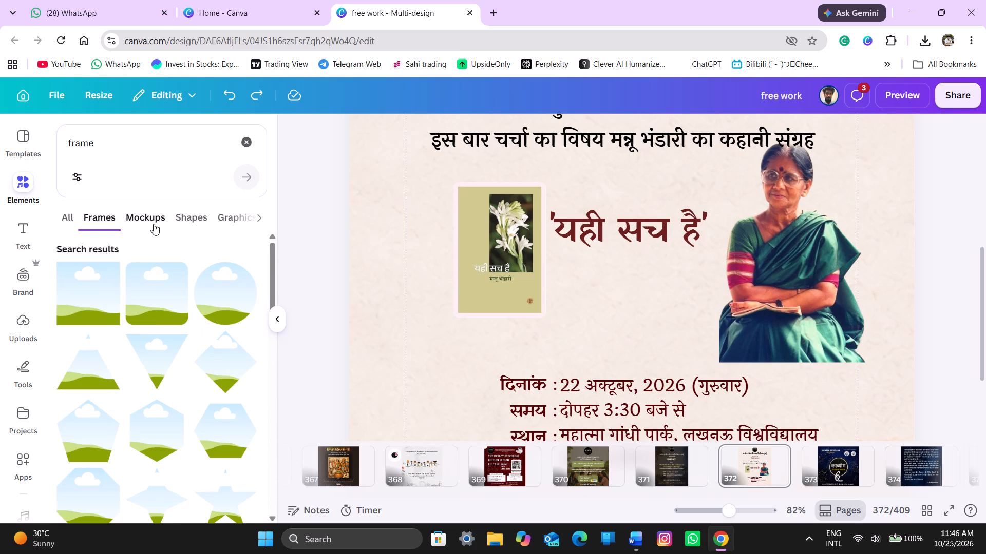
scroll(126, 389, down, 3)
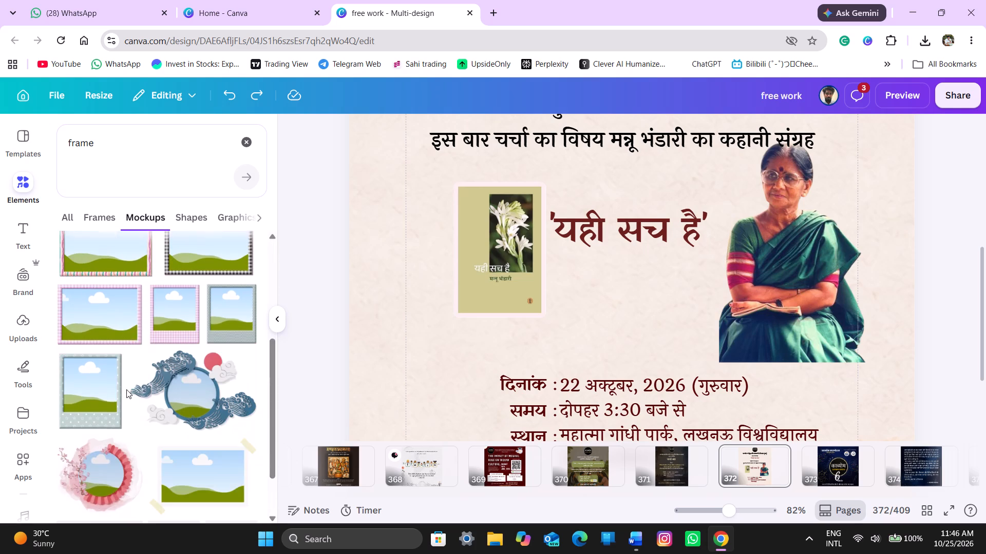
scroll(126, 389, down, 3)
scroll(126, 389, up, 2)
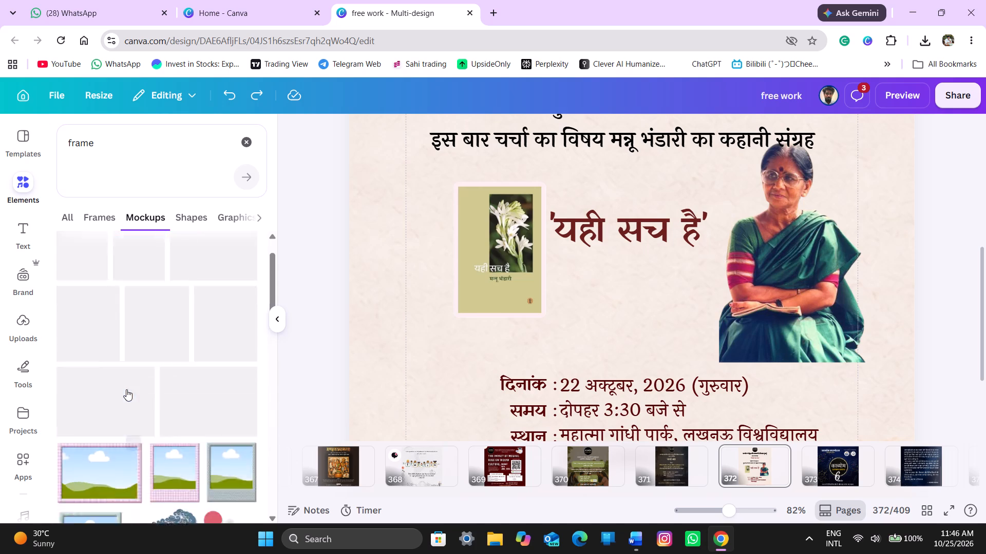
click(202, 212)
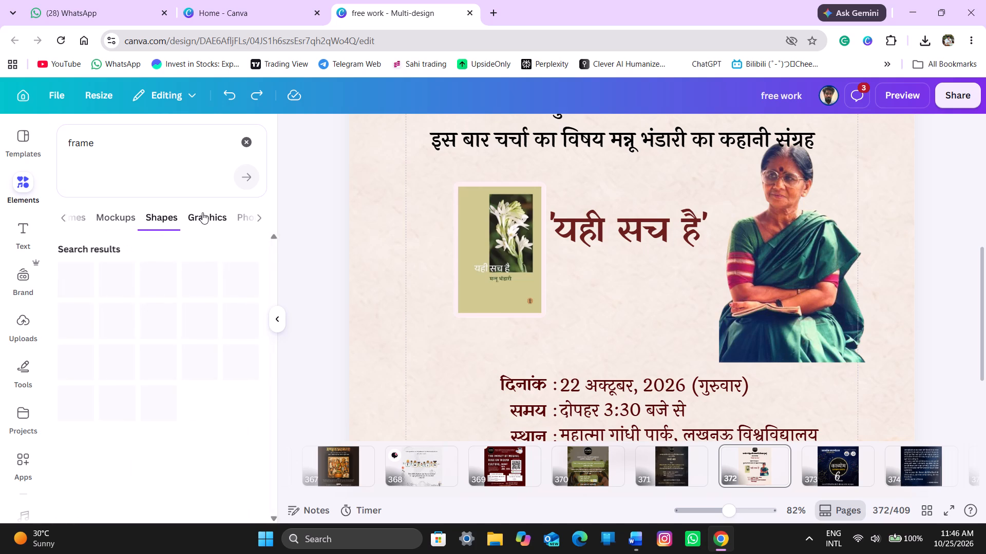
click(226, 223)
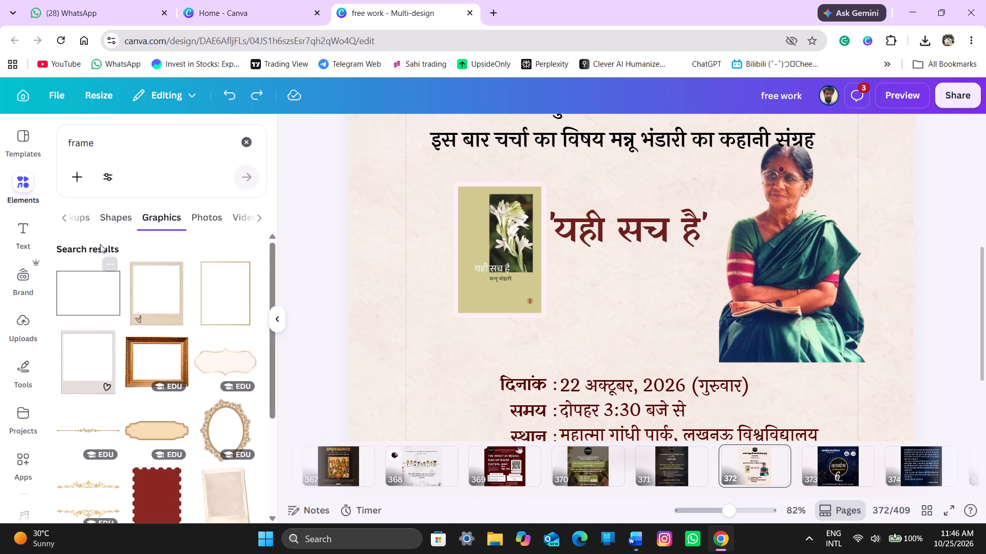
click(82, 212)
scroll(82, 212, right, 1)
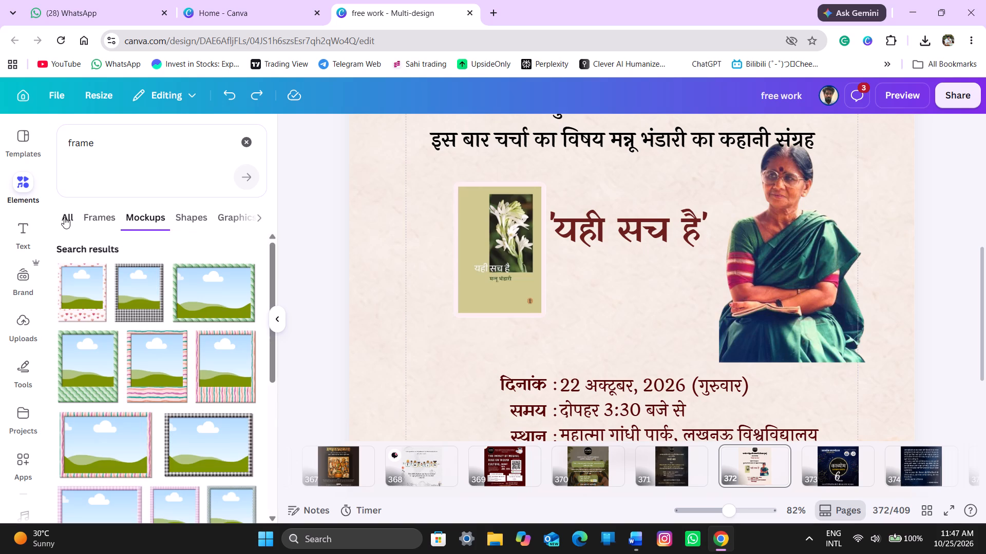
click(62, 219)
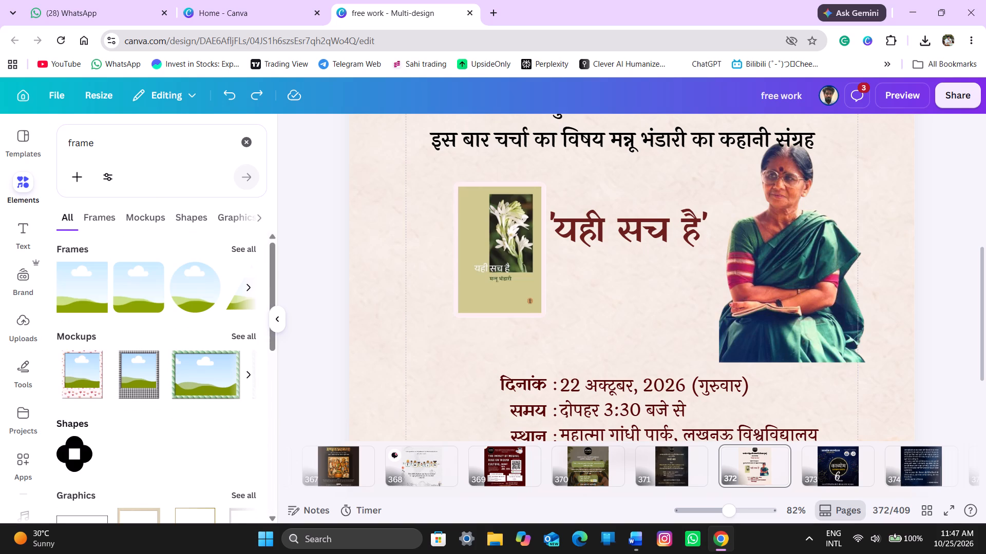
Replace the elements search with 'shaded frames'.
click(129, 142)
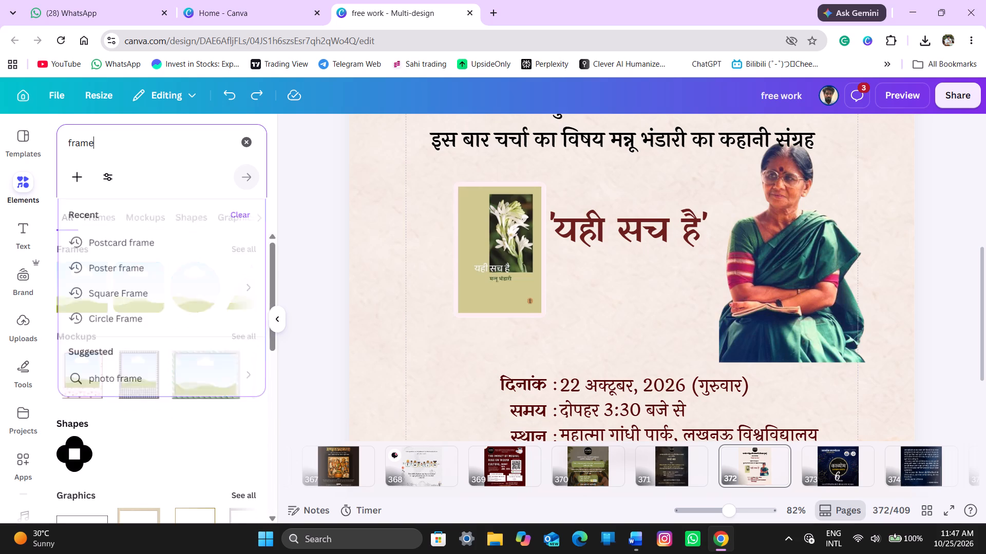
key(BackSpace)
key(BackSpace)
key(BackSpace)
key(BackSpace)
key(BackSpace)
key(BackSpace)
key(BackSpace)
key(BackSpace)
key(BackSpace)
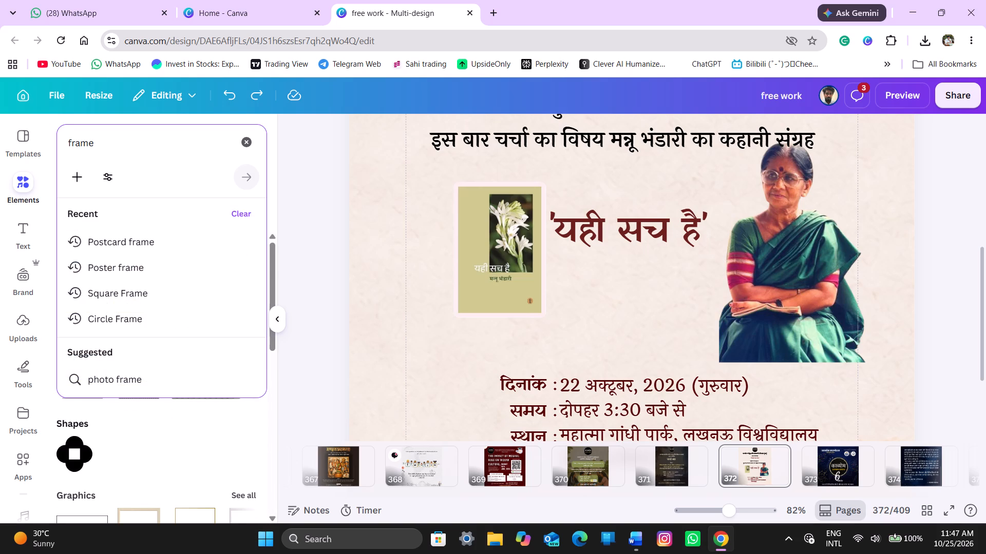
text(shaded)
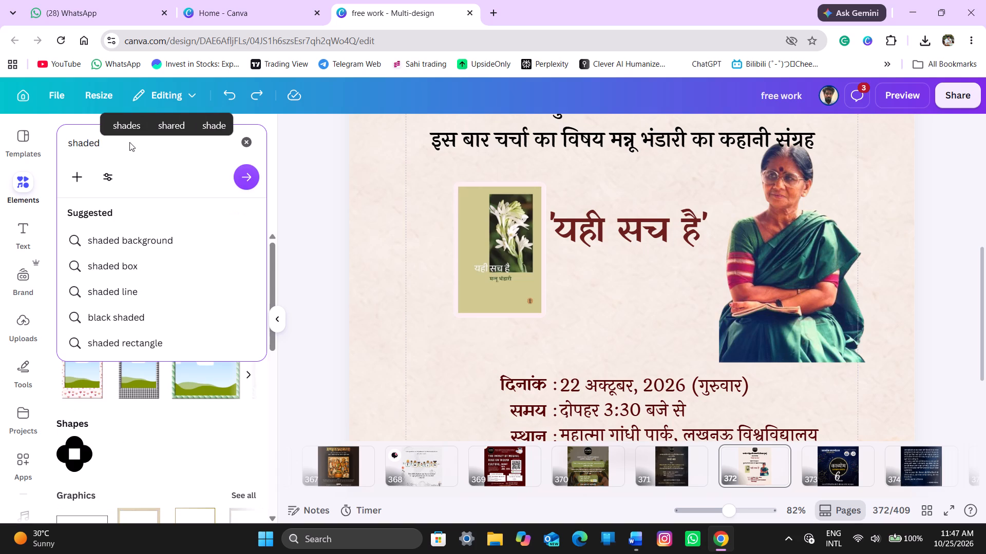
key(space)
text(frames)
key(Return)
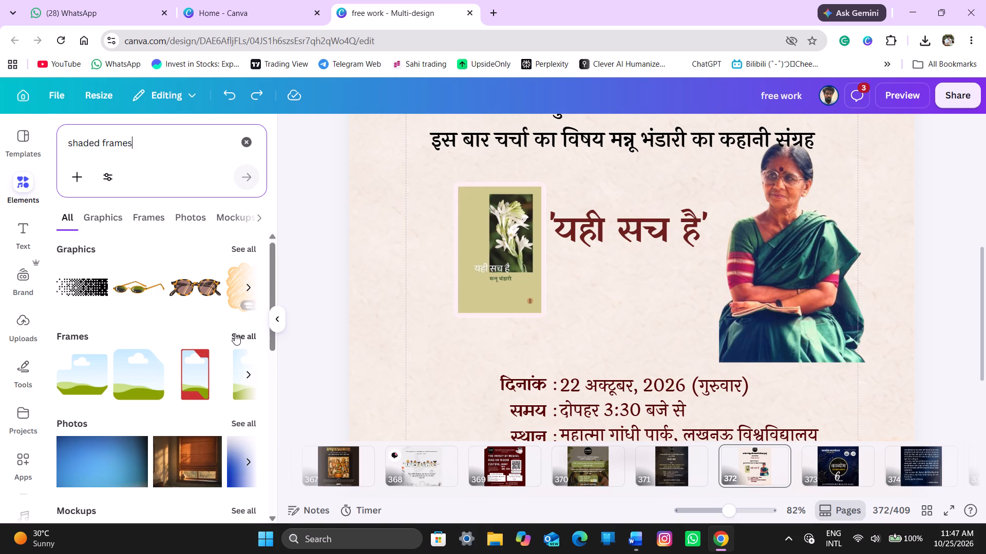
Look through all the frame results for 'shaded frames' for one suiting the author's portrait.
click(235, 333)
scroll(162, 365, down, 3)
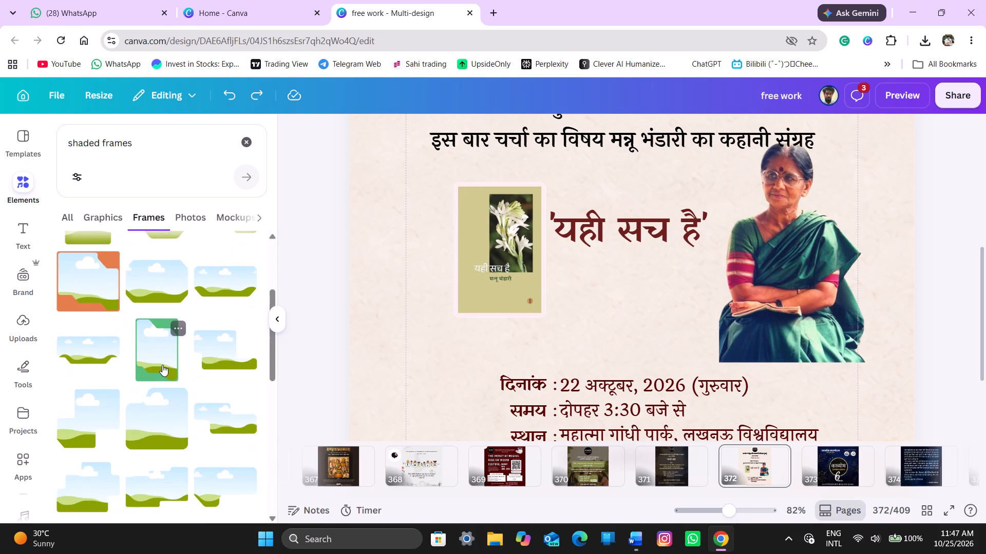
scroll(162, 365, down, 3)
scroll(162, 365, up, 2)
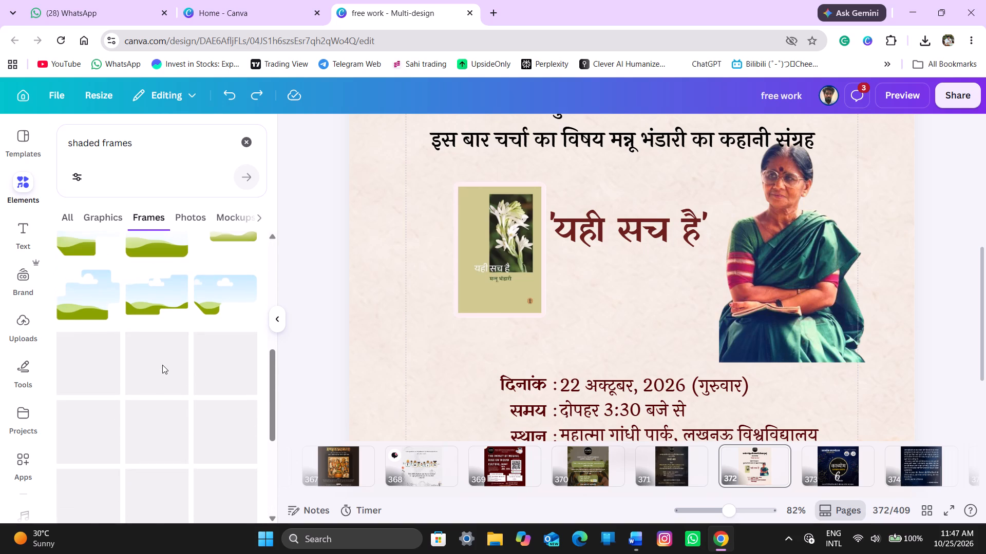
scroll(162, 365, down, 6)
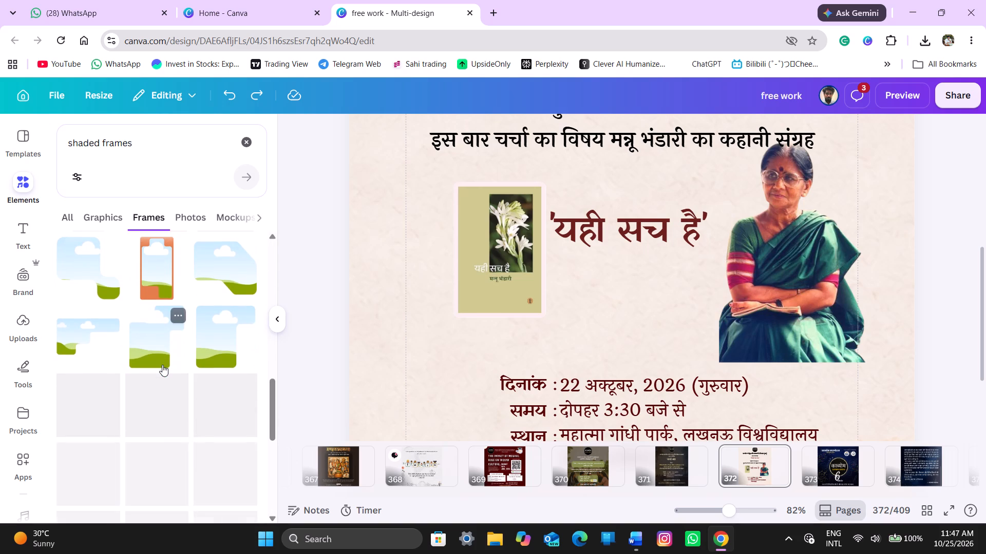
scroll(162, 365, down, 5)
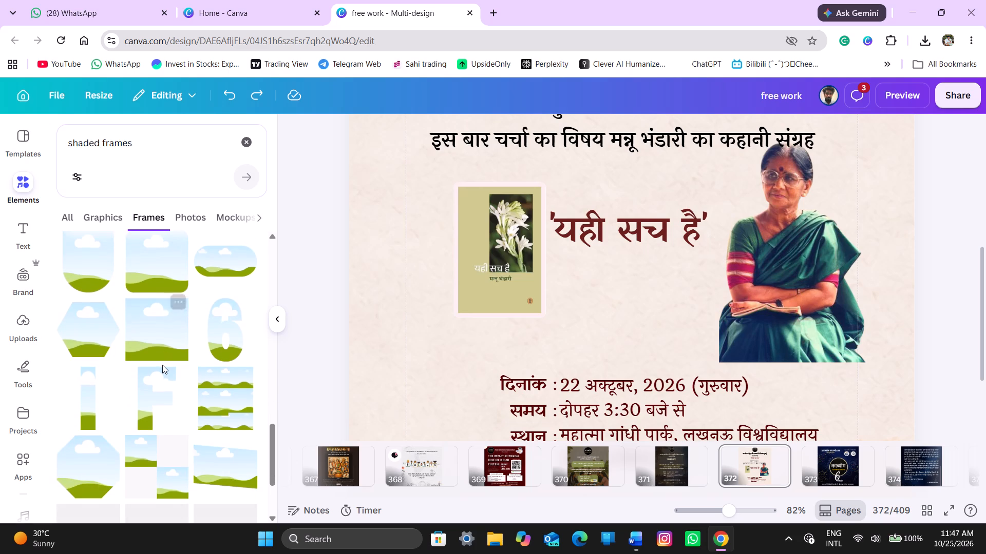
scroll(162, 365, down, 4)
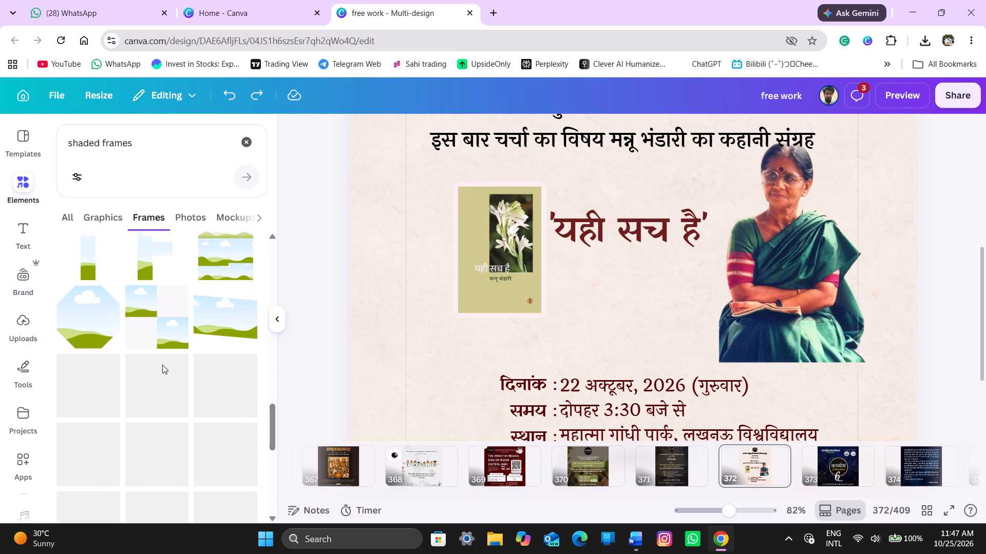
scroll(162, 365, down, 1)
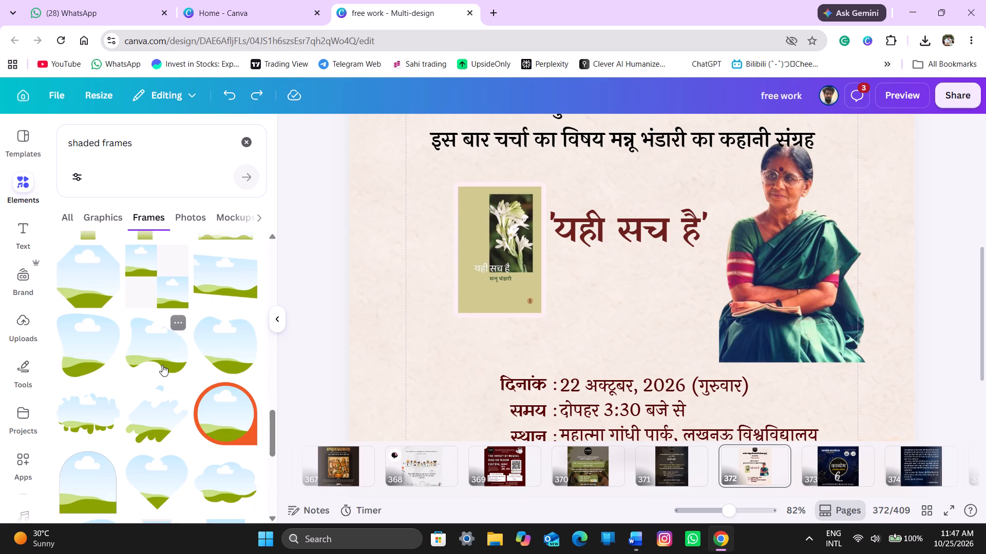
scroll(162, 365, down, 1)
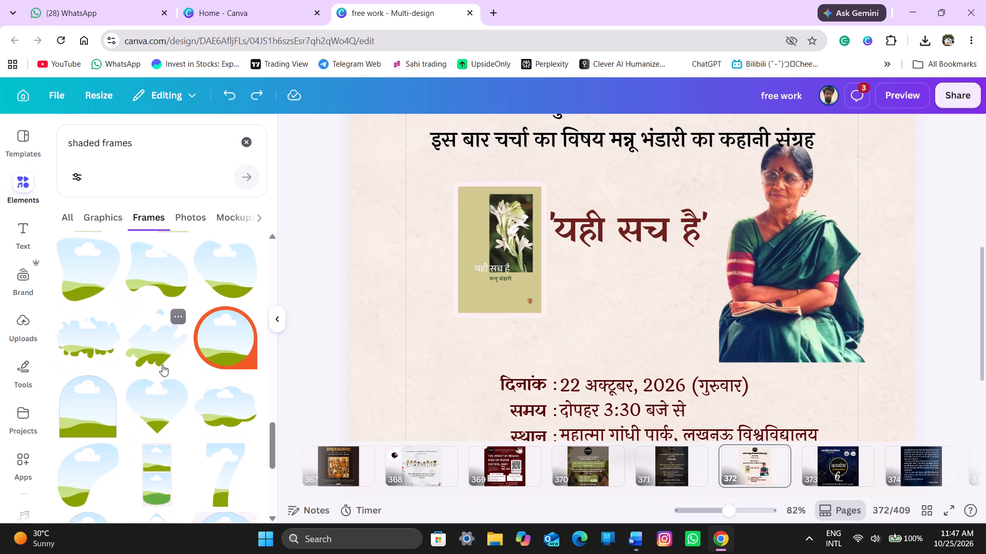
scroll(162, 365, down, 2)
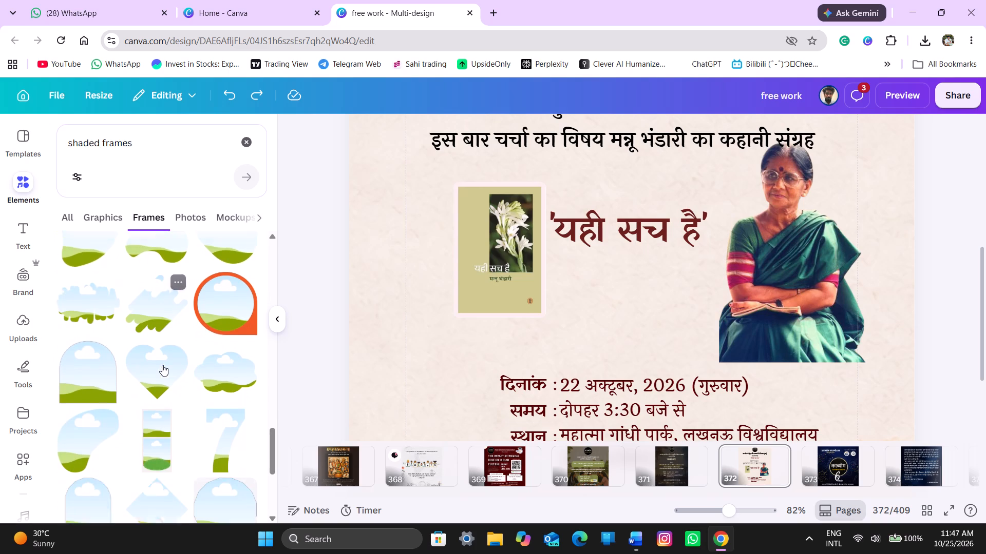
scroll(162, 365, down, 6)
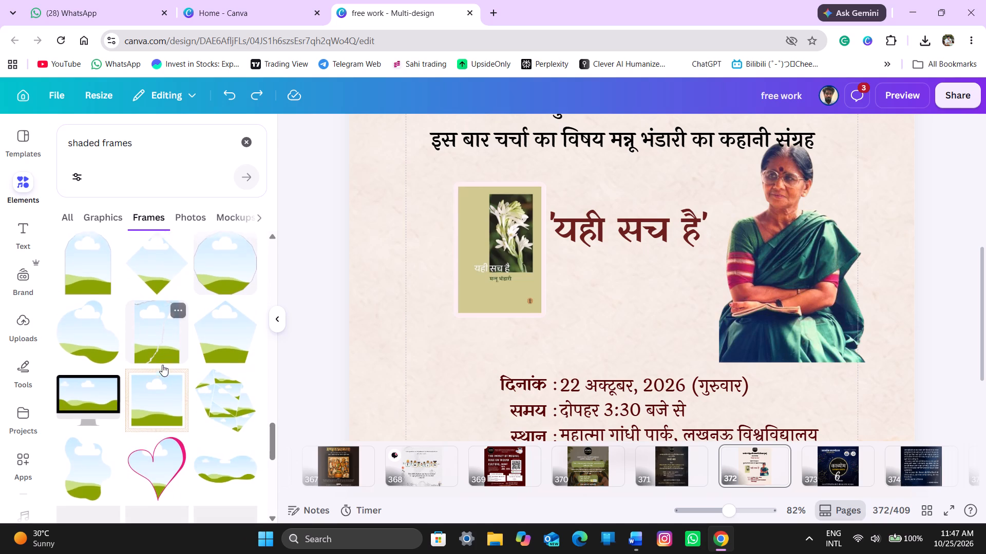
scroll(162, 365, down, 2)
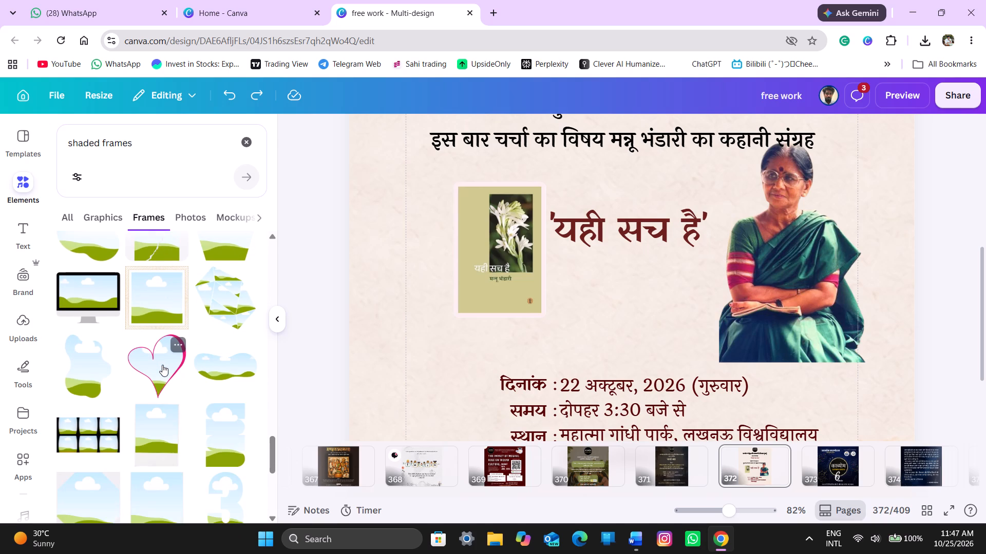
scroll(162, 365, down, 4)
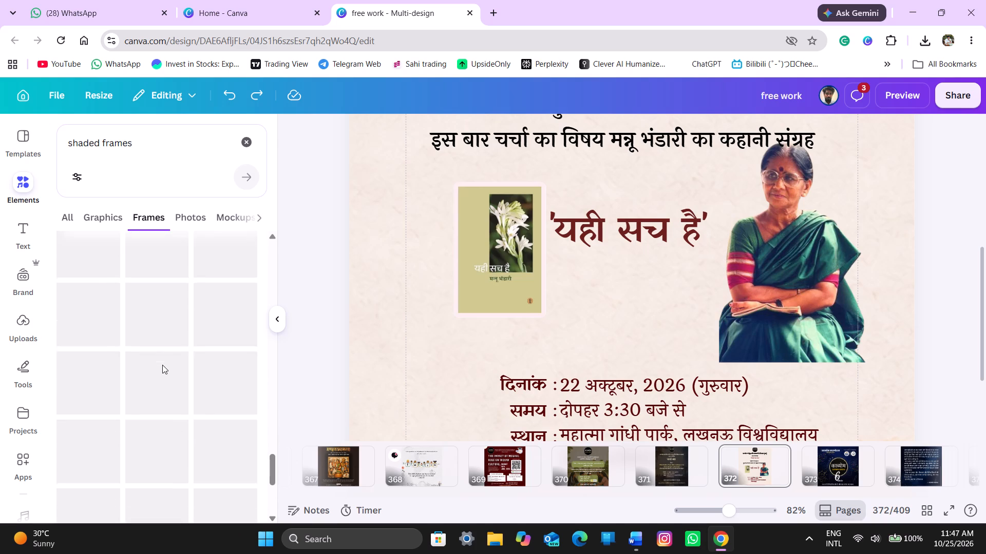
scroll(162, 365, up, 1)
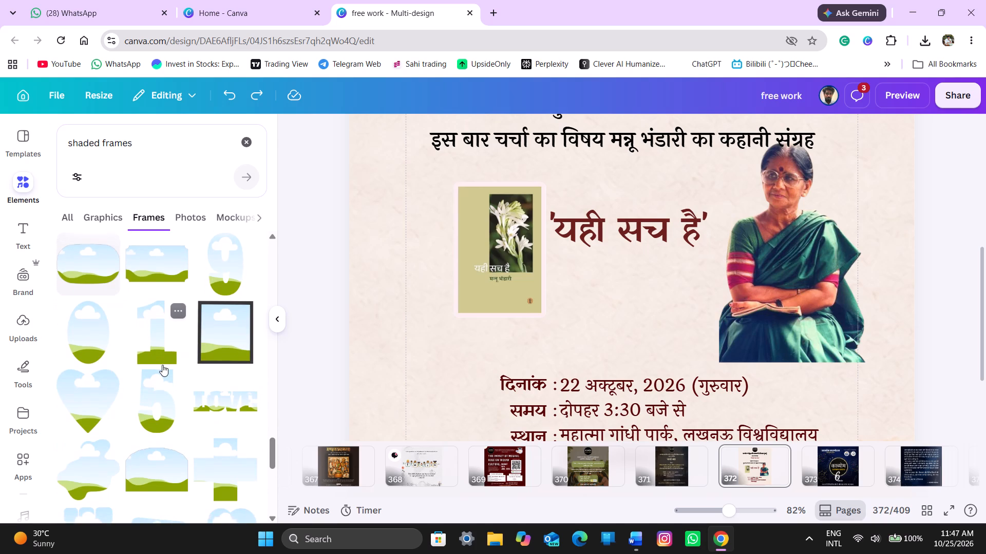
scroll(162, 365, up, 1)
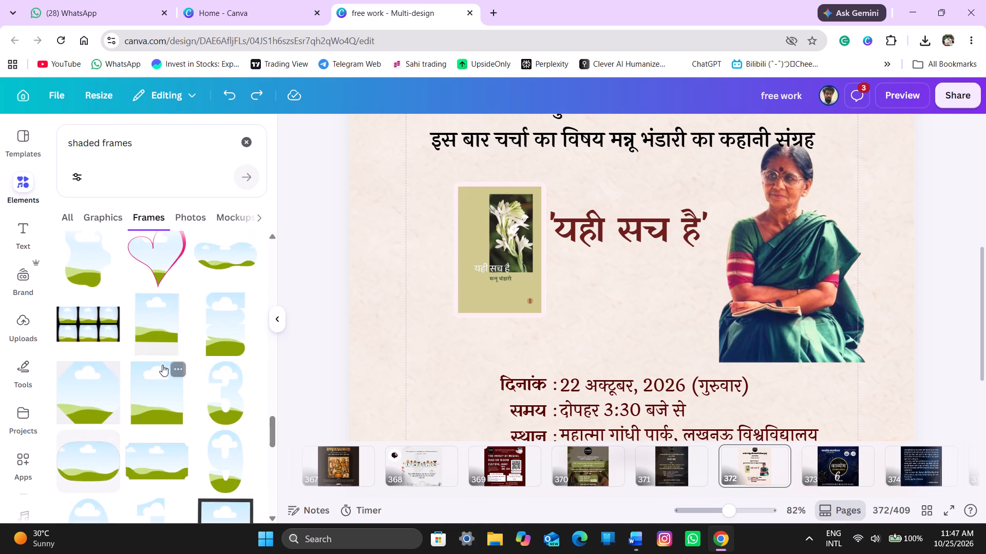
scroll(162, 365, up, 4)
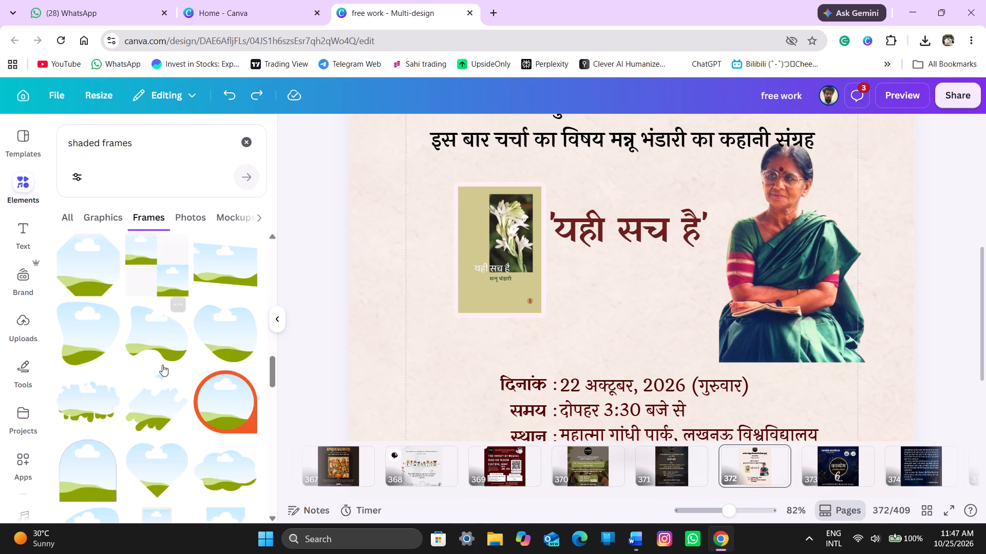
scroll(162, 365, up, 1)
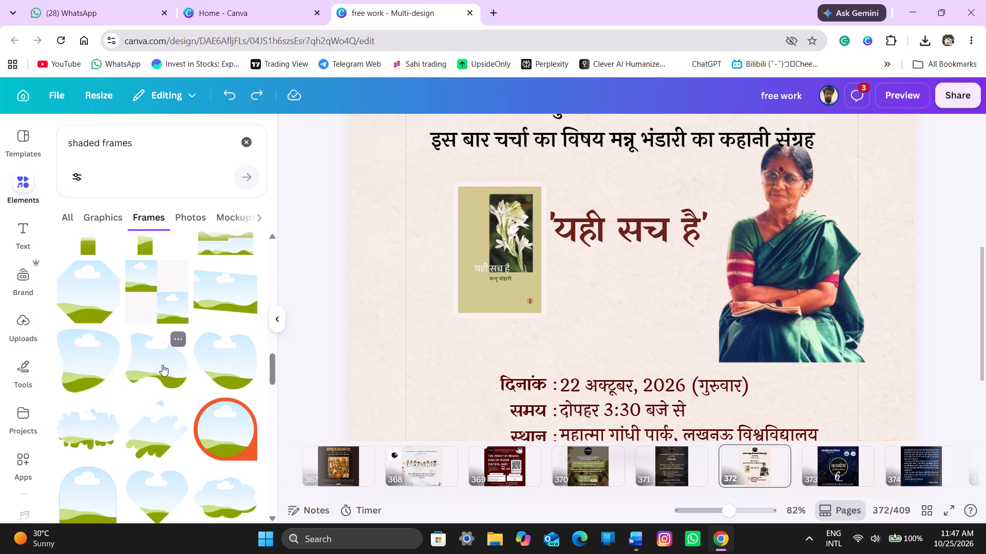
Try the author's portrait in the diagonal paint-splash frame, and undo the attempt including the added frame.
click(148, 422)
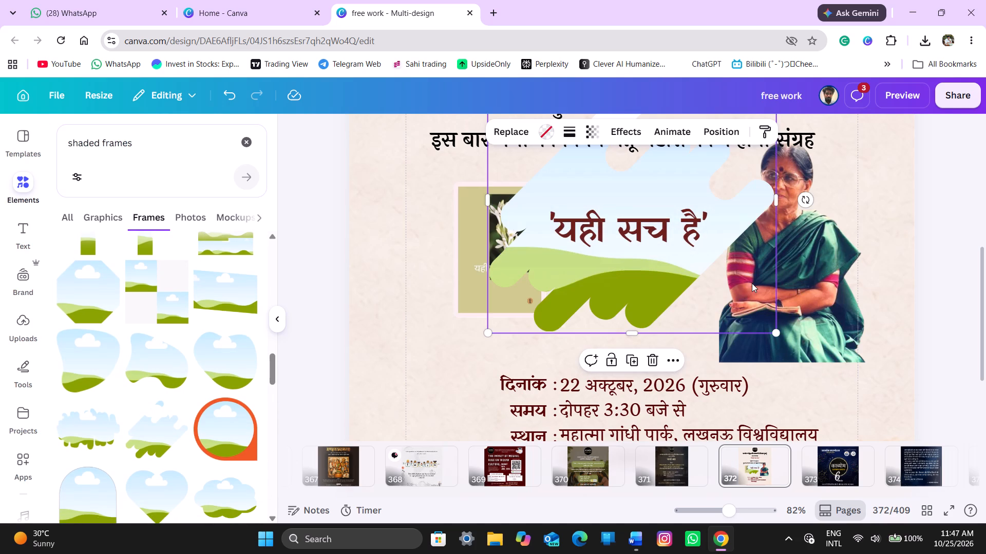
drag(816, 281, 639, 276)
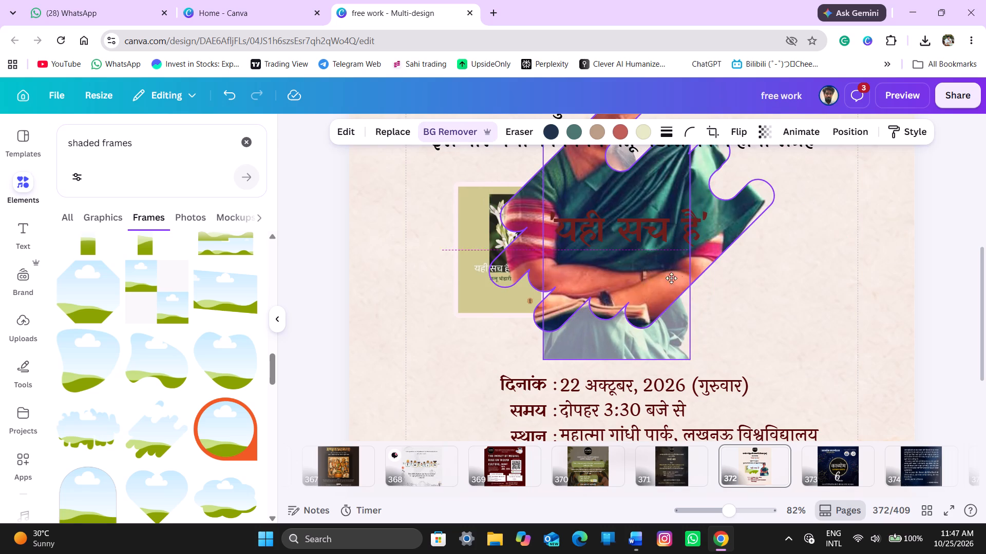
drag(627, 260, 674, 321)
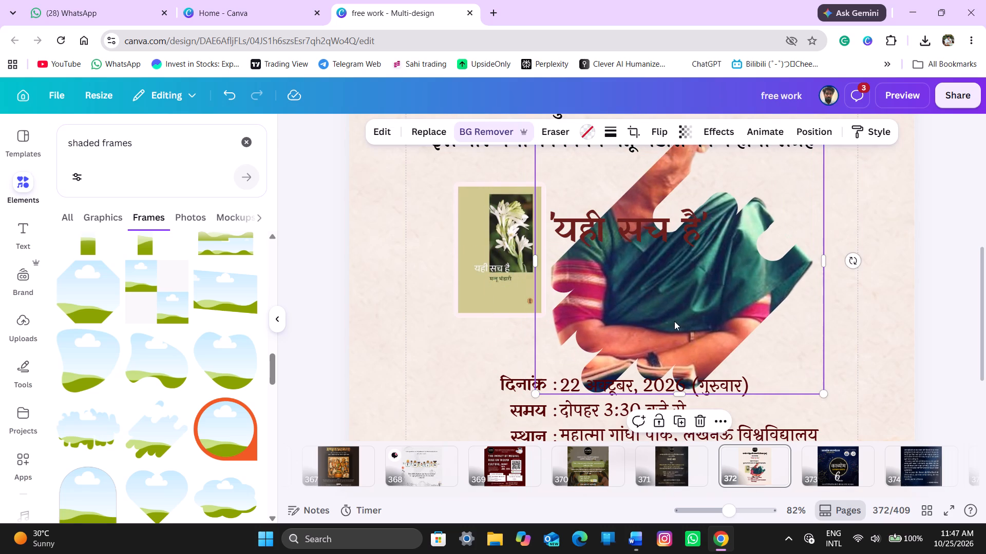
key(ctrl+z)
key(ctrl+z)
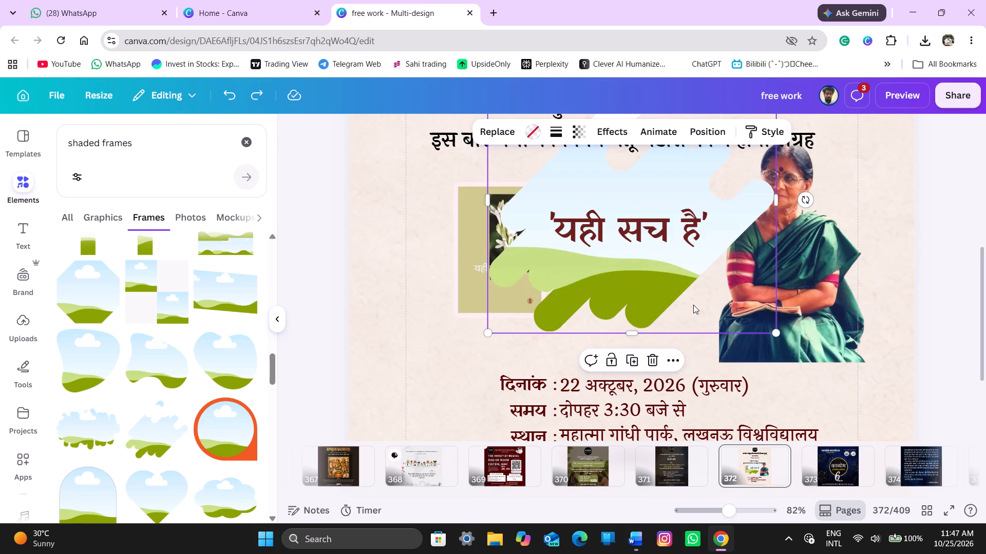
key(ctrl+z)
Change the elements search from 'shaded frames' to 'frames'.
scroll(196, 334, up, 10)
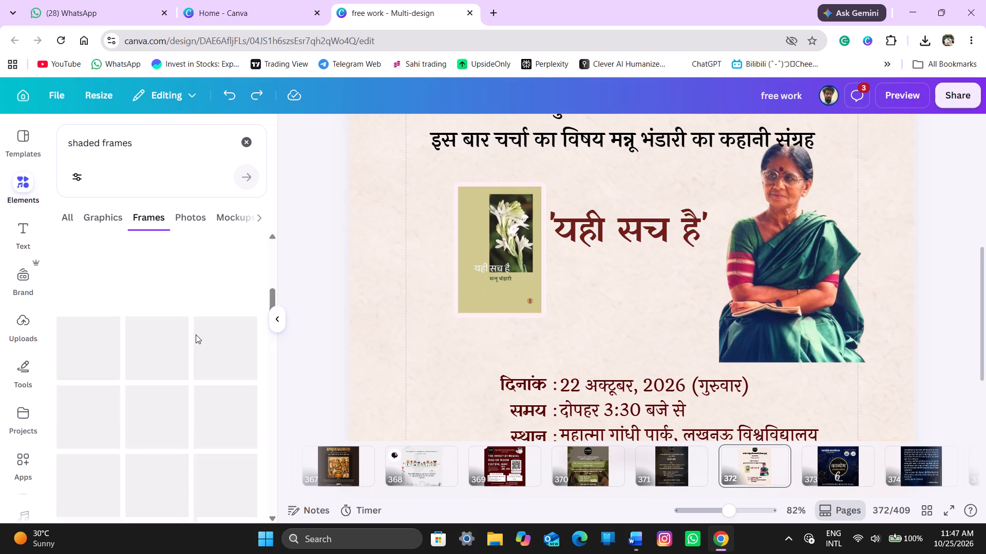
click(103, 141)
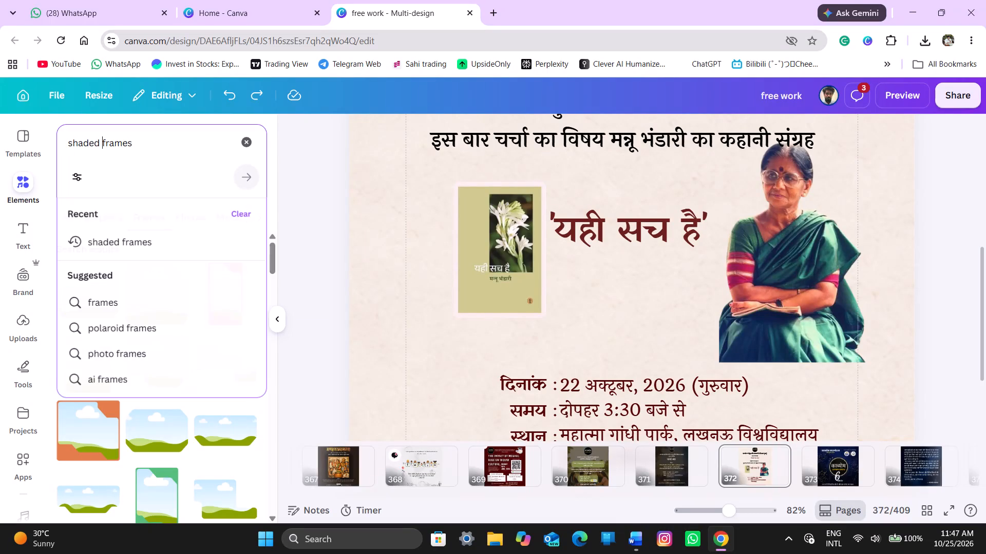
key(BackSpace)
key(BackSpace)
key(BackSpace)
key(BackSpace)
key(BackSpace)
key(BackSpace)
key(BackSpace)
key(BackSpace)
key(BackSpace)
key(BackSpace)
key(BackSpace)
key(BackSpace)
key(BackSpace)
key(BackSpace)
key(BackSpace)
key(BackSpace)
key(BackSpace)
key(Return)
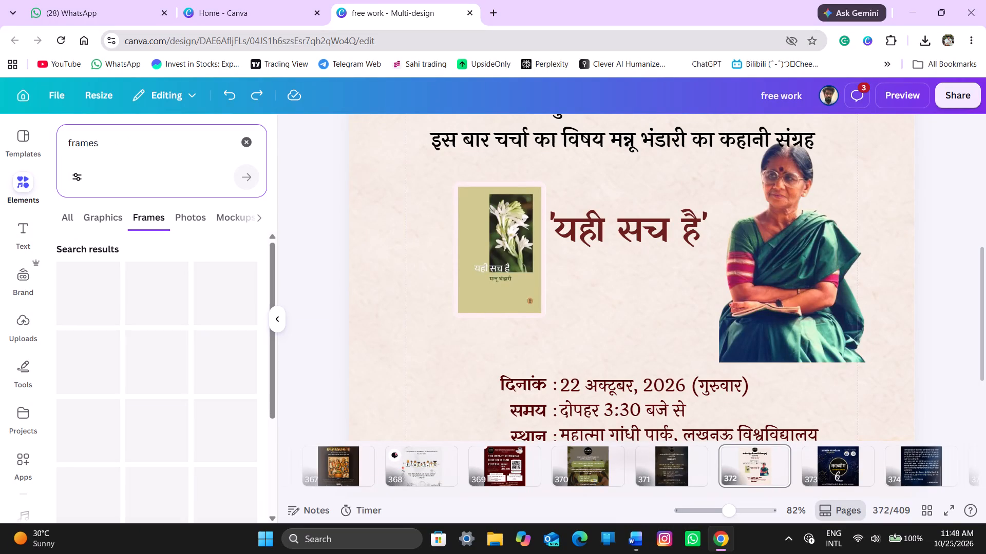
Look through the frame results for 'frames' for a shape suiting the author's portrait.
scroll(149, 386, down, 1)
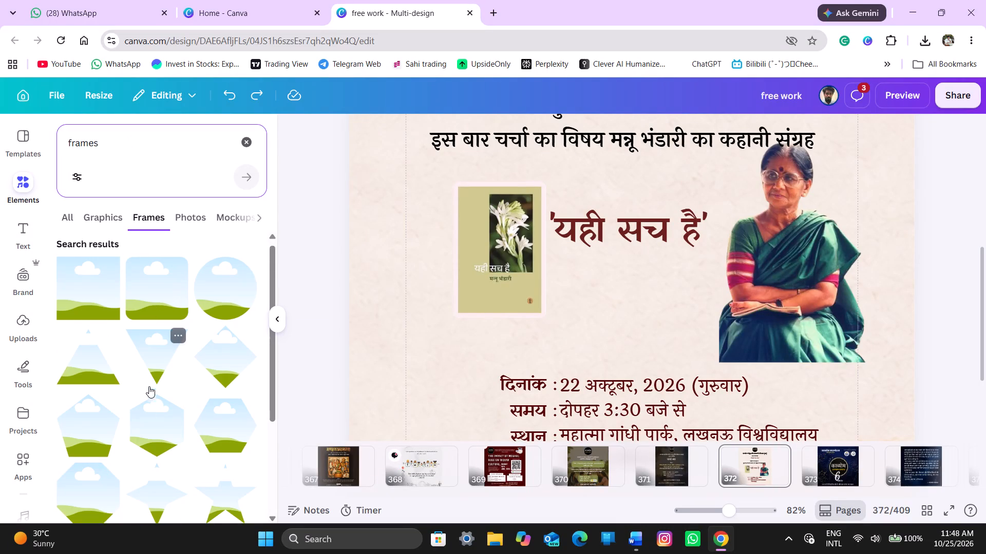
scroll(149, 386, down, 4)
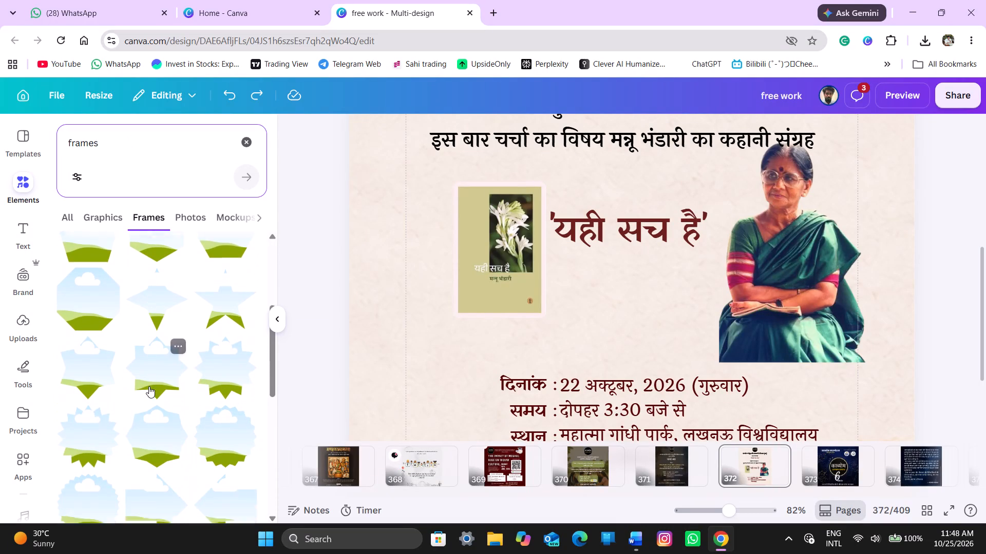
scroll(149, 386, down, 5)
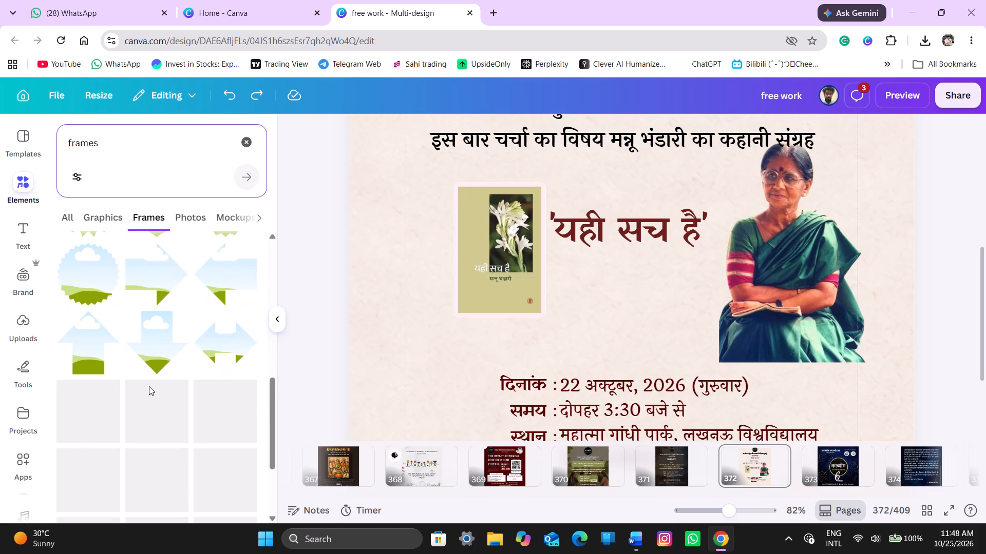
scroll(149, 386, down, 6)
scroll(149, 386, up, 1)
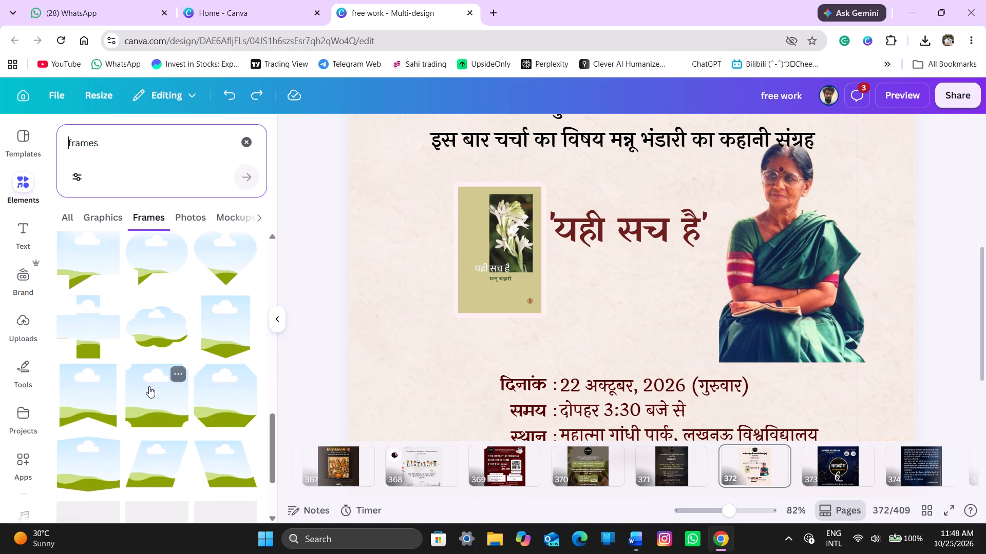
scroll(149, 386, up, 1)
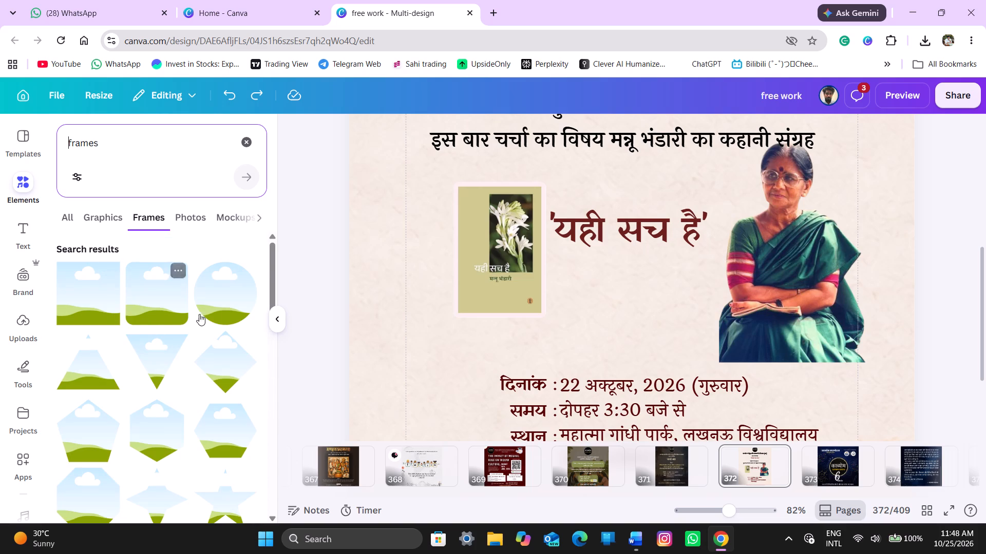
Add the circular frame to the poster, fill it with the author's cut-out portrait and shift it down and right.
click(229, 313)
drag(229, 313, 272, 314)
click(272, 314)
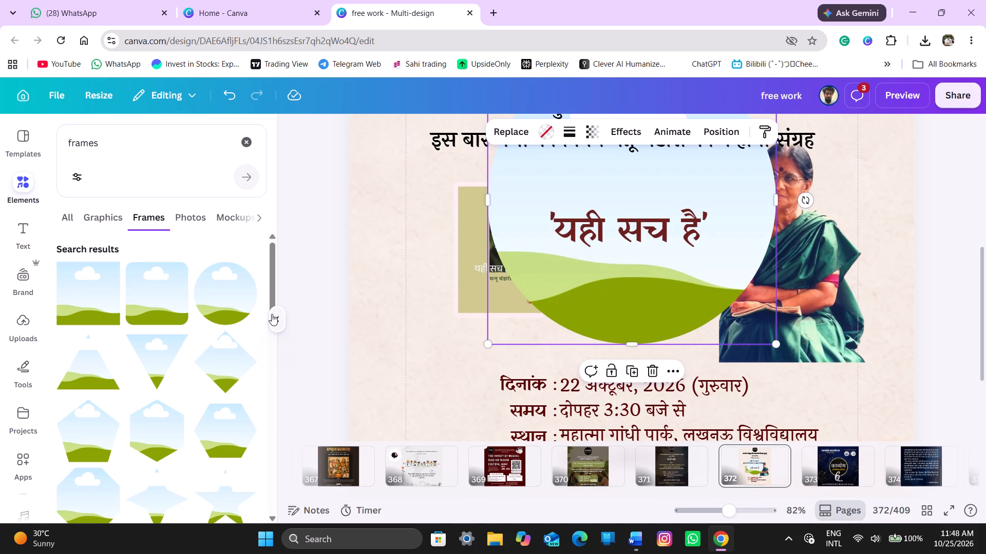
click(505, 345)
drag(689, 338, 534, 286)
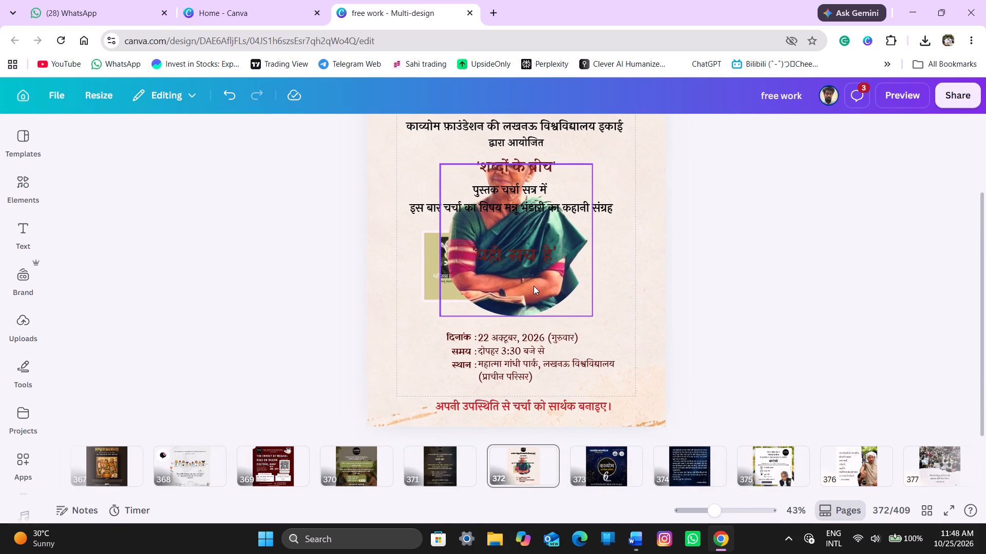
drag(555, 233, 597, 280)
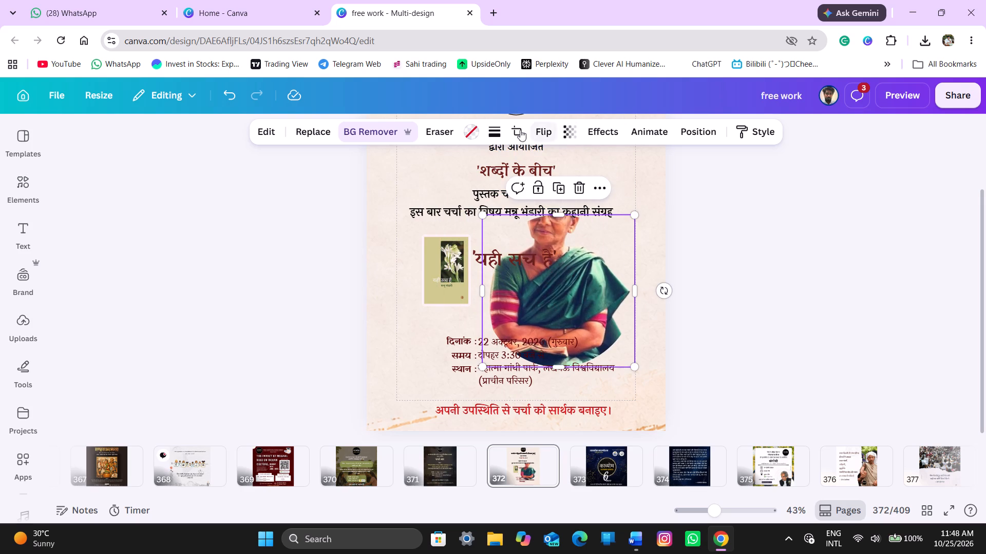
Reposition the portrait lower inside the circular frame's crop so the author's whole head and shoulders fall within it.
click(509, 129)
drag(559, 293, 573, 311)
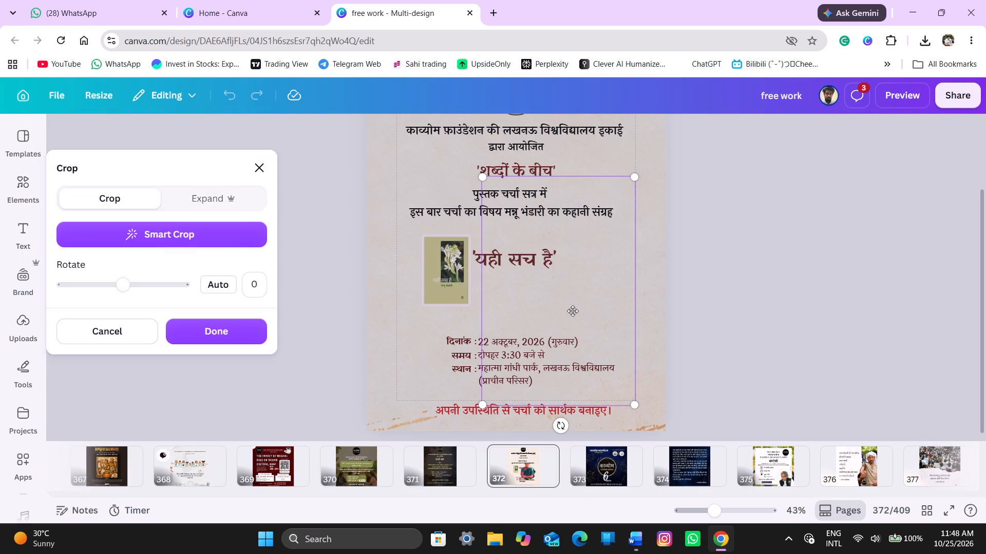
drag(573, 311, 586, 378)
click(760, 372)
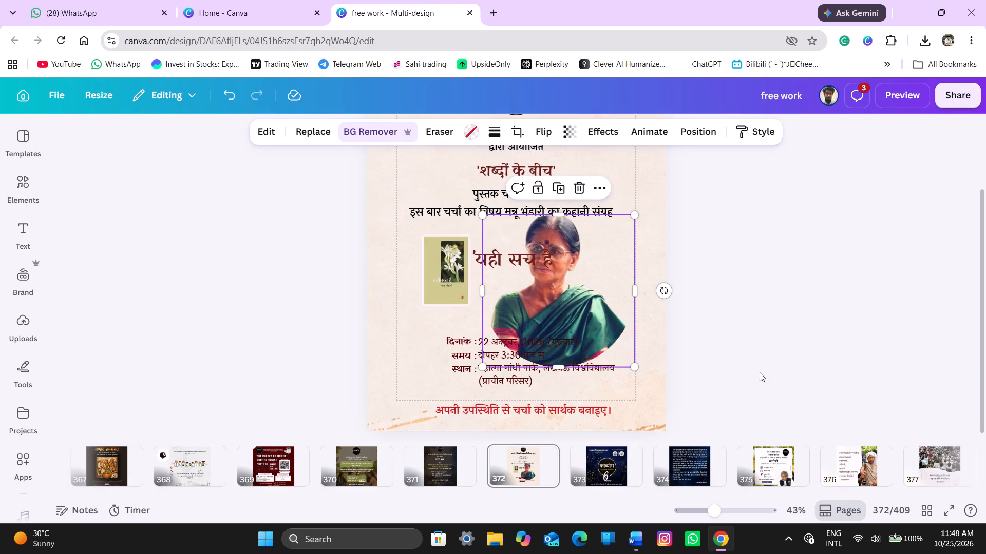
Shrink the circular framed portrait to a little over half size and place it to the right of the title 'यही सच है'.
drag(612, 280, 631, 284)
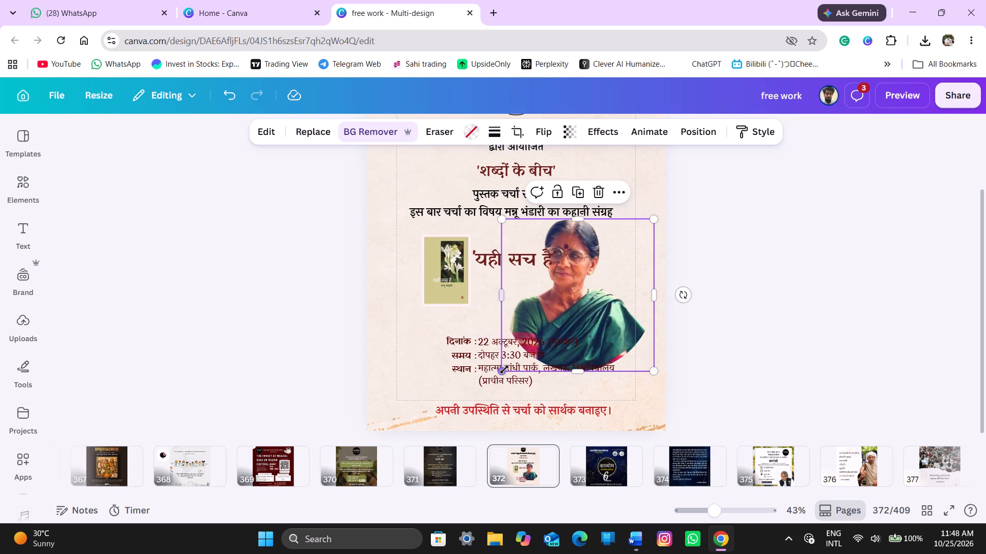
drag(504, 369, 570, 299)
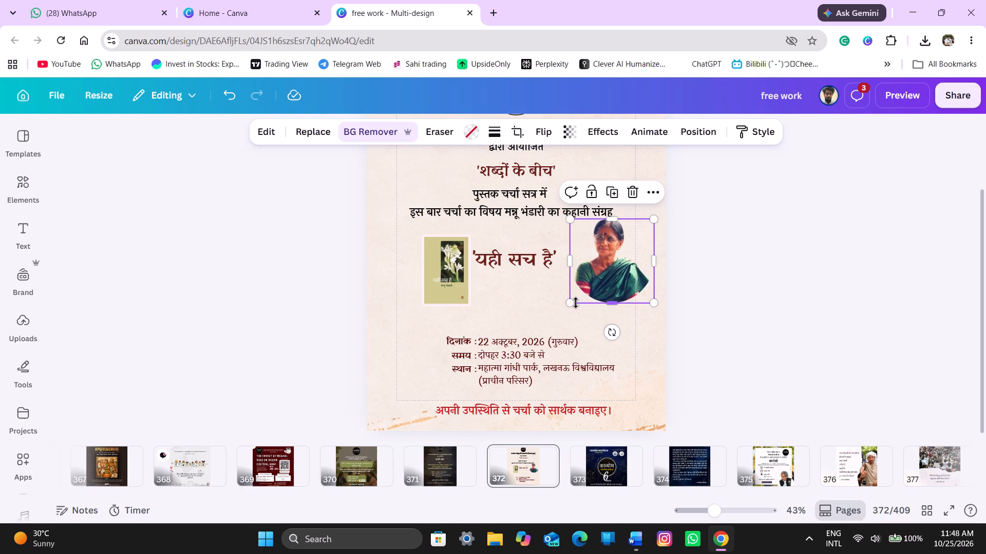
drag(571, 303, 564, 303)
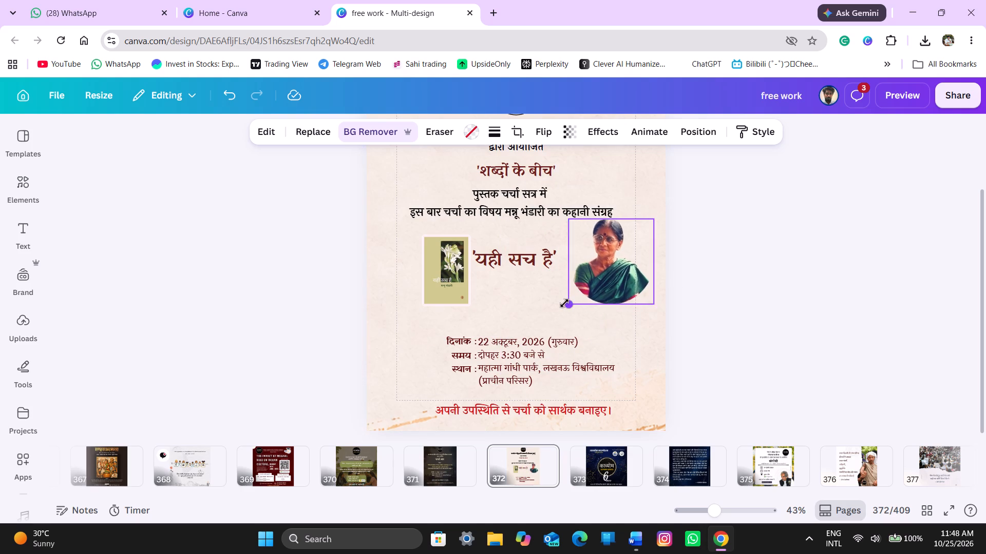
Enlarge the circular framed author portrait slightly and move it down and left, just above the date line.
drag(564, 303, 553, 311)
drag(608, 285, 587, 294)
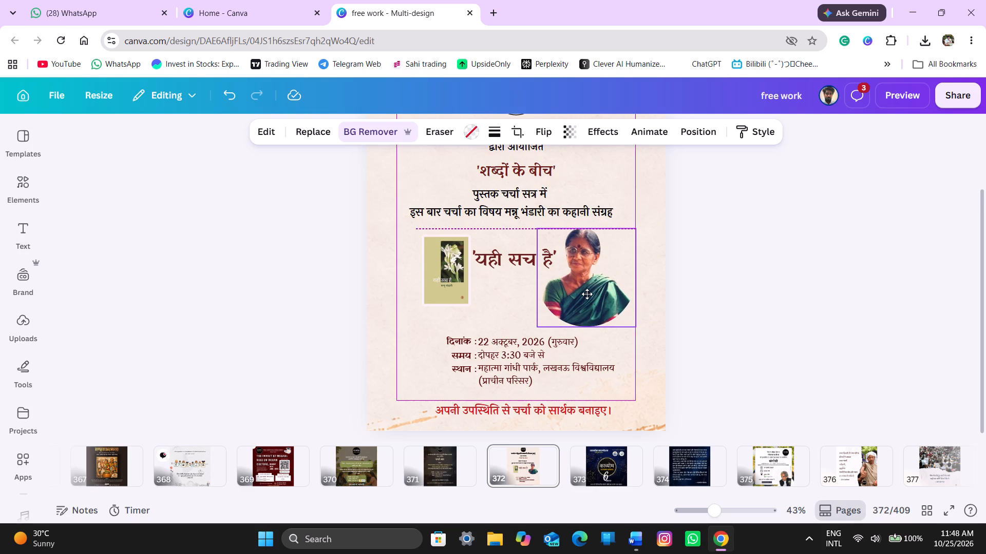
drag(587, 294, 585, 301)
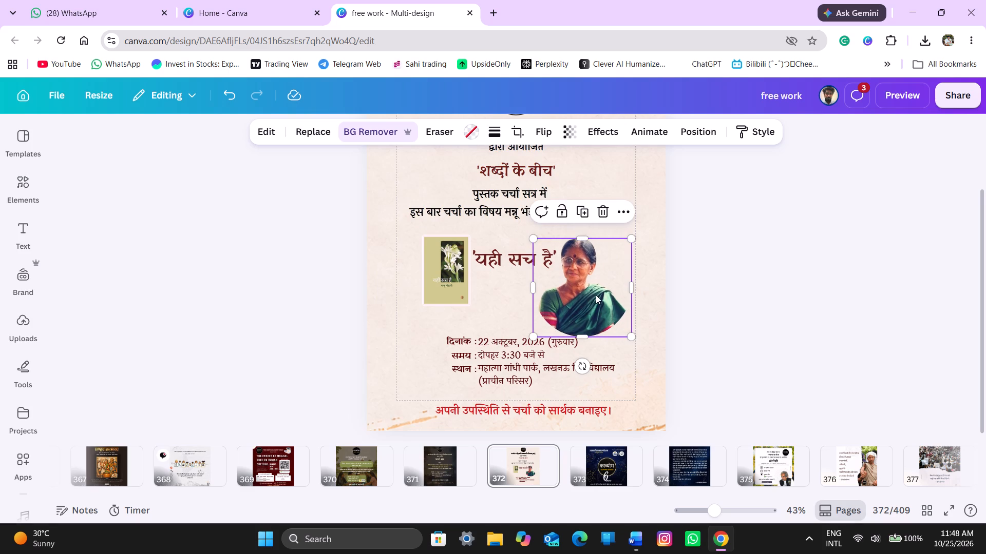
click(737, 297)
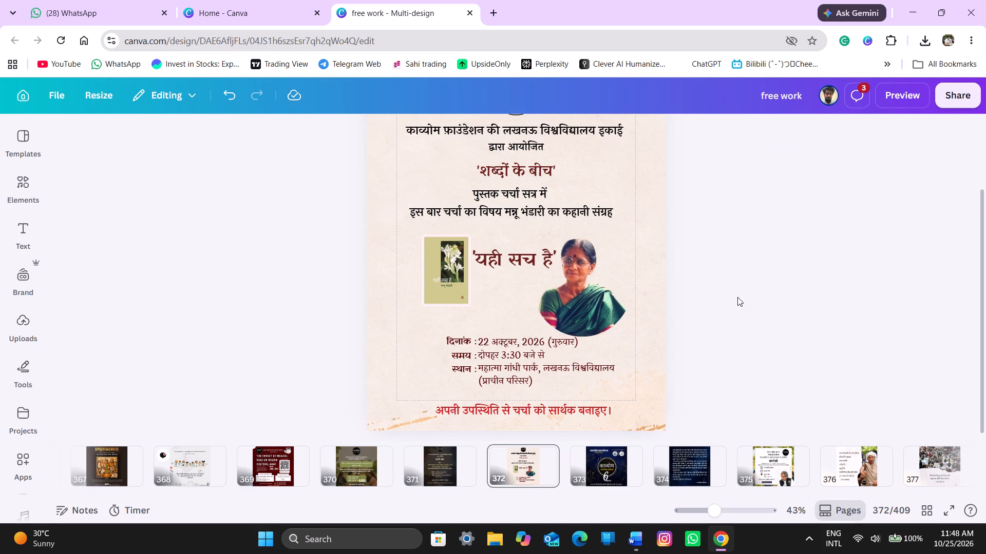
Search the web for 'yahi sach hai' images and open the wide picture combining the book cover and author's photo.
click(493, 20)
click(260, 44)
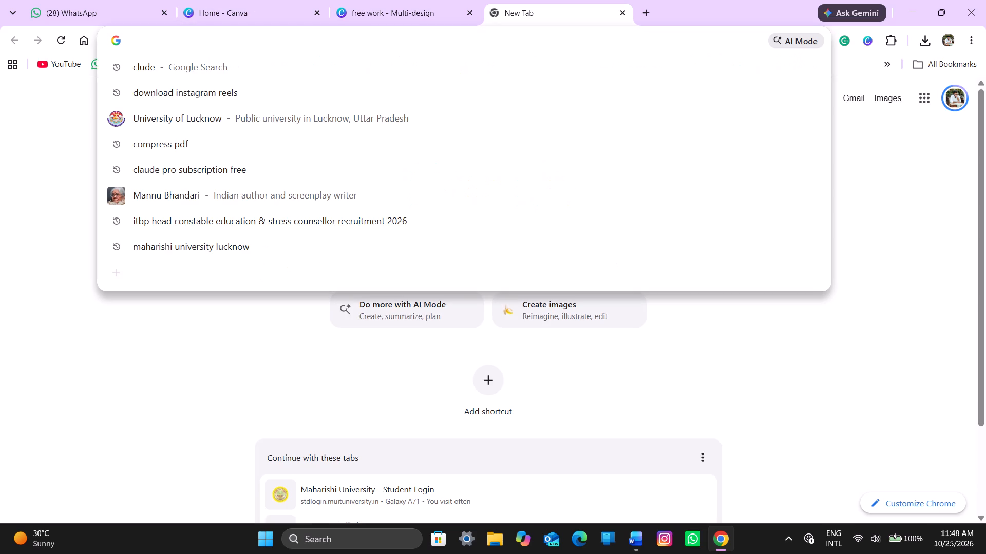
text(ya)
key(Return)
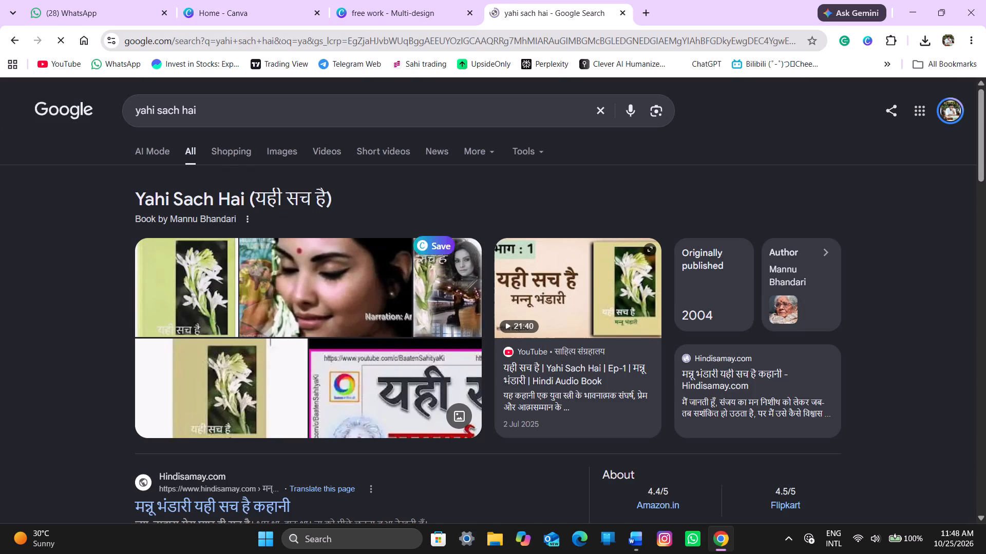
click(275, 158)
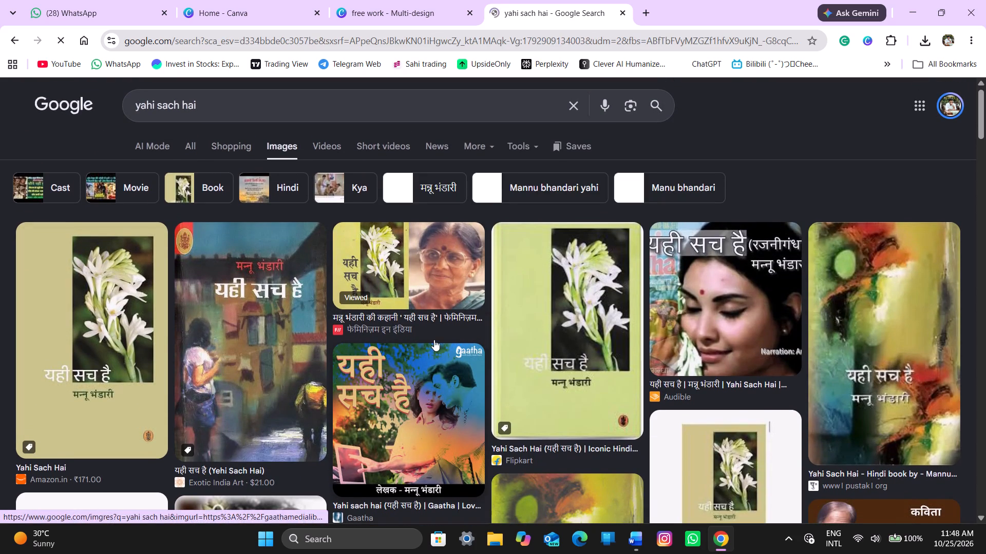
click(436, 287)
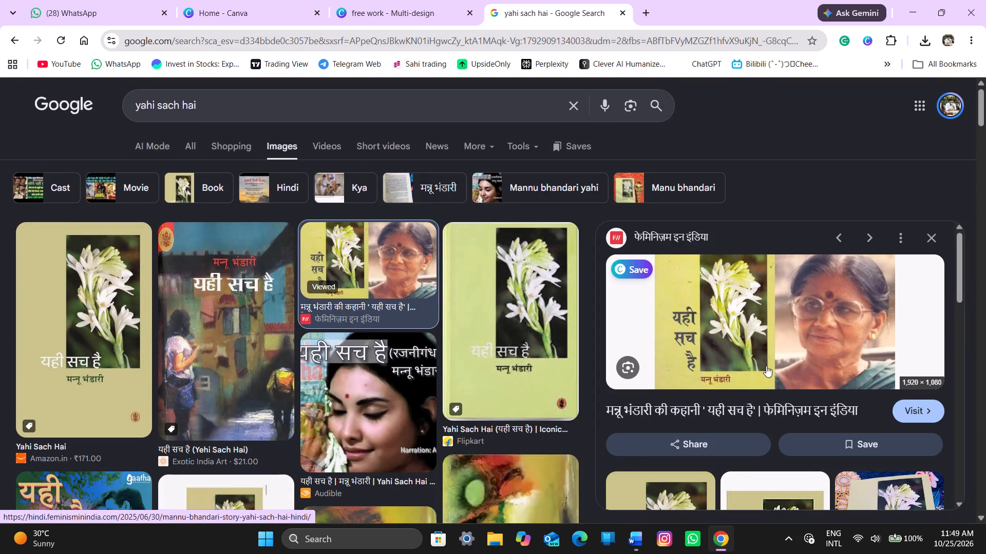
Look through the related cover images and the visual-search details for the combined cover-and-author picture.
scroll(738, 372, down, 2)
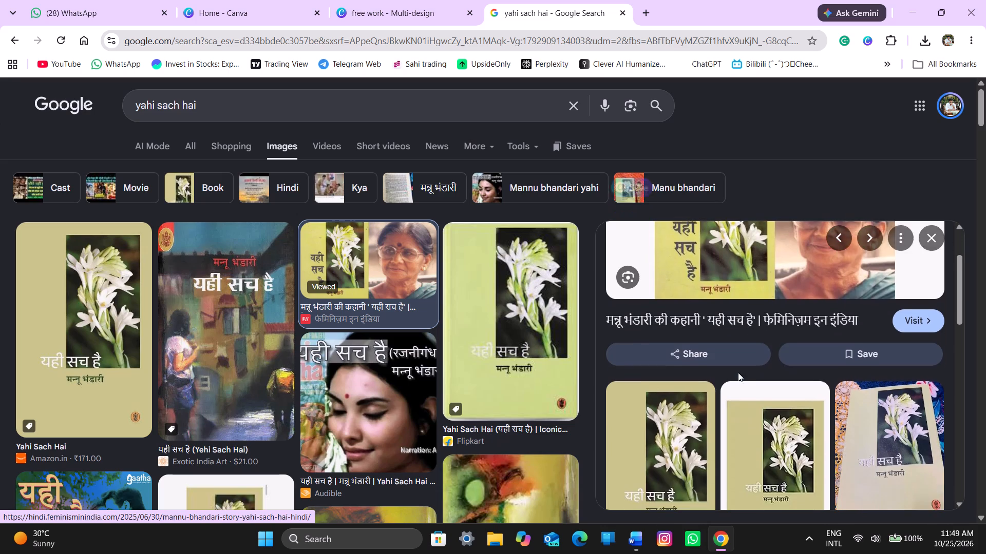
scroll(738, 372, down, 2)
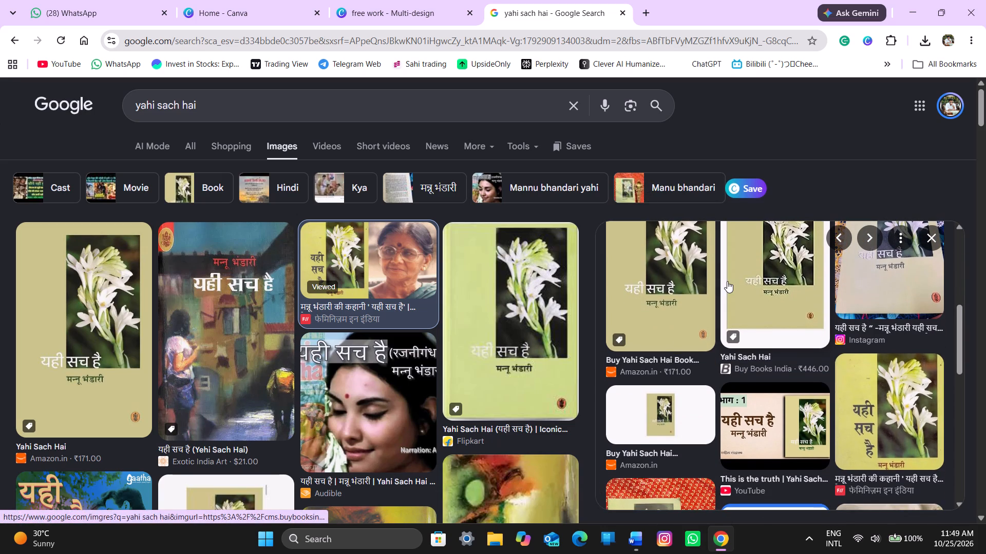
scroll(727, 281, down, 3)
scroll(727, 281, up, 5)
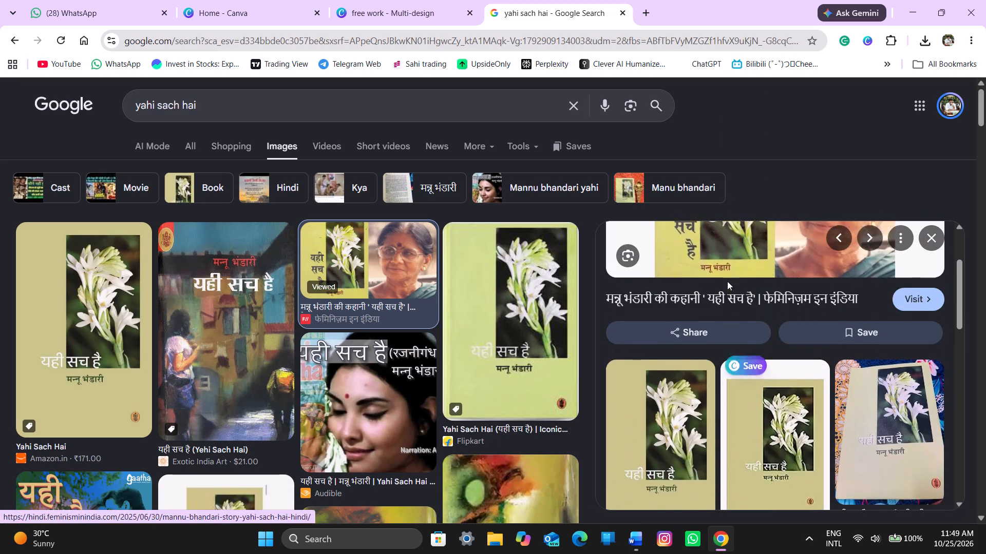
scroll(727, 281, up, 2)
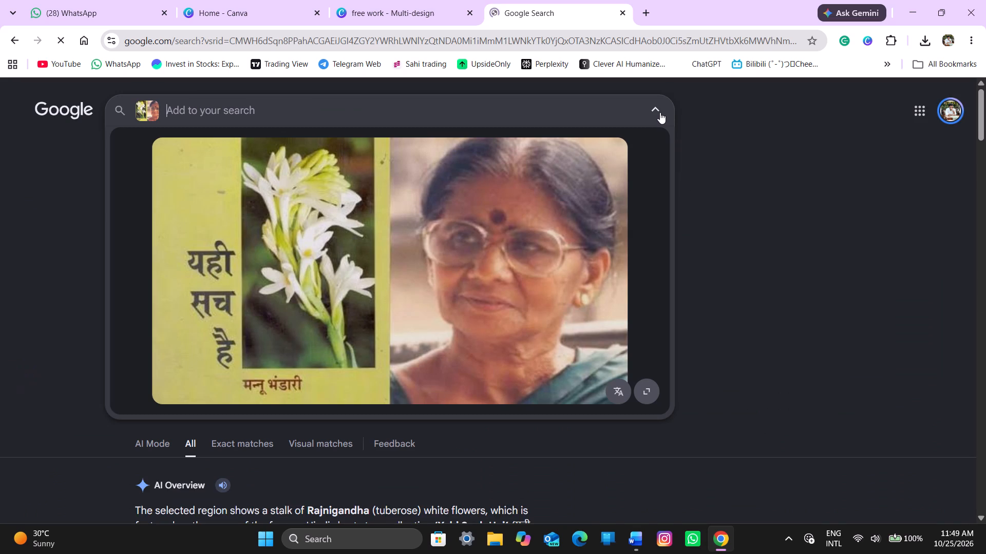
scroll(705, 258, down, 4)
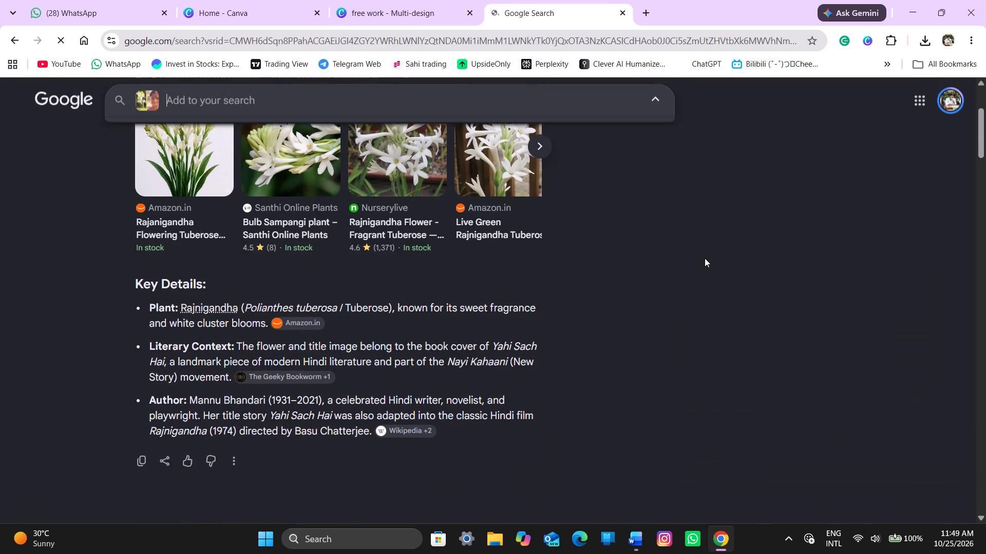
scroll(705, 258, down, 1)
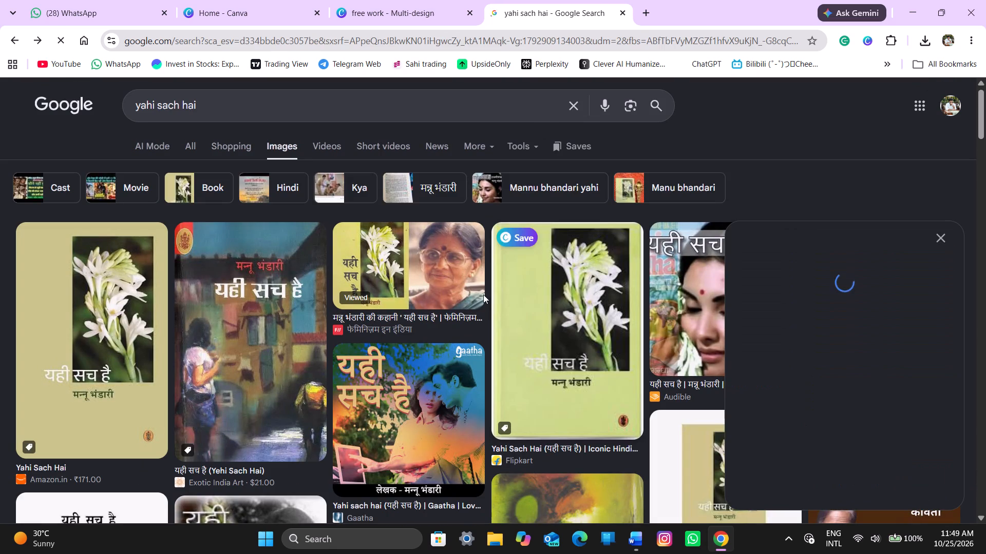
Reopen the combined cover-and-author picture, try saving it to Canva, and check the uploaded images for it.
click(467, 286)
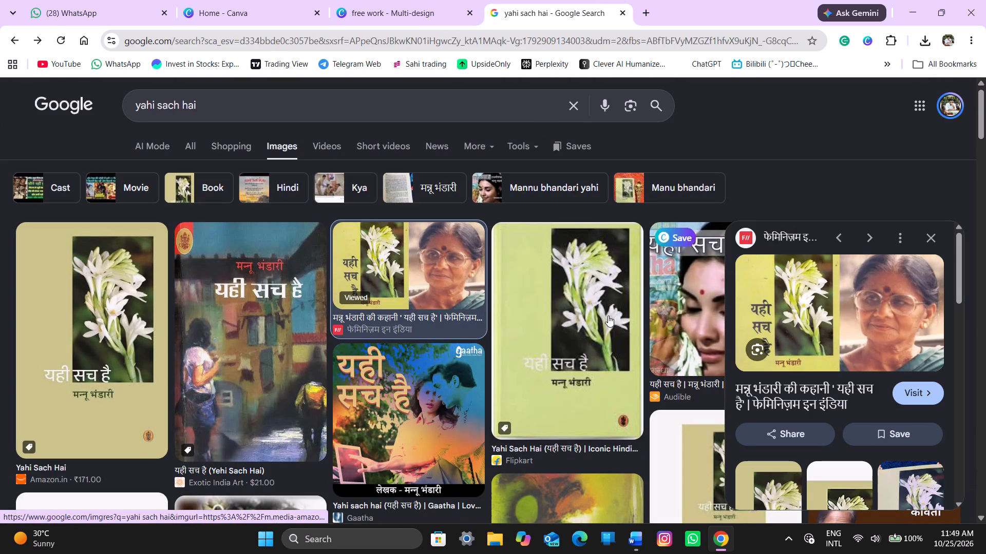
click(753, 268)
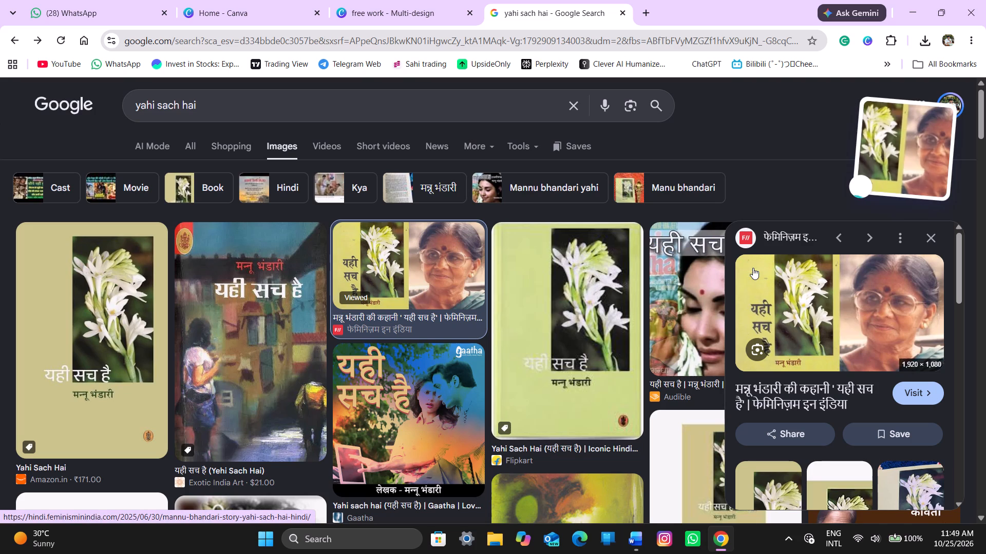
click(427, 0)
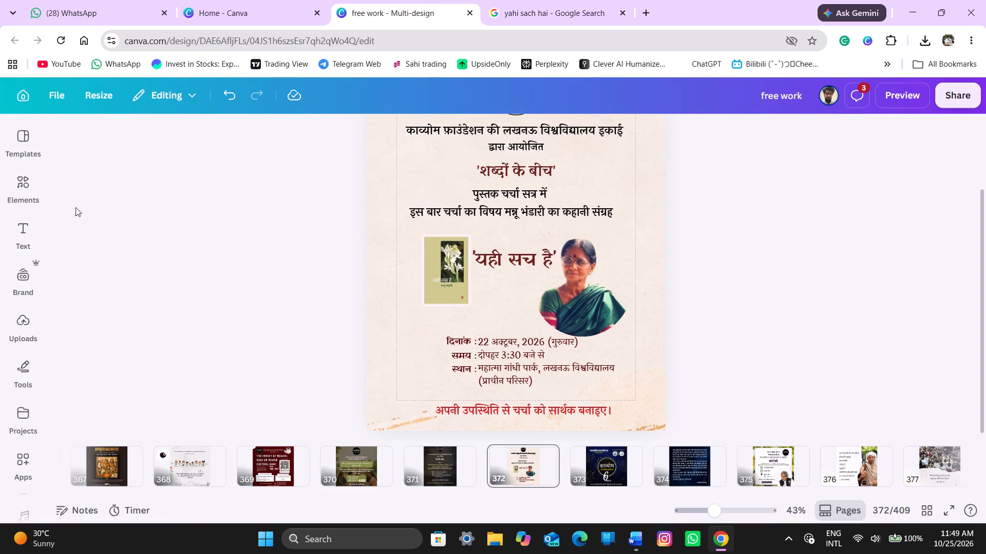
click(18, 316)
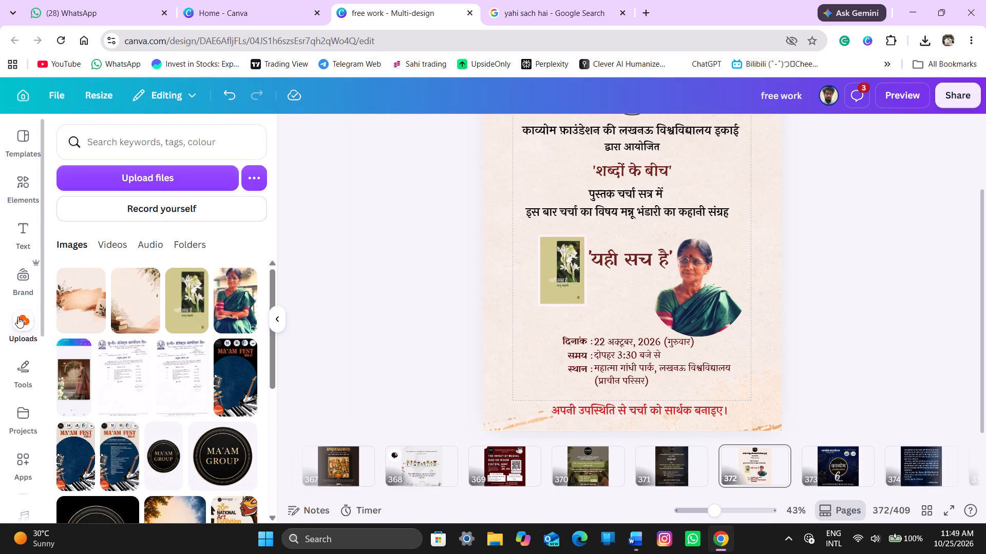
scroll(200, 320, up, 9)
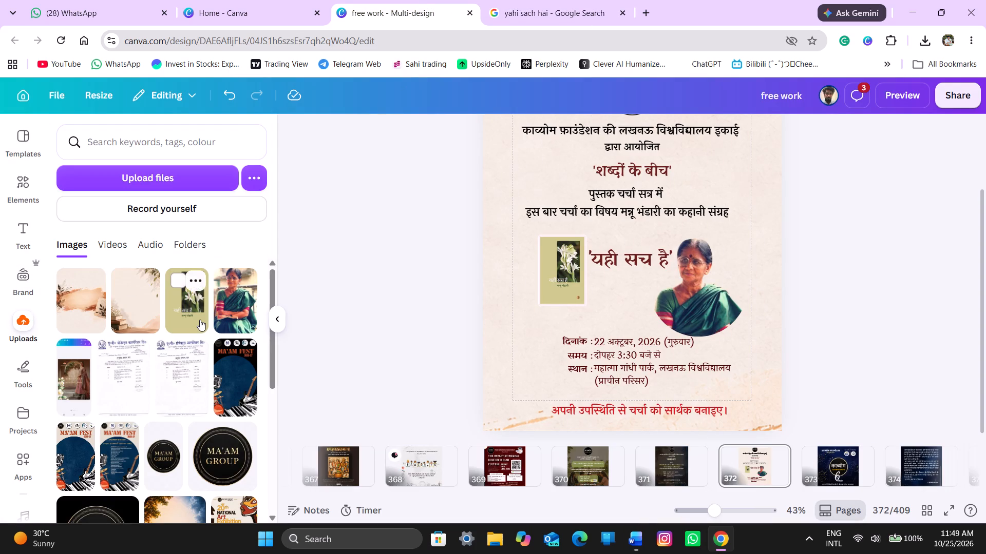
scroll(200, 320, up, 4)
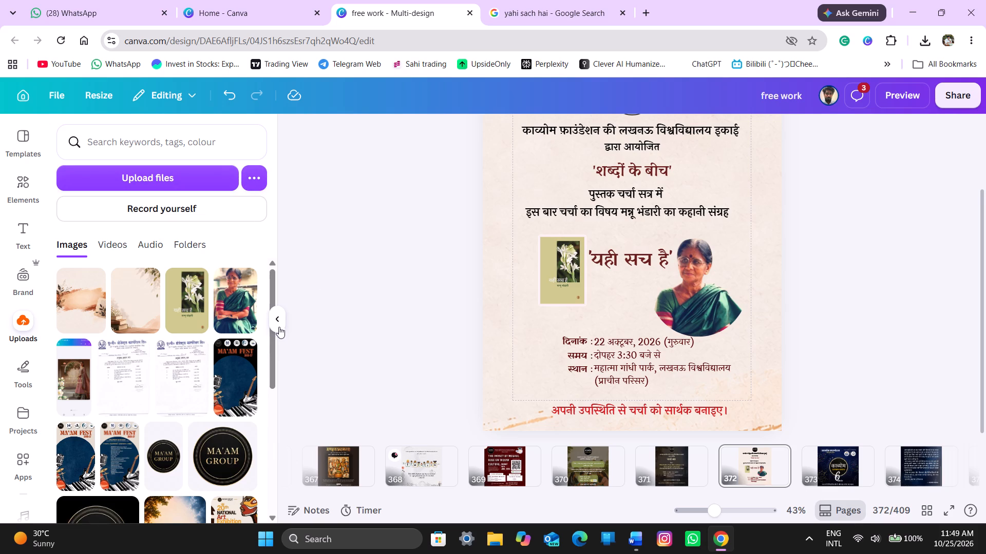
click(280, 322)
Copy the combined cover-and-author picture from the search results, paste it onto the poster and move it down and left.
click(521, 0)
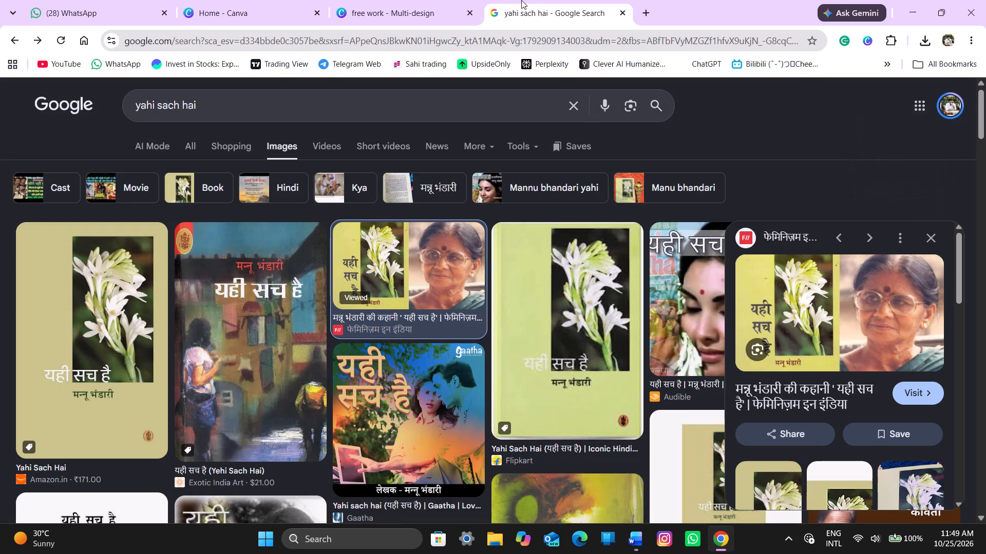
right_click(766, 286)
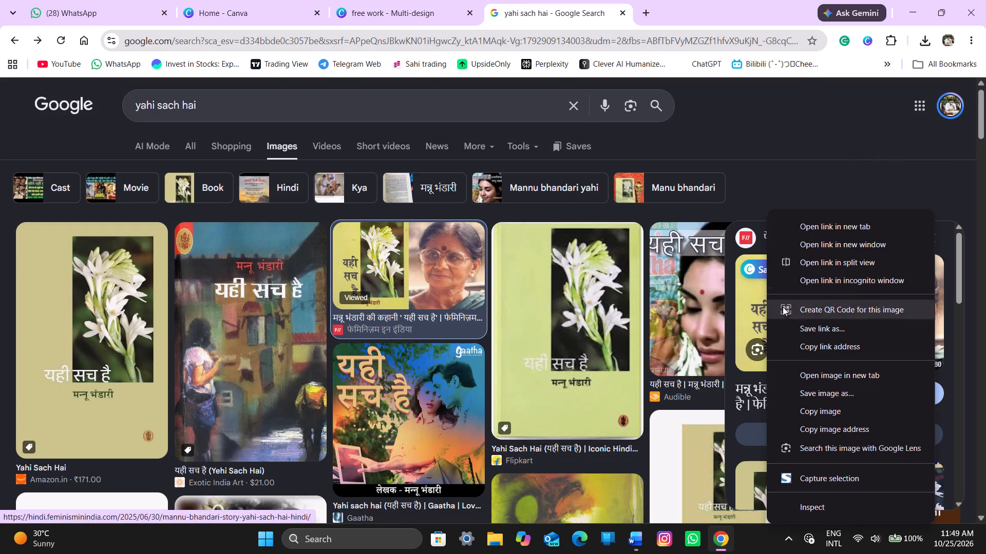
click(809, 409)
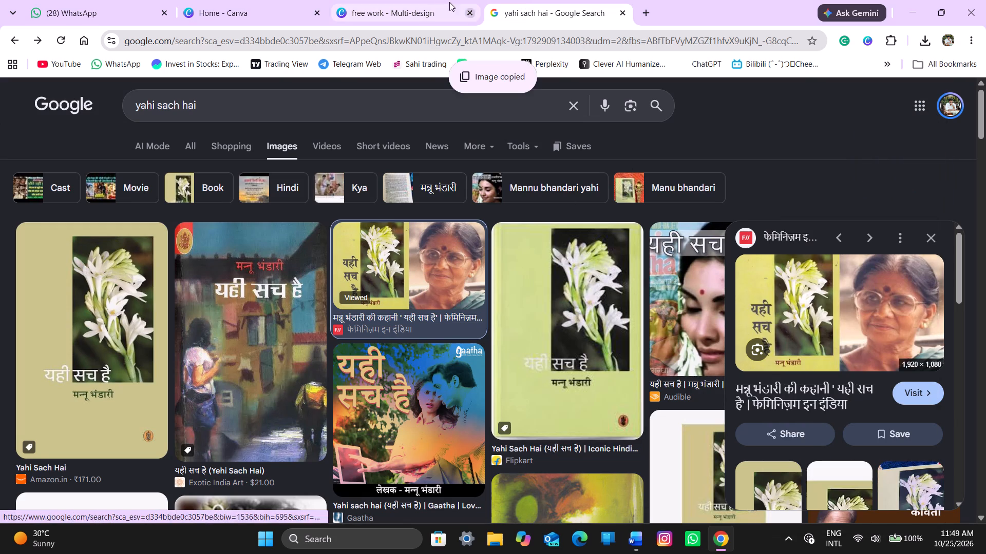
click(434, 1)
key(ctrl+v)
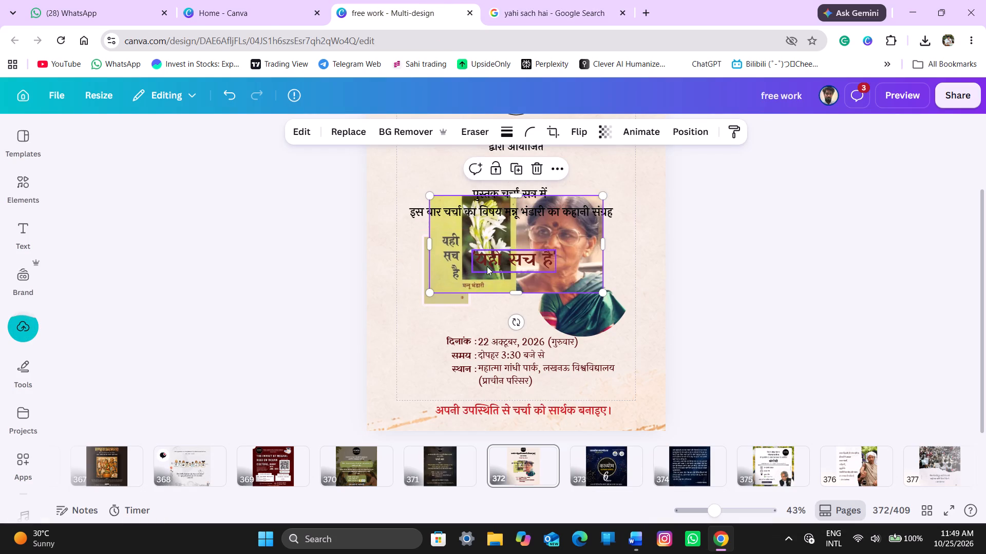
drag(446, 283, 426, 333)
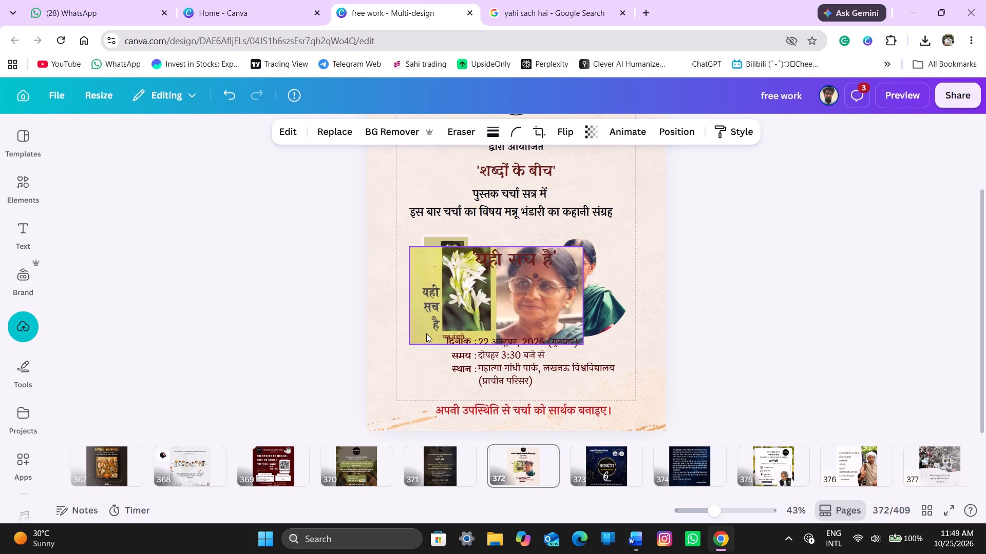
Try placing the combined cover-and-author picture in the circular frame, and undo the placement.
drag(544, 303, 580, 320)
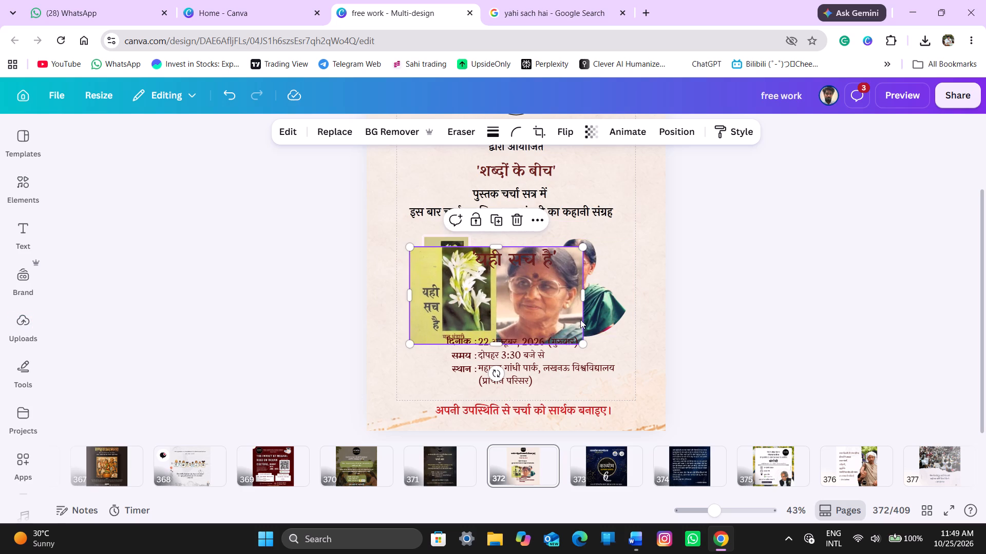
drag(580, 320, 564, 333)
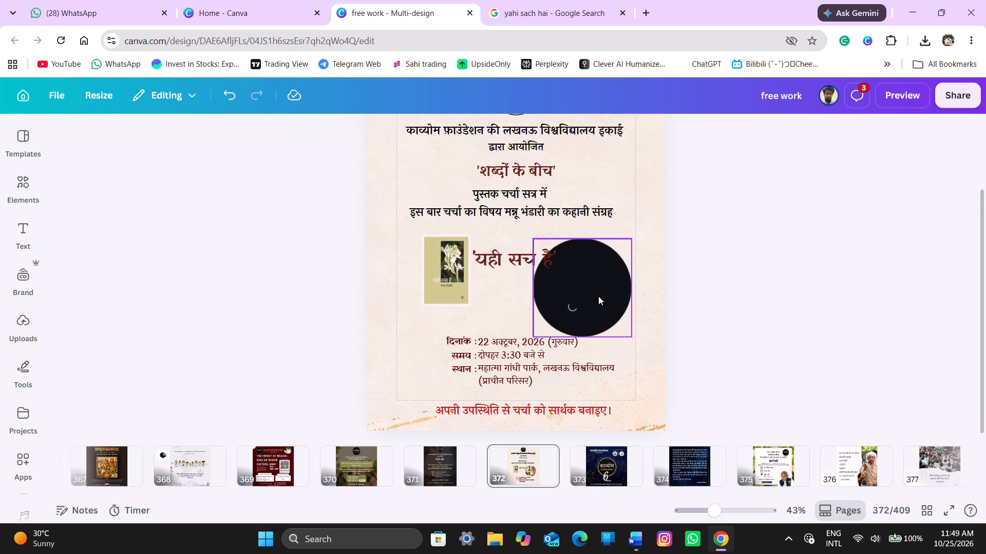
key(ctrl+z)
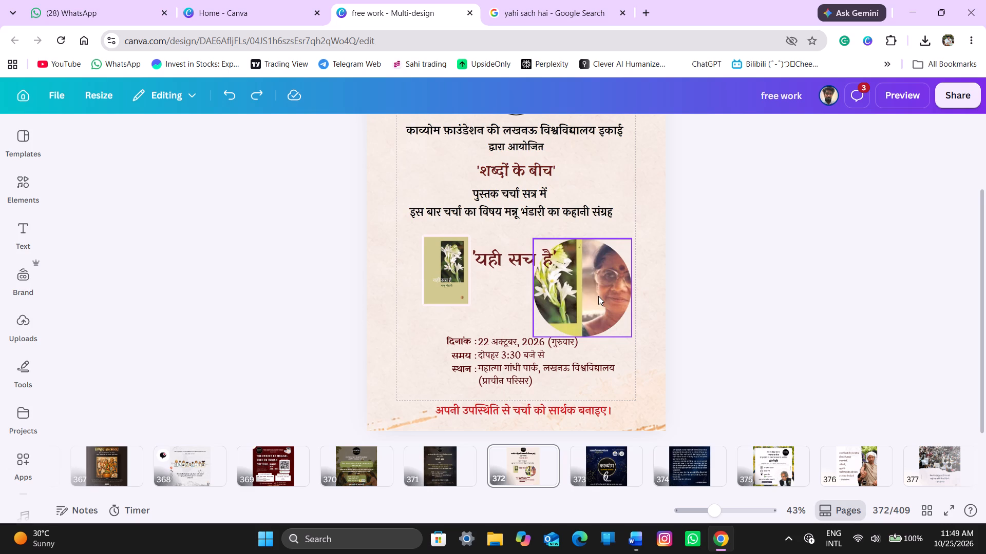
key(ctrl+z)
Delete the author's cut-out portrait together with its circular frame from the poster.
click(615, 294)
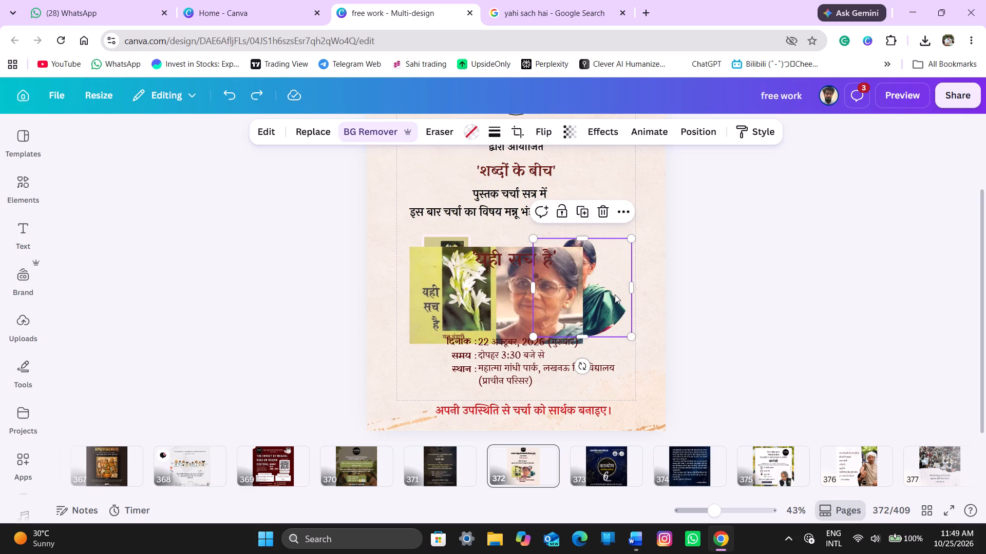
key(Delete)
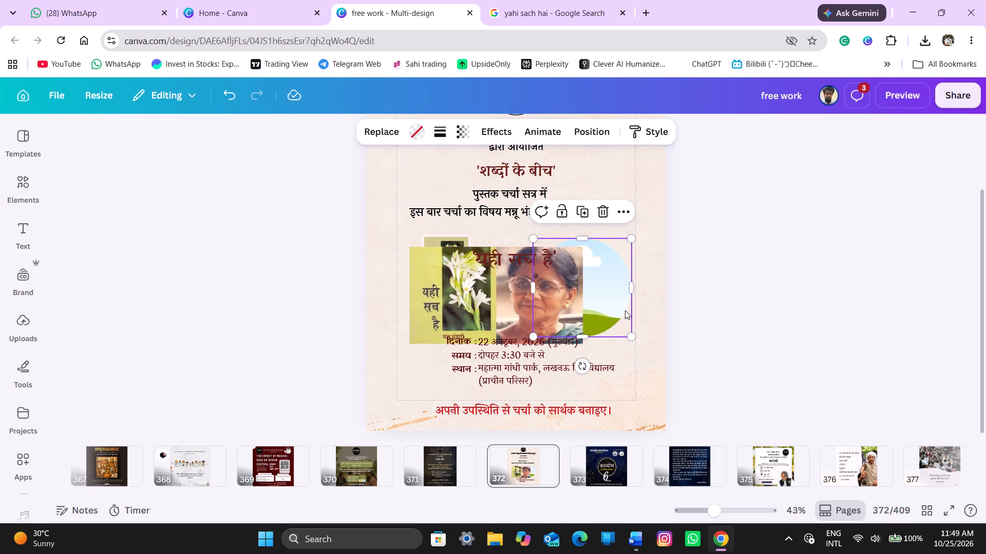
key(Delete)
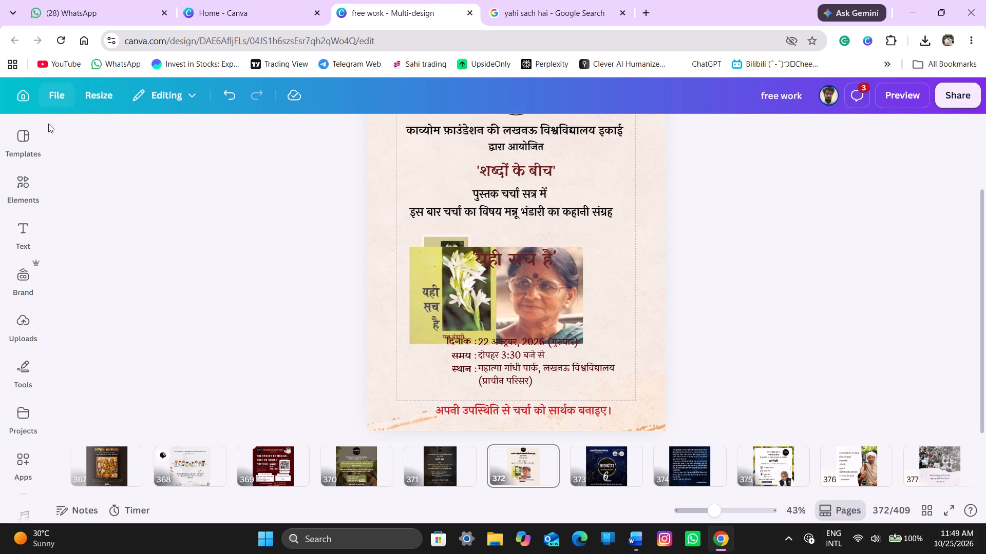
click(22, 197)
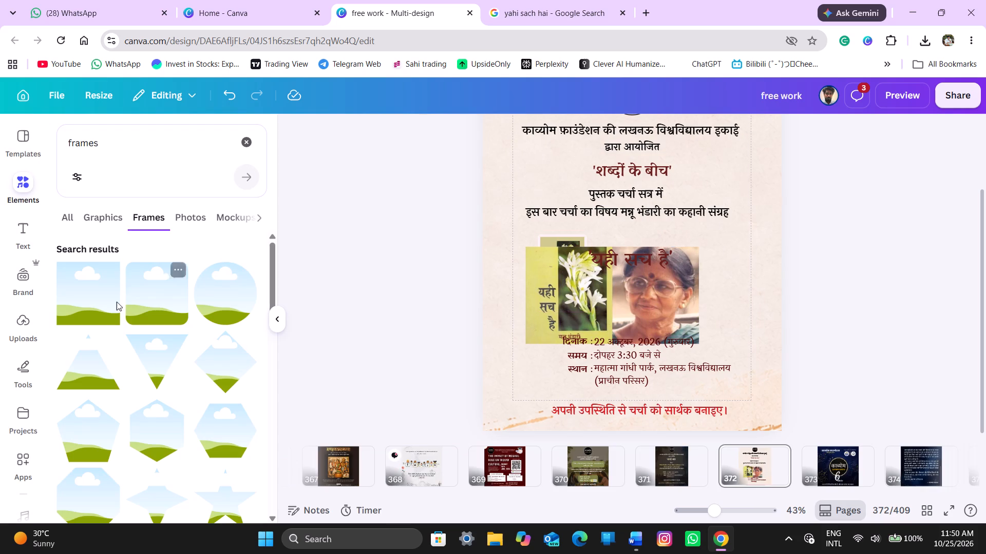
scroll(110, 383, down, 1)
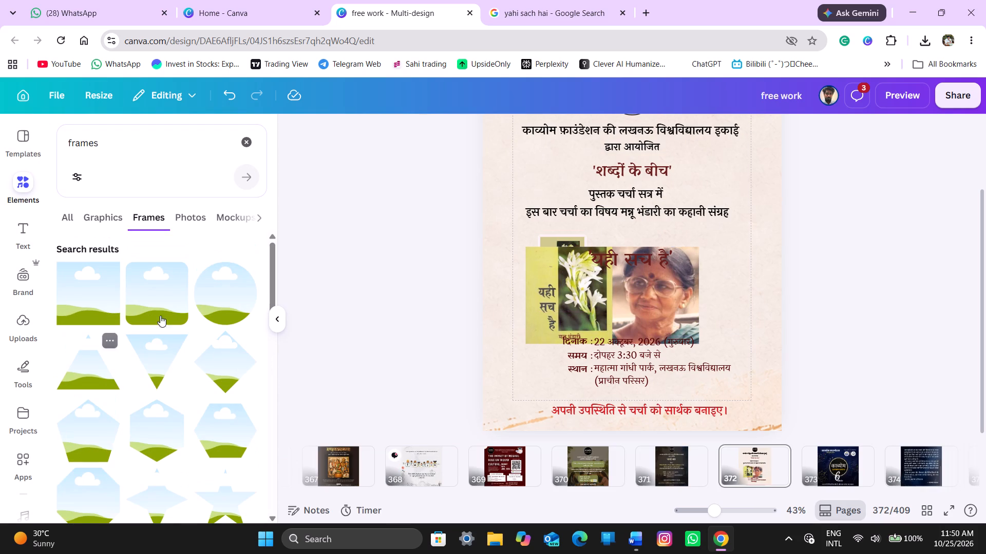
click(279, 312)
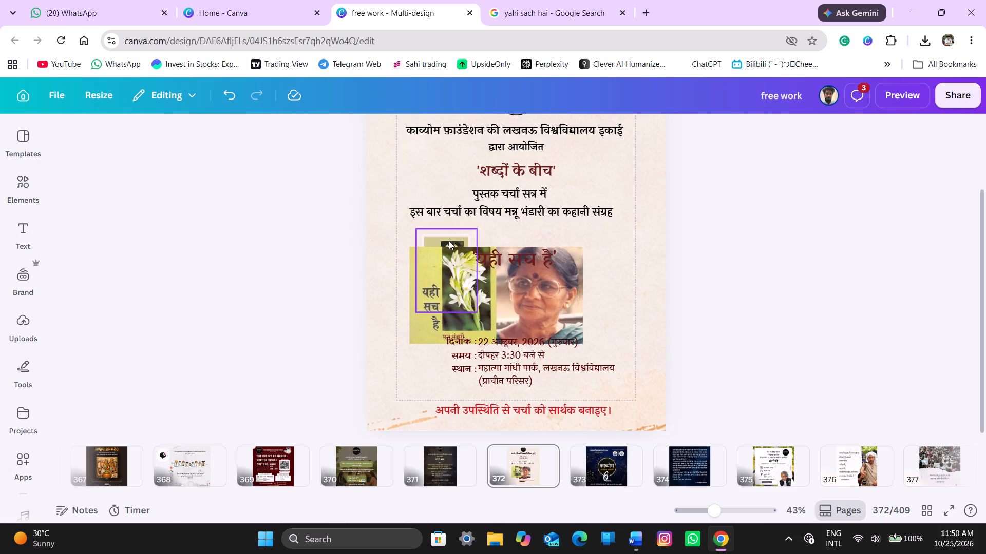
Delete the small standalone book cover behind the combined cover-and-author picture.
click(442, 240)
key(Delete)
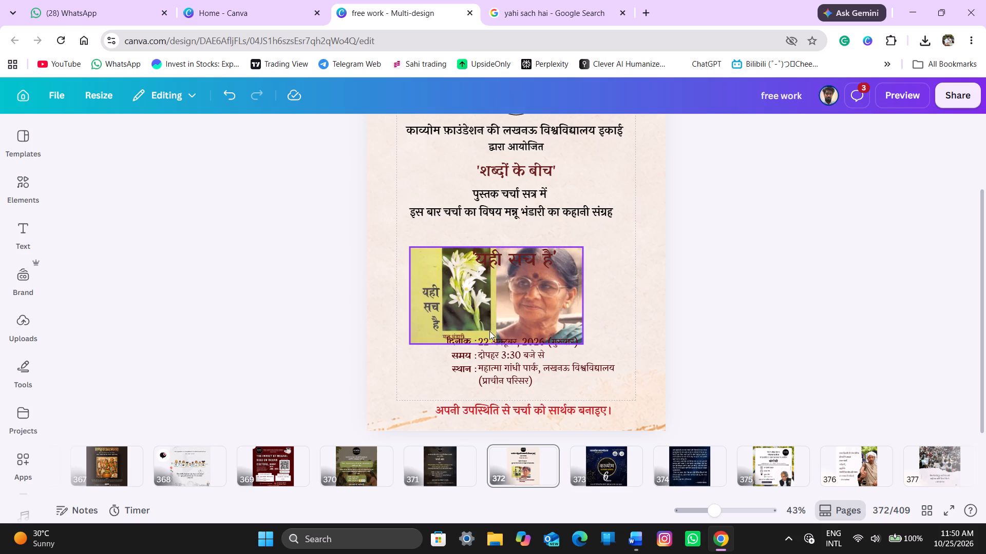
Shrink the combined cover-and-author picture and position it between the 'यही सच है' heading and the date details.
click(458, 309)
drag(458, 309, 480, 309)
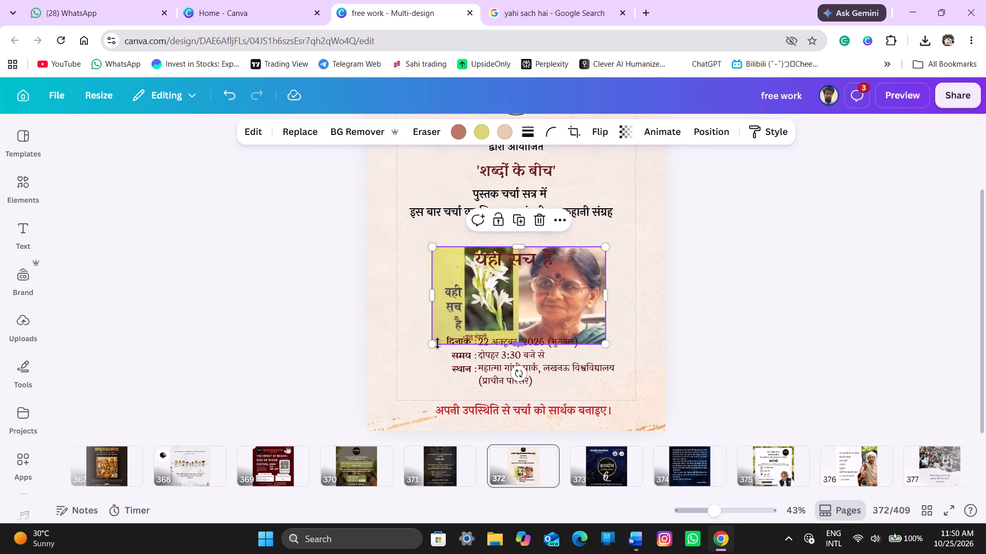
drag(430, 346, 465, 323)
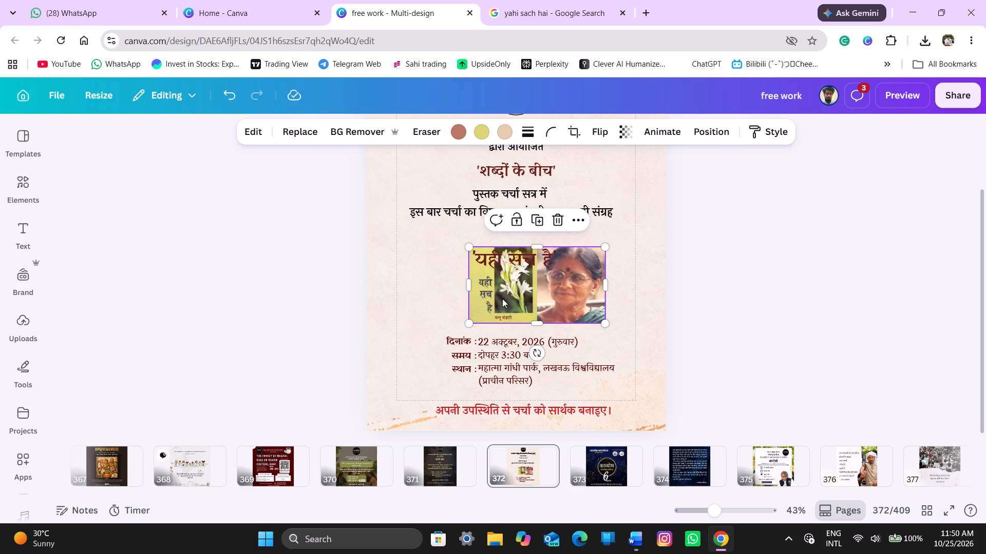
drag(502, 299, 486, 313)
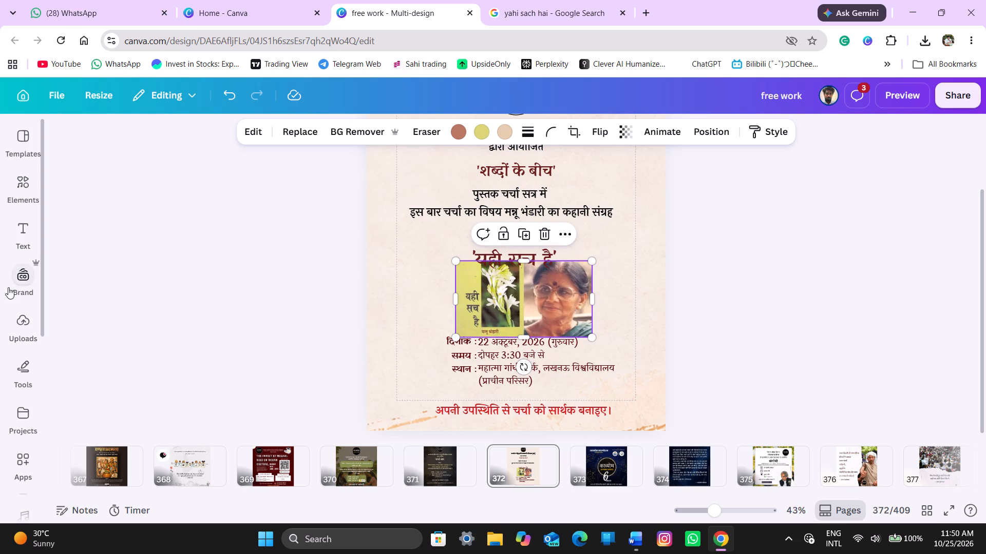
Move the 'यही सच है' heading up, closer to the discussion-topic line above it.
click(13, 307)
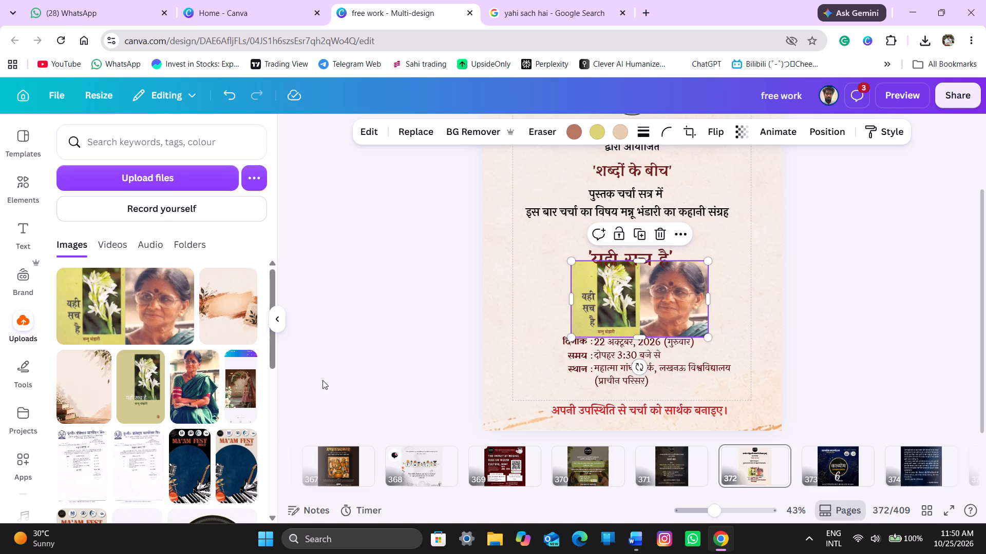
click(880, 349)
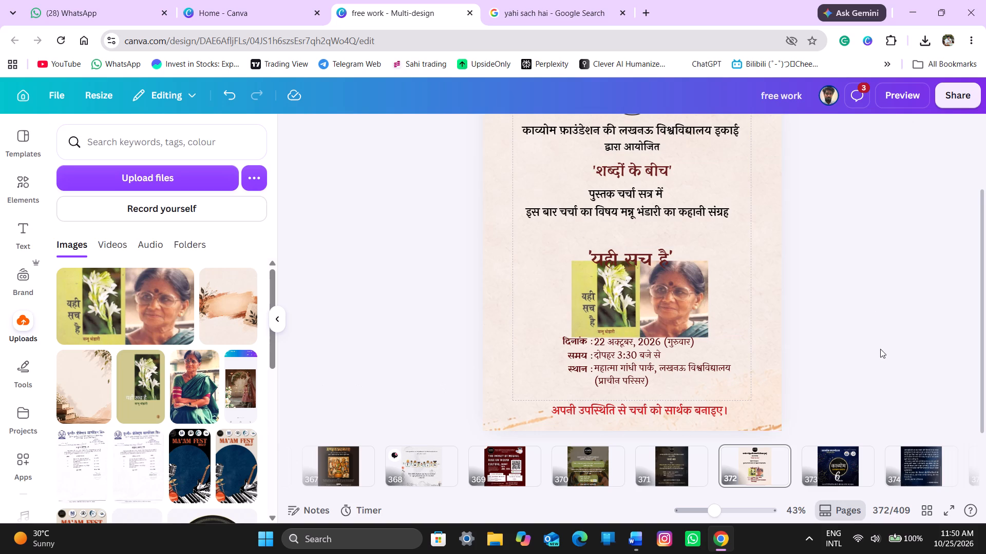
scroll(880, 349, up, 1)
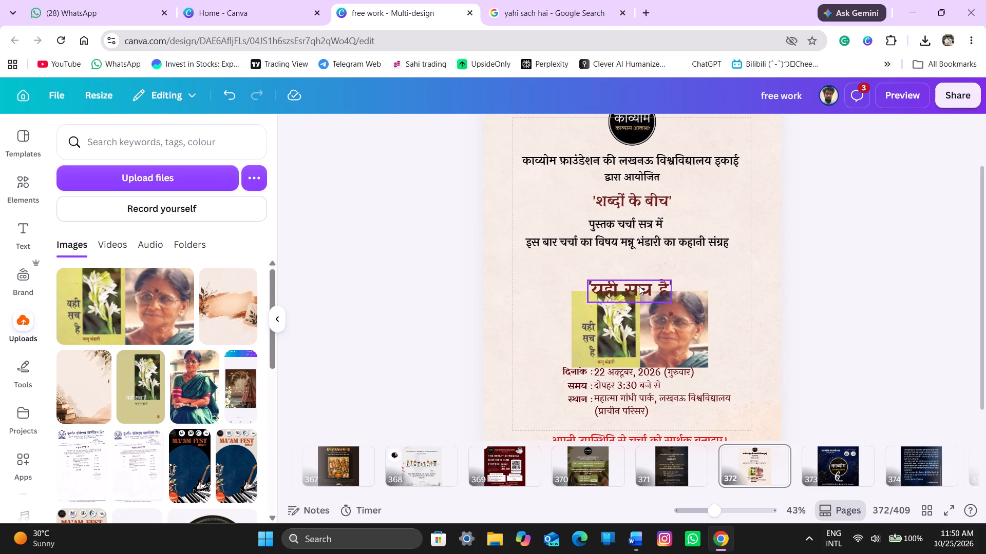
drag(630, 288, 632, 267)
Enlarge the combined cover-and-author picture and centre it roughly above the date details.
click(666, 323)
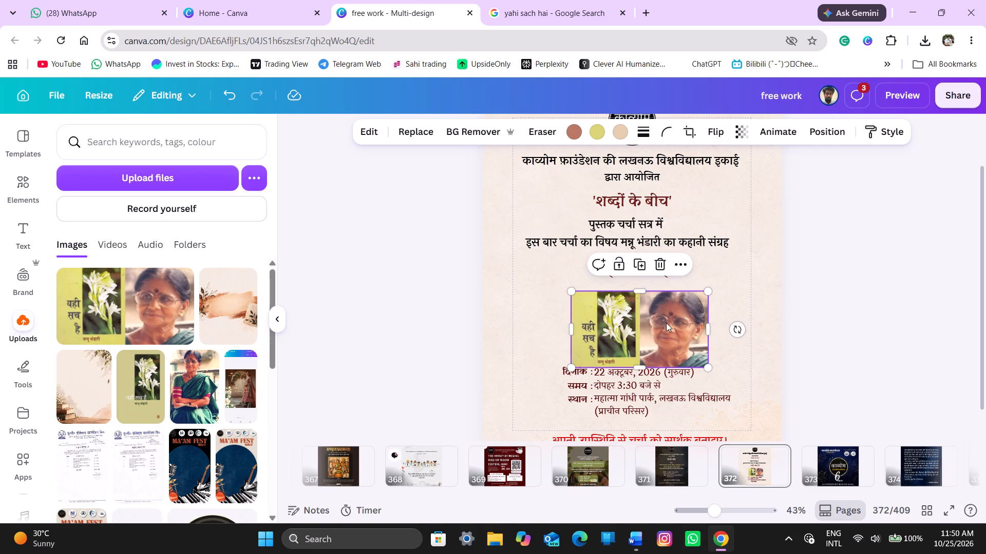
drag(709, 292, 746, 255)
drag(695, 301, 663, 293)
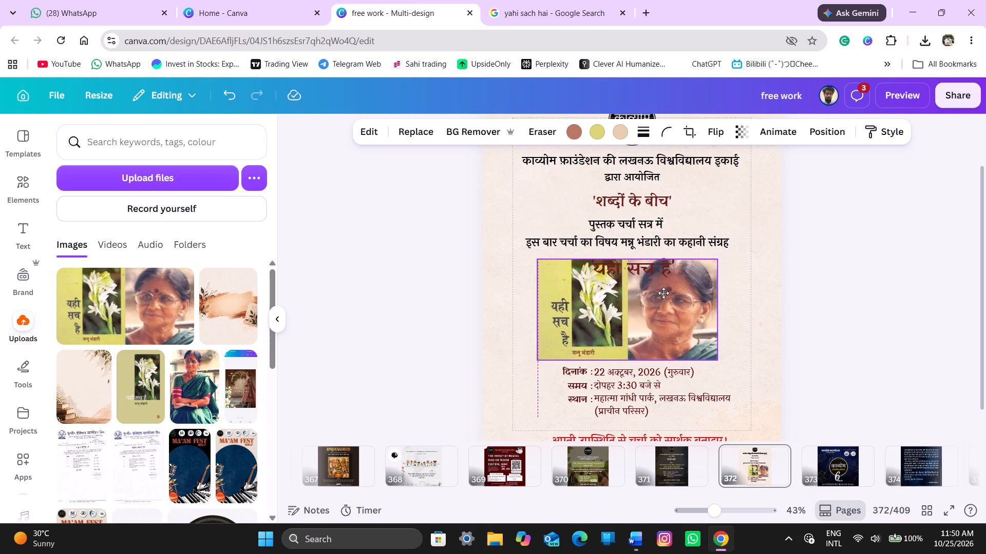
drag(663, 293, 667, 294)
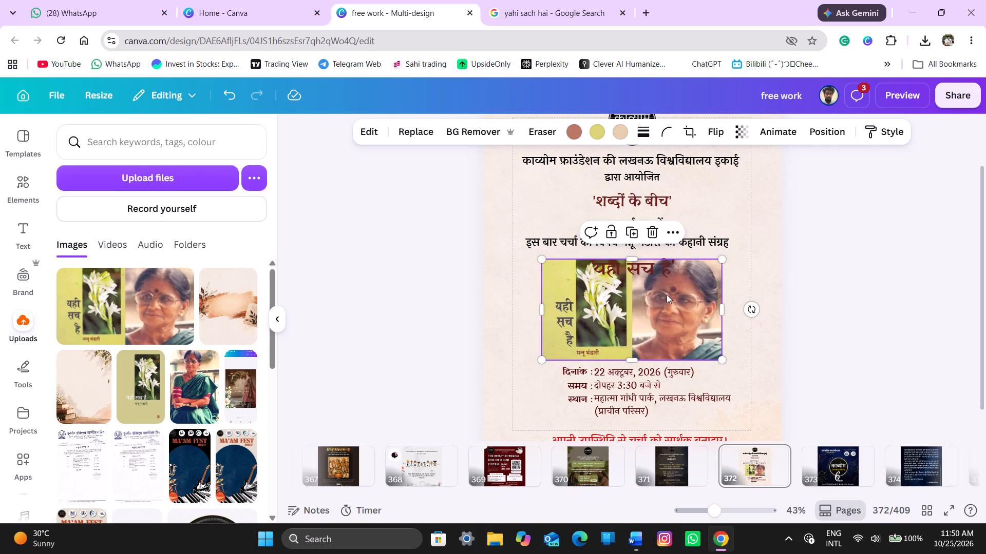
Delete the combined cover-and-author picture from the poster.
click(654, 227)
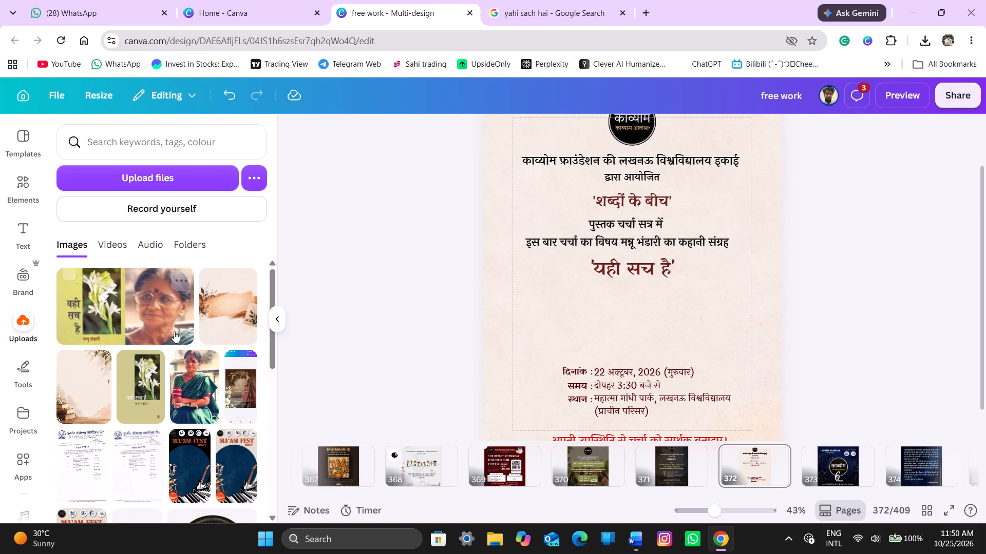
Add the uploaded photo of the author in the green sari to the poster and remove its background.
click(175, 375)
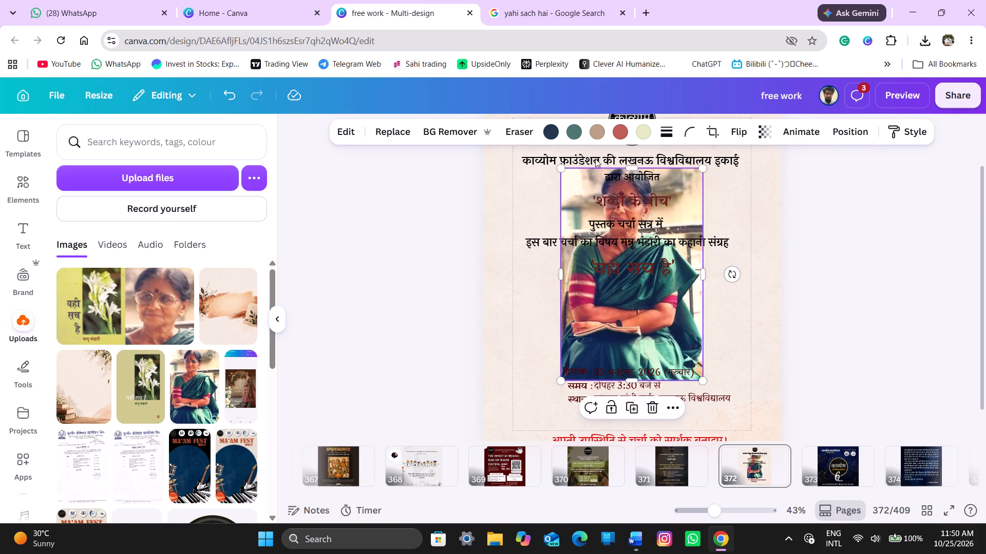
click(434, 138)
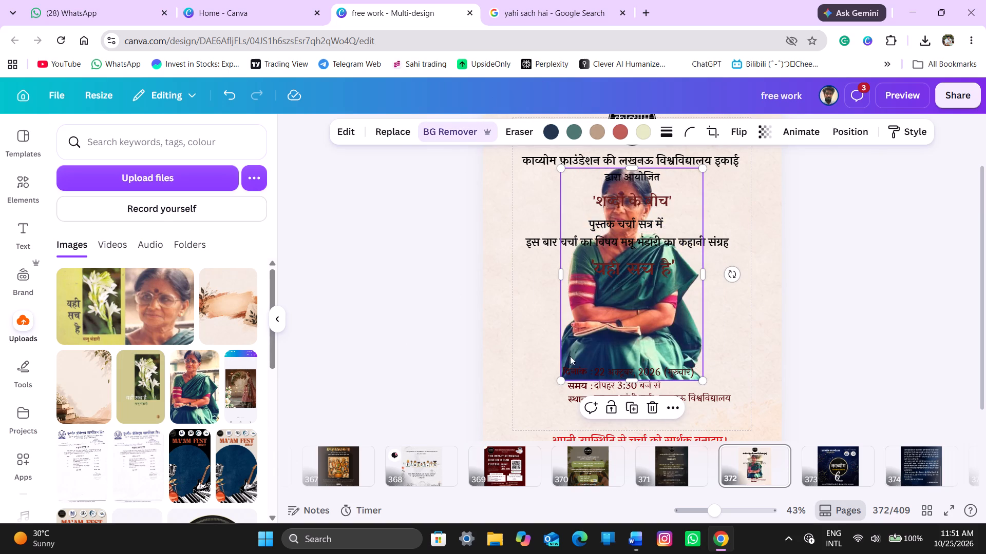
Shrink the author's cut-out portrait and crop its lower part to leave only the head and shoulders.
drag(559, 379, 563, 308)
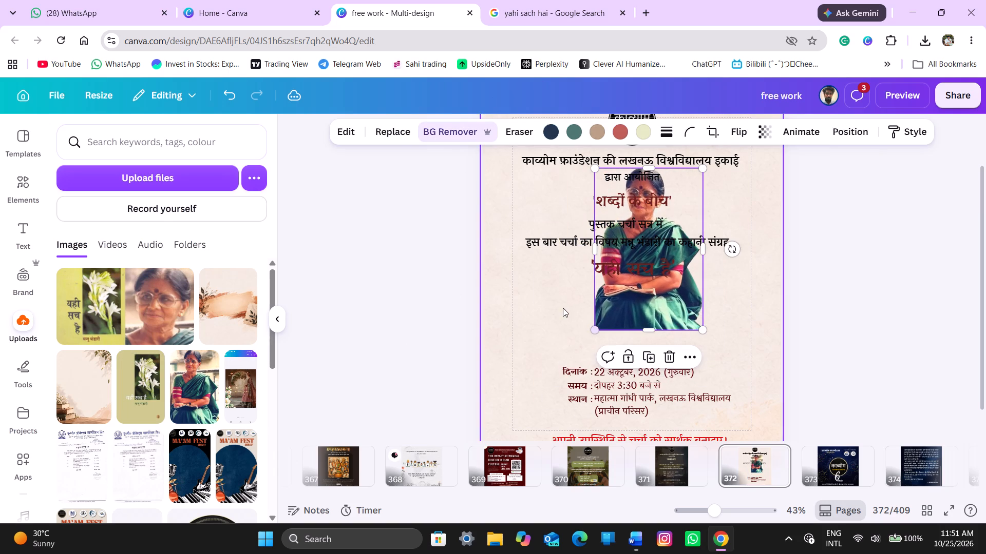
drag(648, 328, 652, 252)
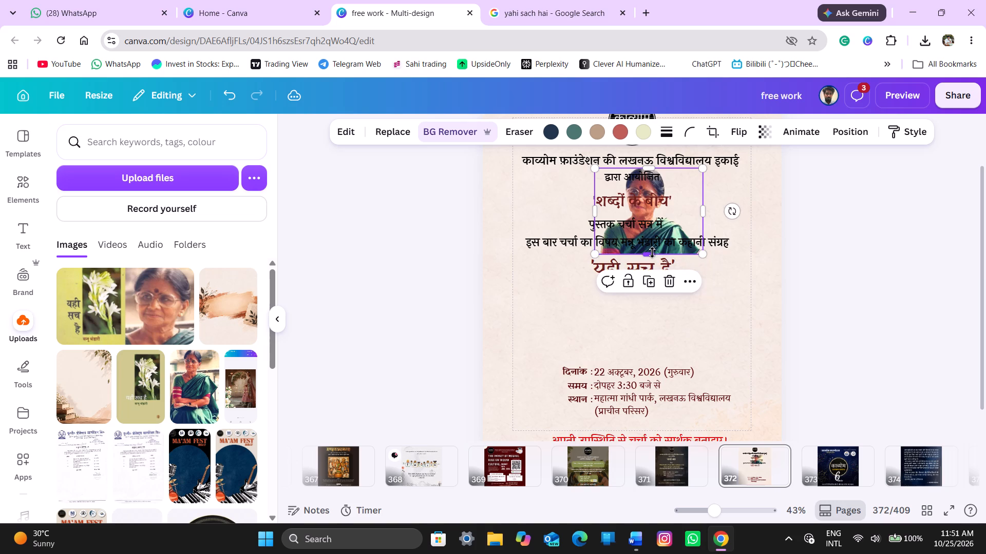
click(652, 252)
Move the author's cut-out portrait to the poster's right side, just above the date details.
drag(690, 200, 743, 295)
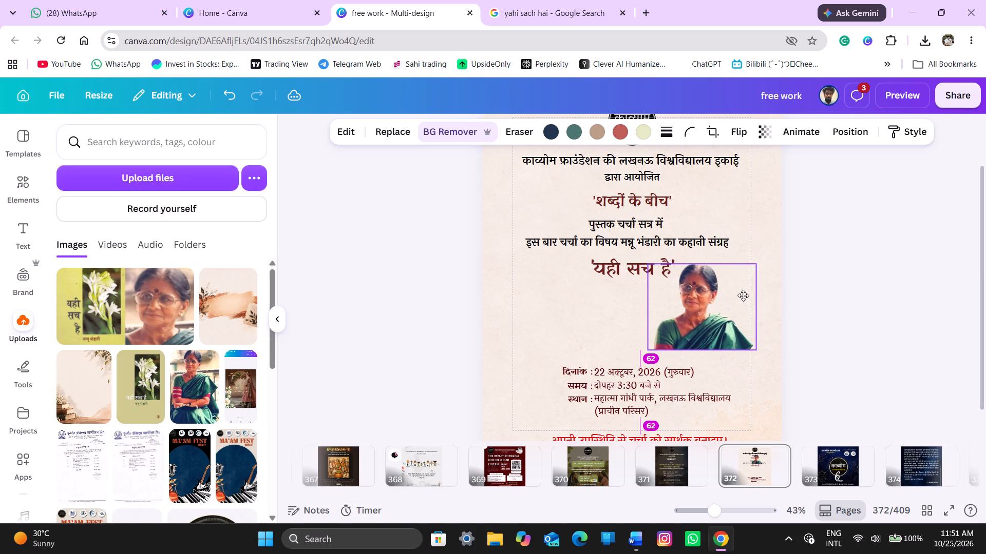
drag(743, 295, 747, 289)
click(743, 295)
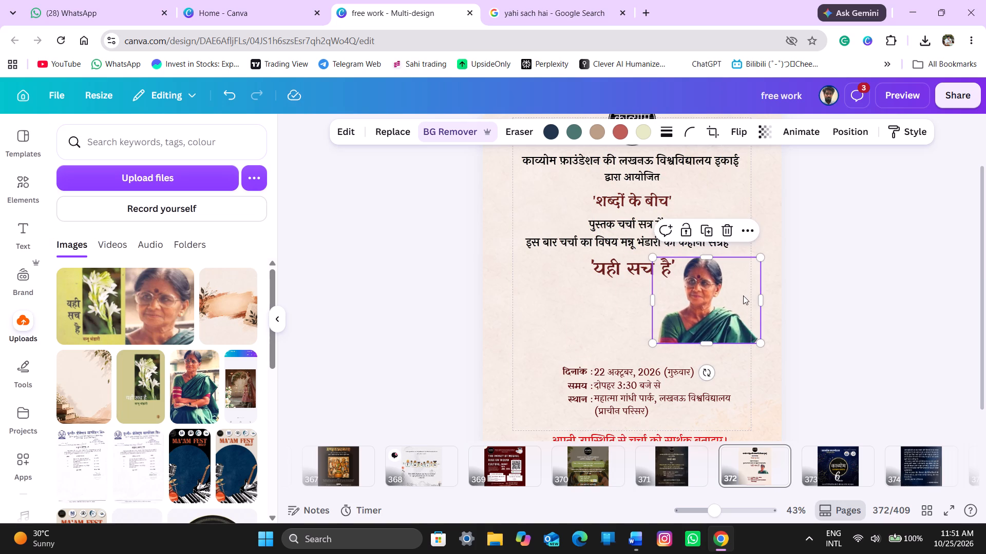
drag(717, 293, 721, 299)
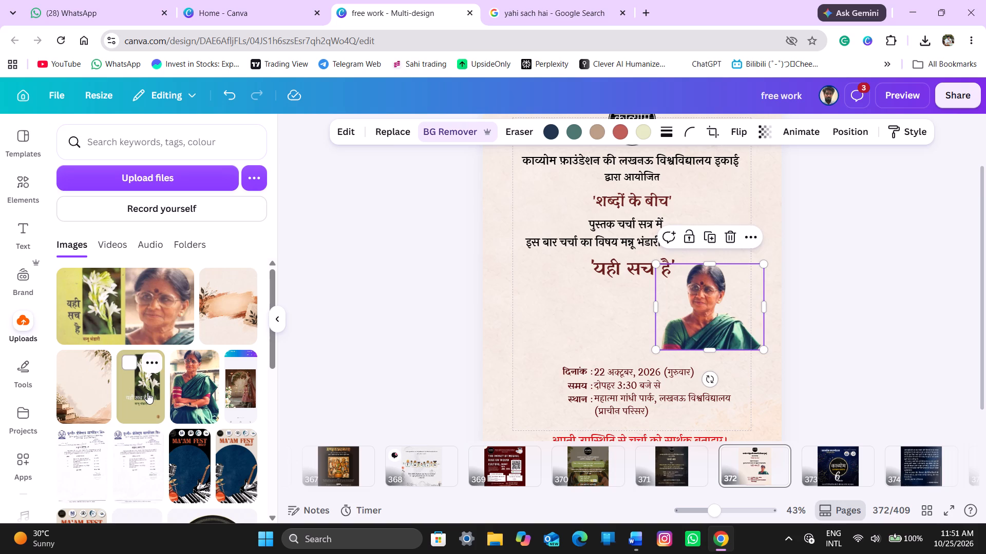
Add the uploaded 'यही सच है' book cover, shrink it and place it on the poster's left side above the date details.
click(147, 392)
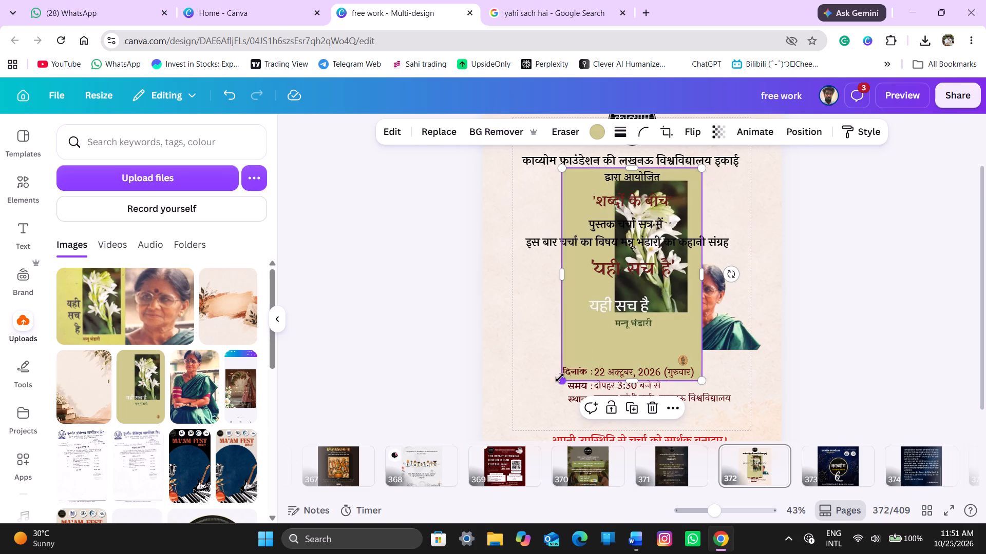
drag(561, 380, 608, 338)
drag(608, 338, 619, 333)
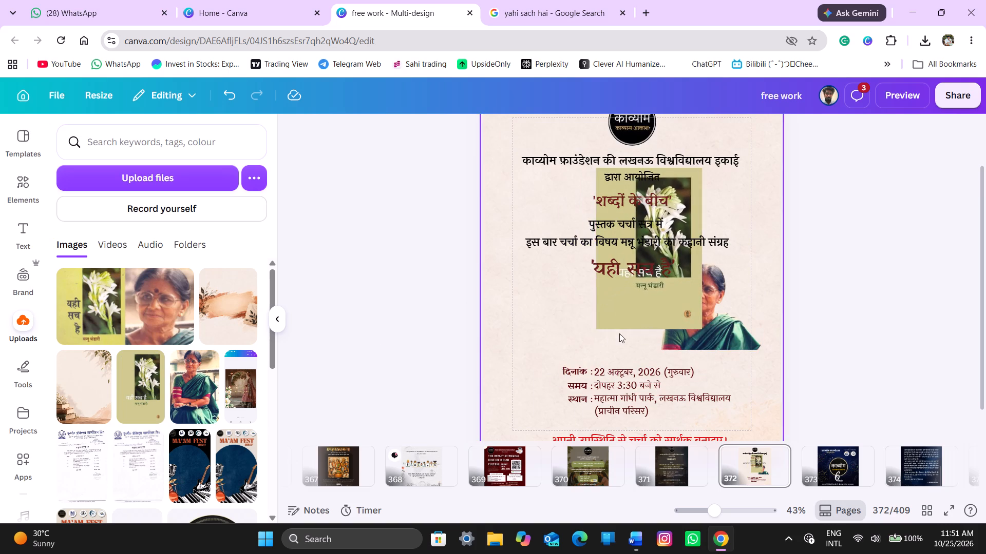
click(624, 282)
drag(615, 300, 551, 333)
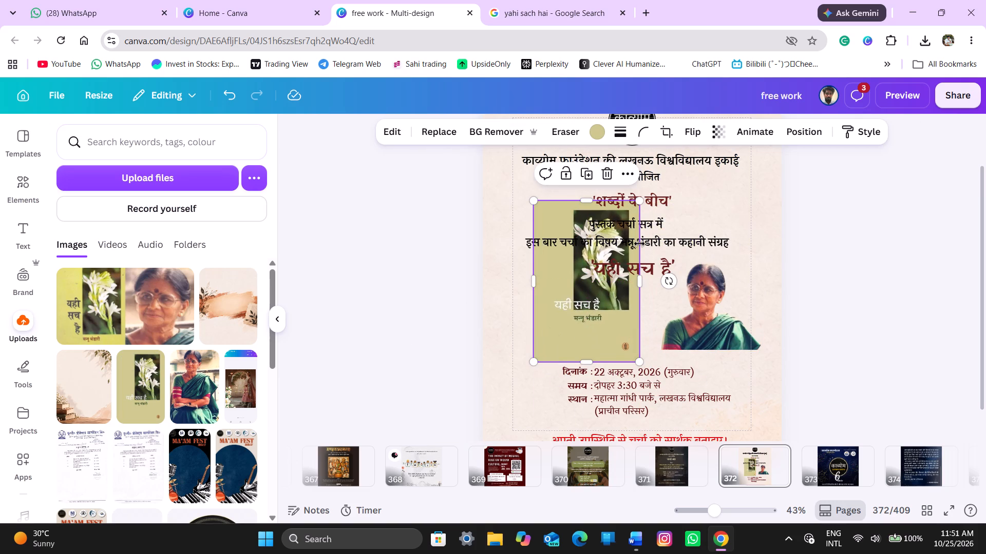
drag(639, 204, 623, 276)
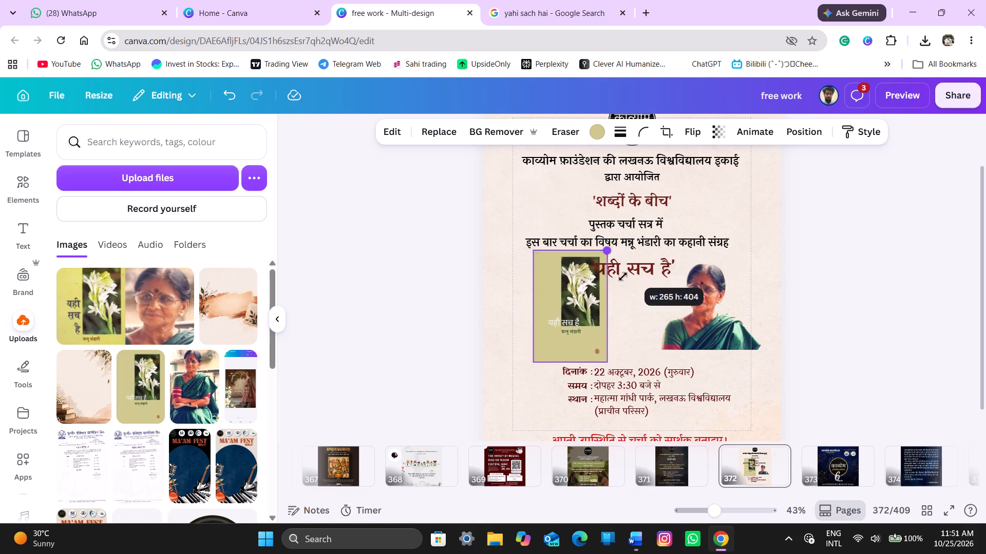
drag(623, 276, 618, 291)
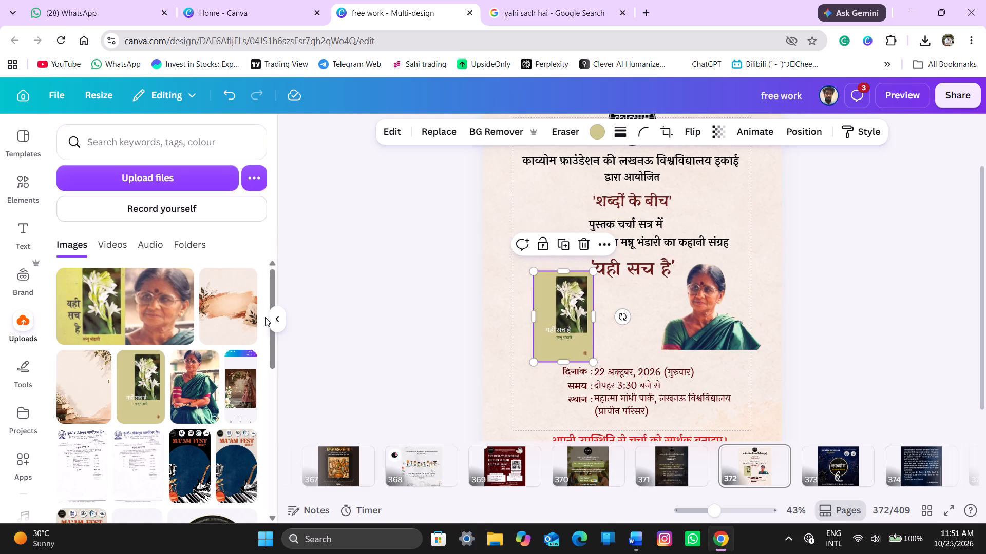
click(282, 318)
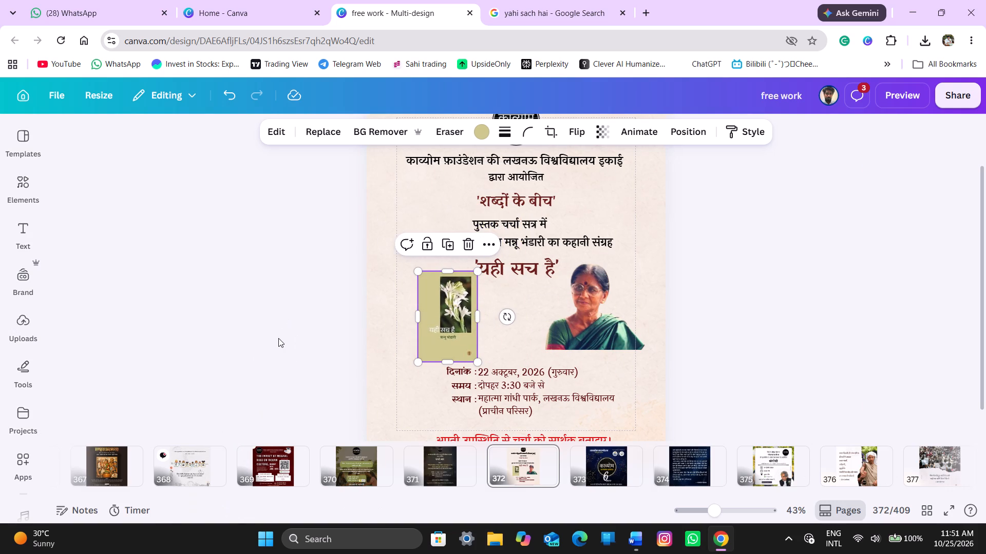
click(278, 338)
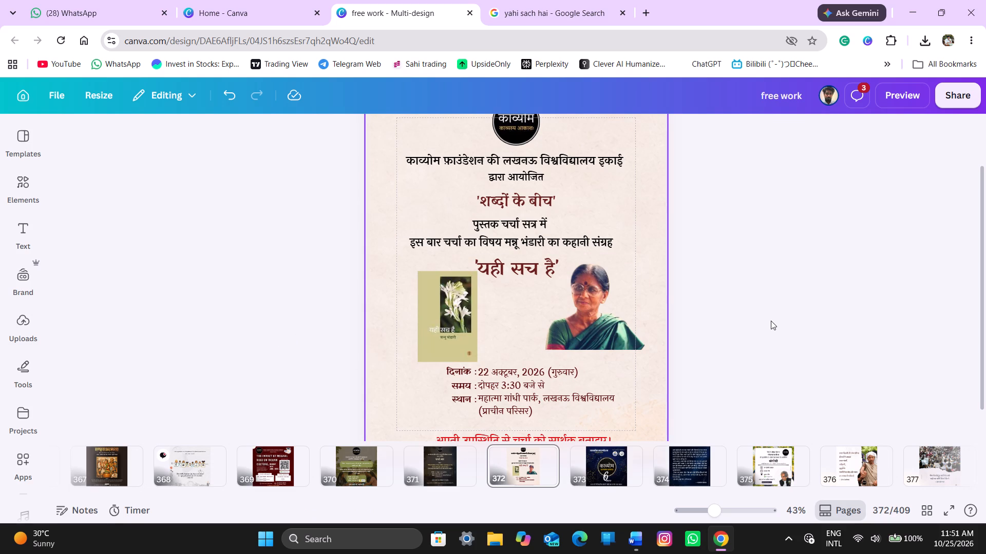
Enlarge the book cover upward and to the right, to about 442 × 673.
click(771, 321)
scroll(771, 321, up, 1)
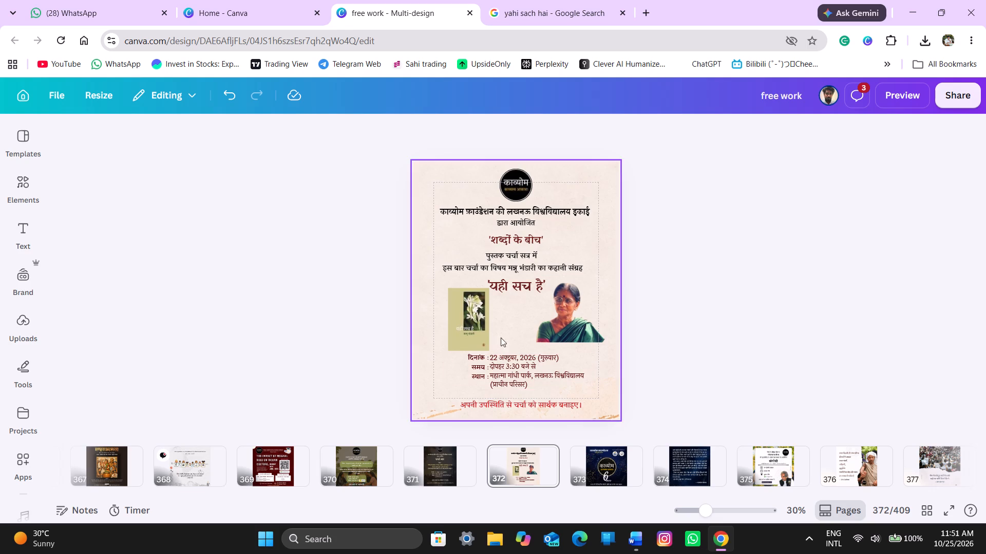
click(470, 330)
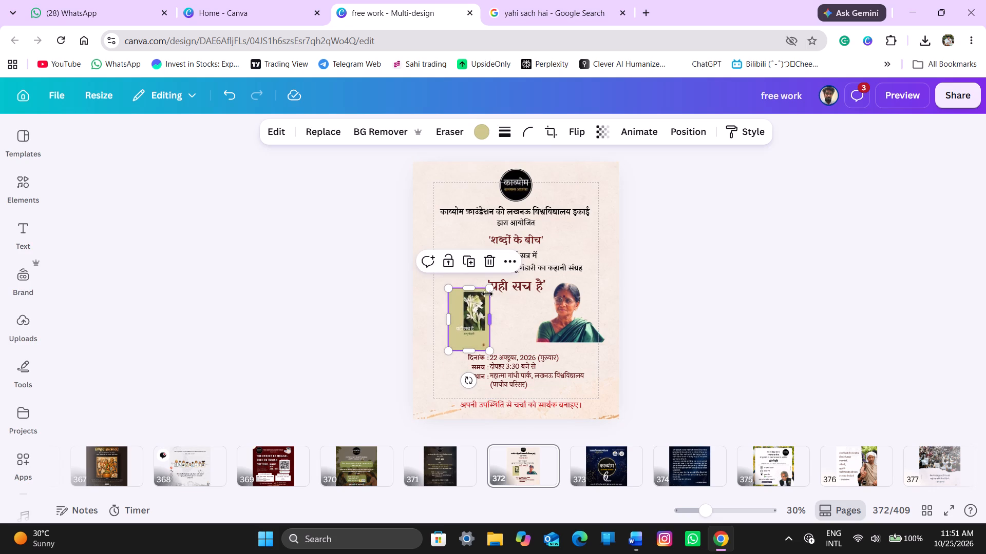
drag(487, 290, 598, 265)
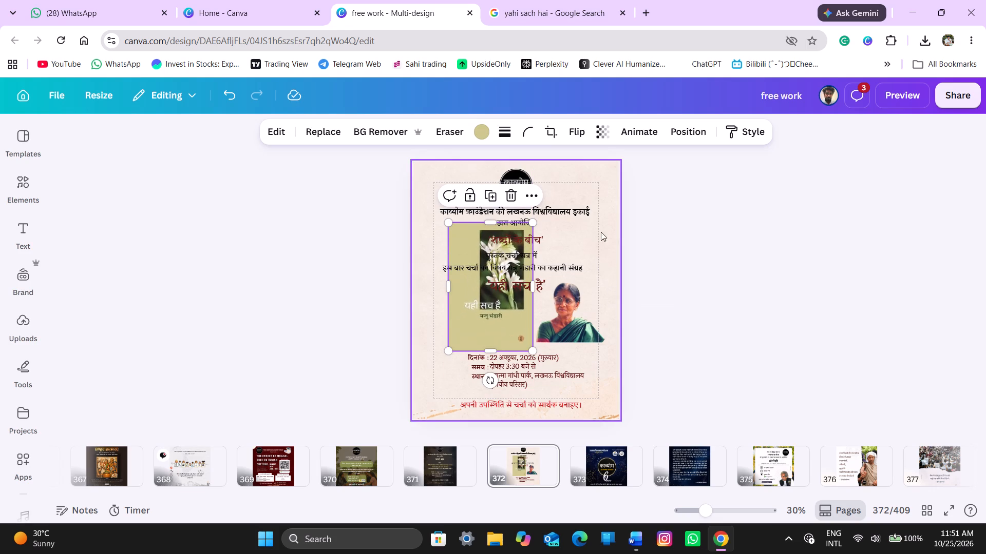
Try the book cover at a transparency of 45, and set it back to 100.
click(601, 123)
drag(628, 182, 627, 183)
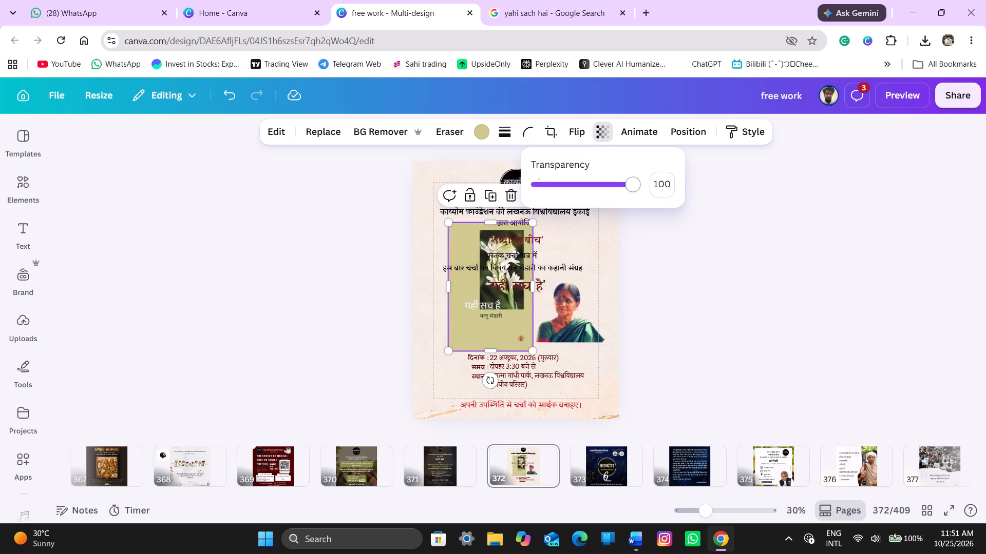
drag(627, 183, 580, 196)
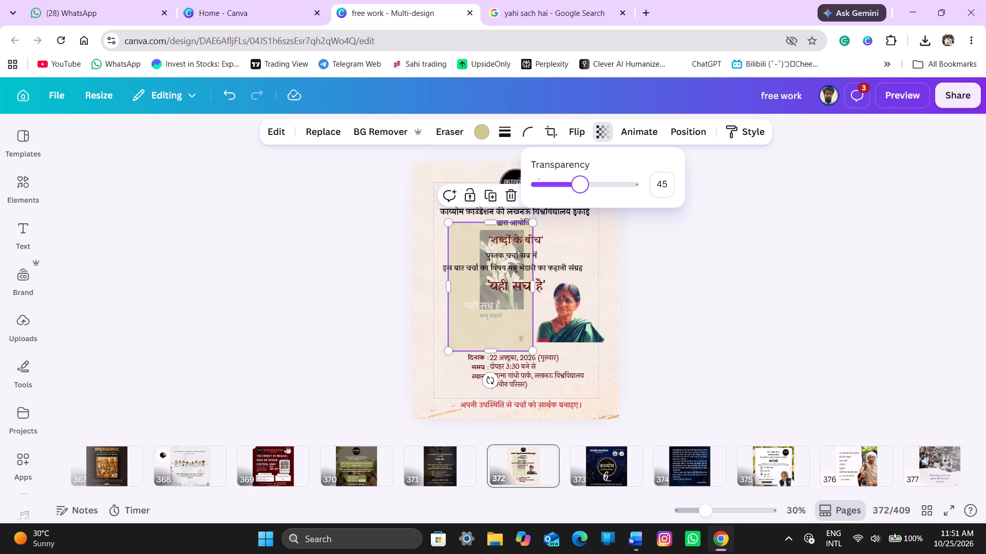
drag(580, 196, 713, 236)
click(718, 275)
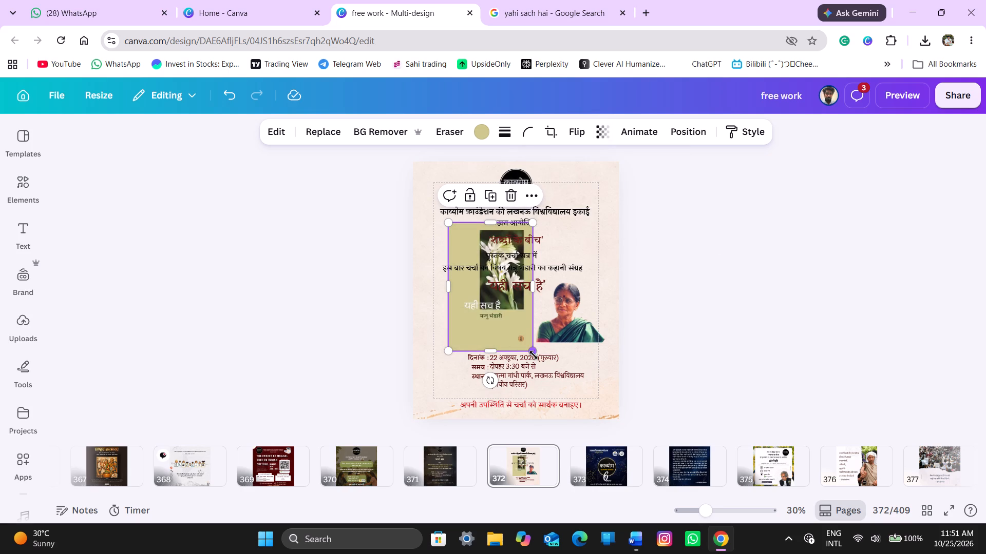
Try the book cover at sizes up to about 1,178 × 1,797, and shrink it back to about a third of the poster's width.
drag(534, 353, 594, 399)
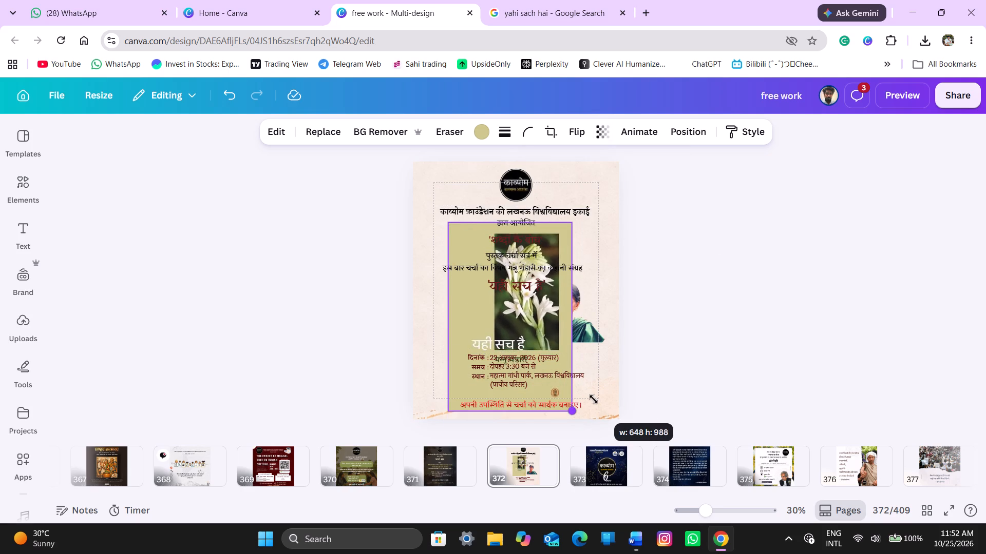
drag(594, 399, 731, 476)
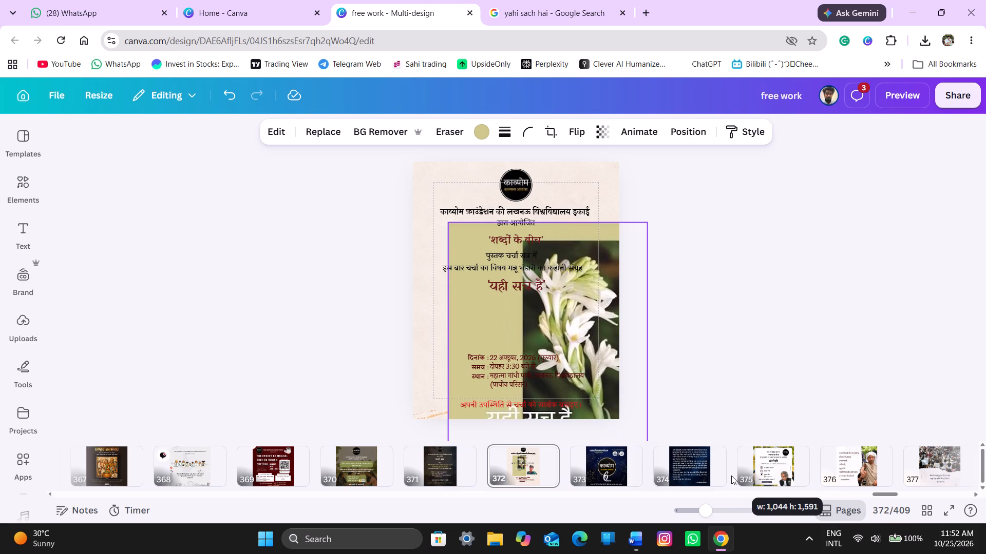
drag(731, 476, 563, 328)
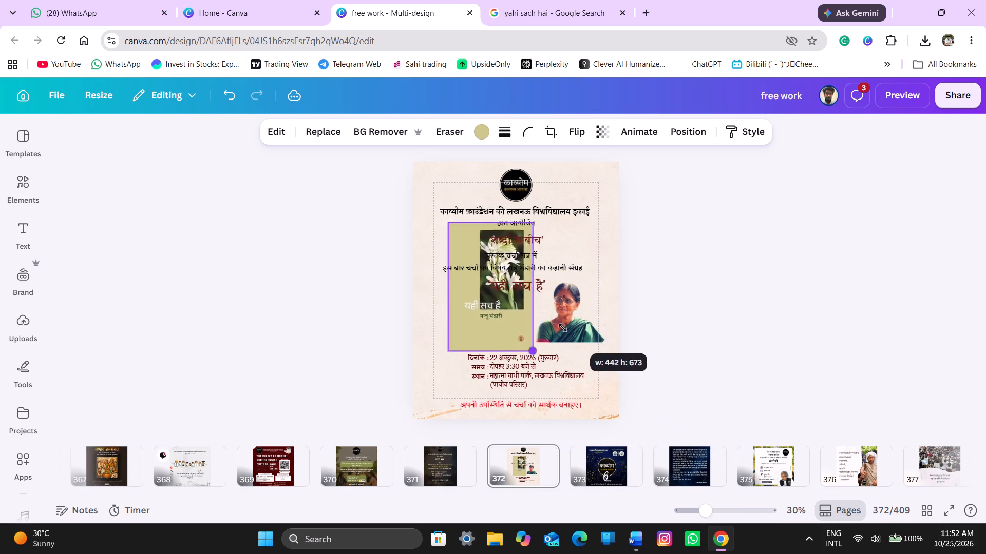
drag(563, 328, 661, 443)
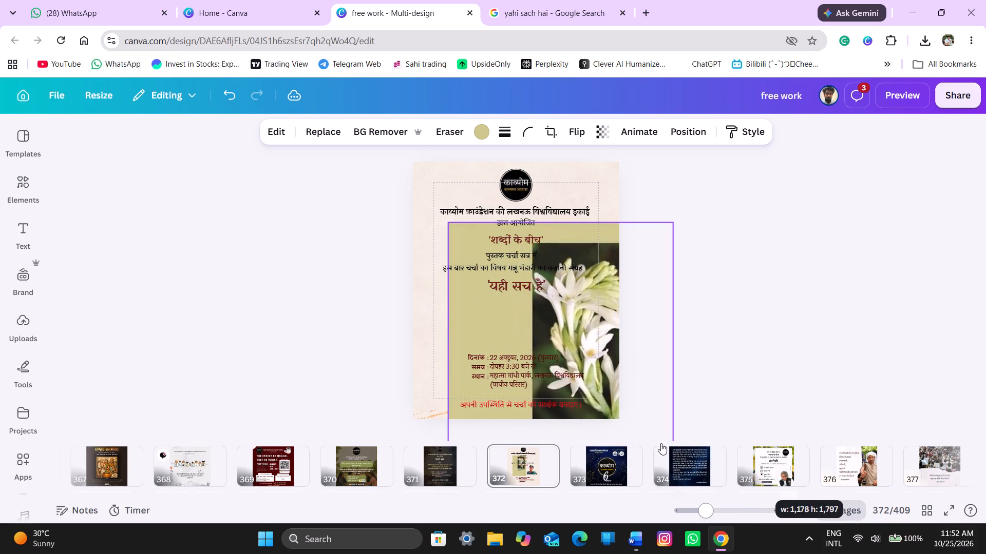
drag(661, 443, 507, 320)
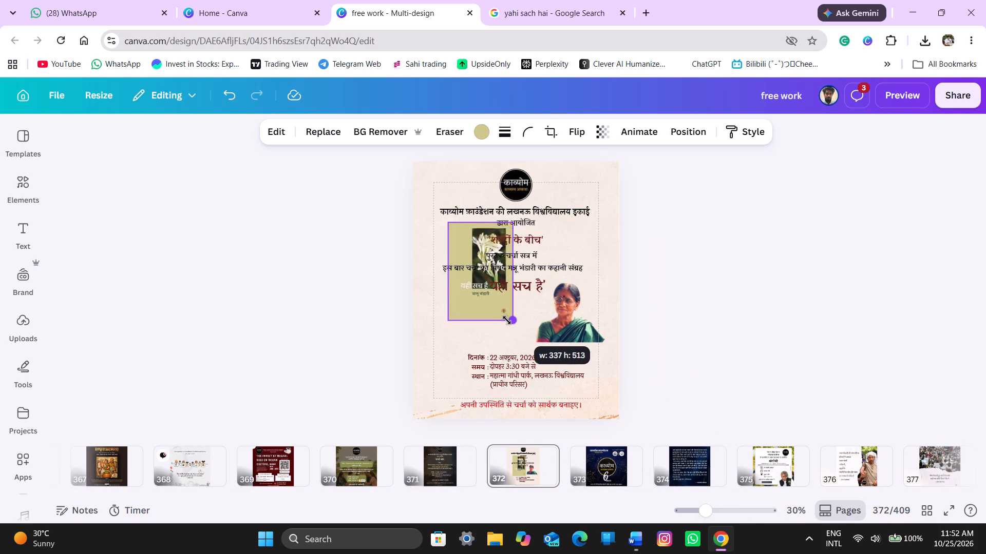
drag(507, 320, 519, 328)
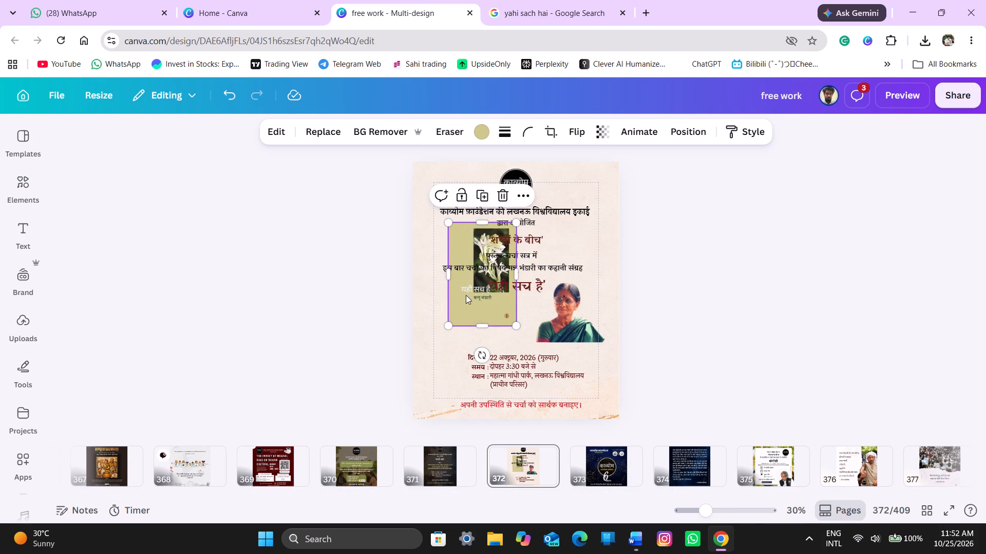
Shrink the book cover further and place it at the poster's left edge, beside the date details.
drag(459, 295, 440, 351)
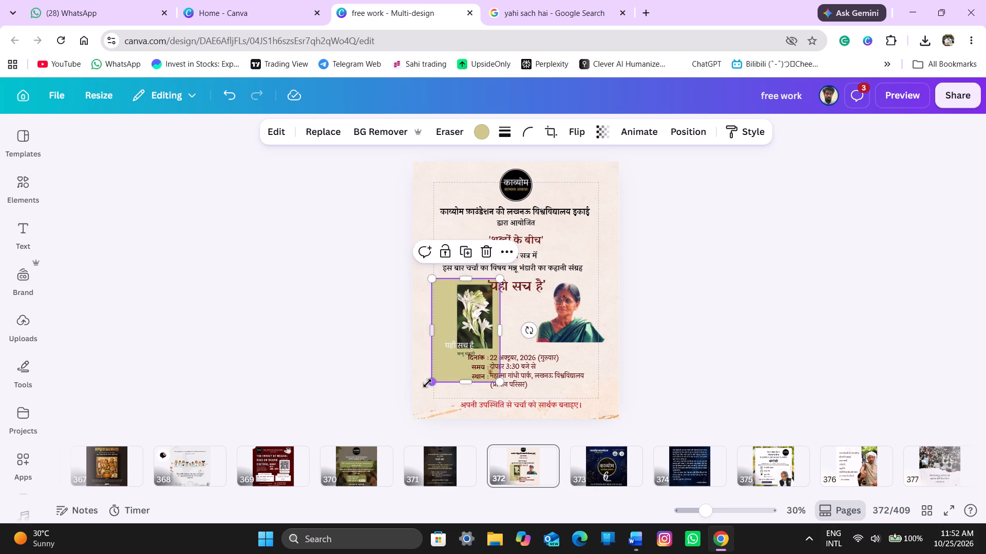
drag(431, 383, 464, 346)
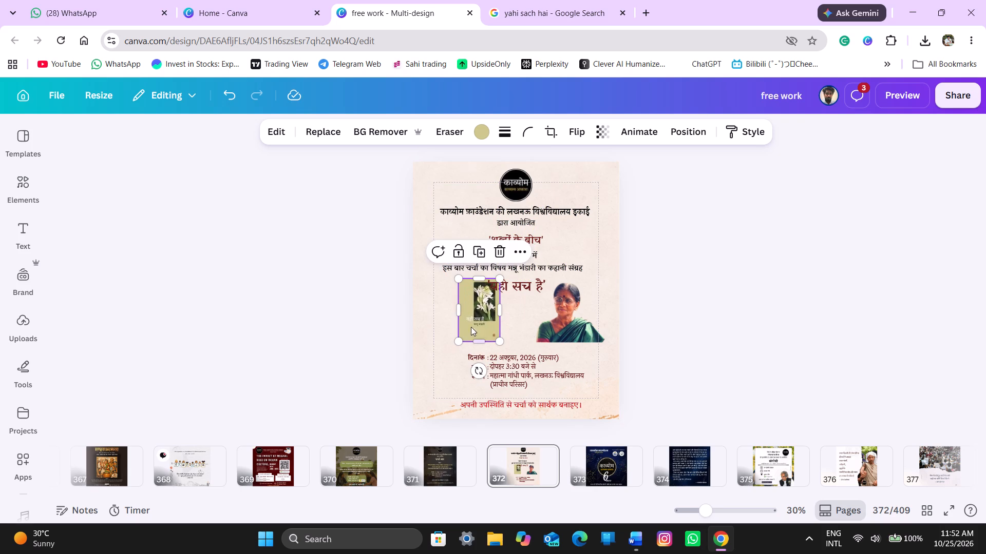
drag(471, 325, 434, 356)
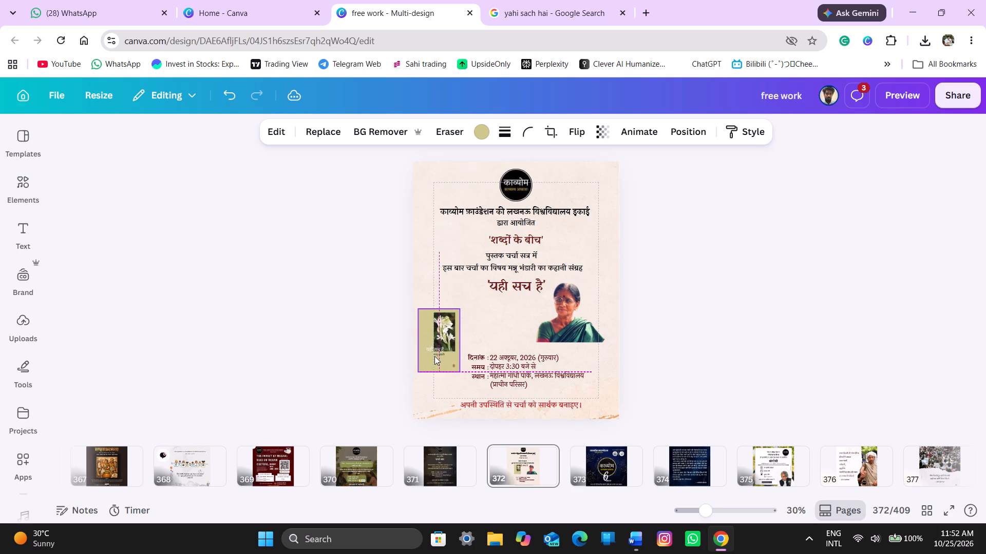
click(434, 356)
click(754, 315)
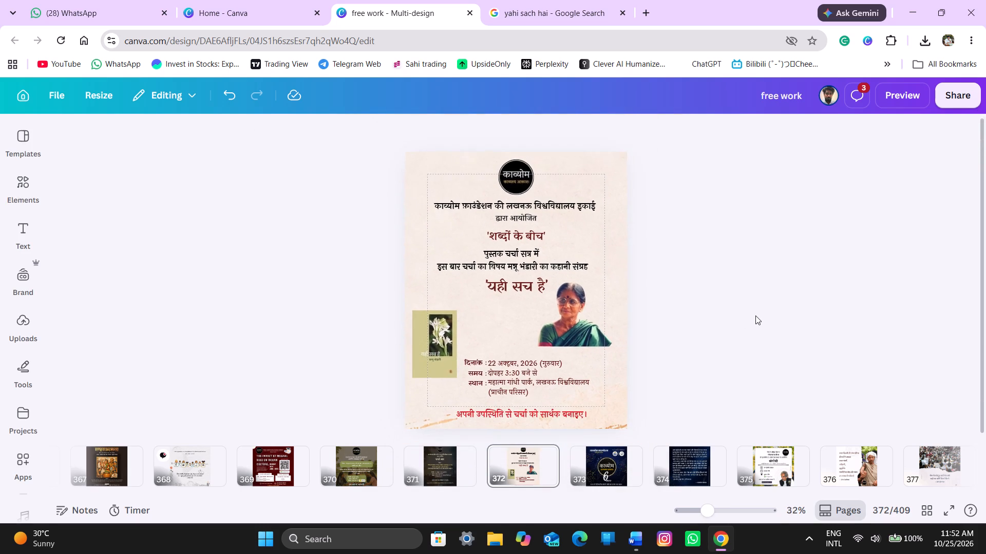
Add the uploaded combined image of the book cover and author's photo, and place it between the 'यही सच है' title and the date details.
click(18, 321)
click(91, 318)
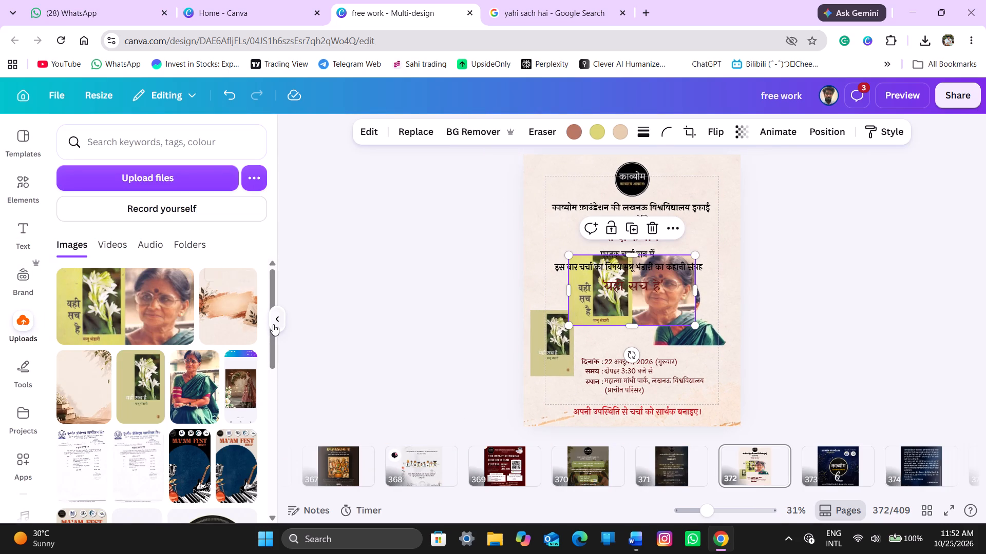
click(273, 323)
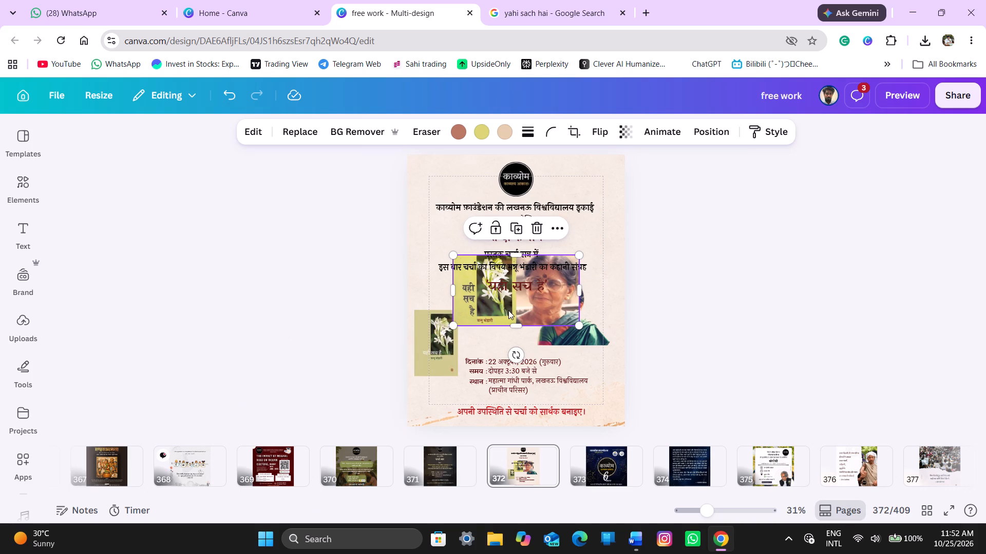
drag(508, 310, 511, 347)
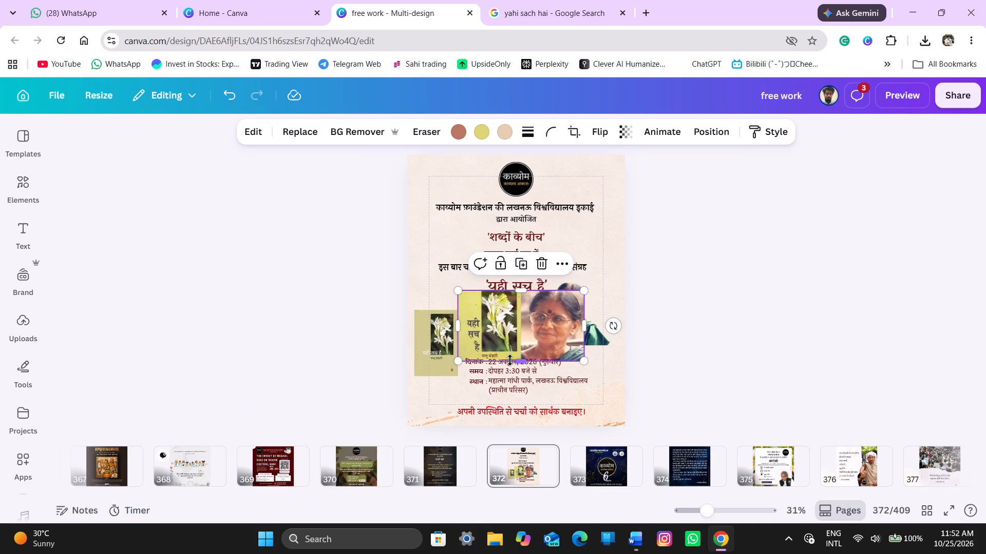
click(687, 370)
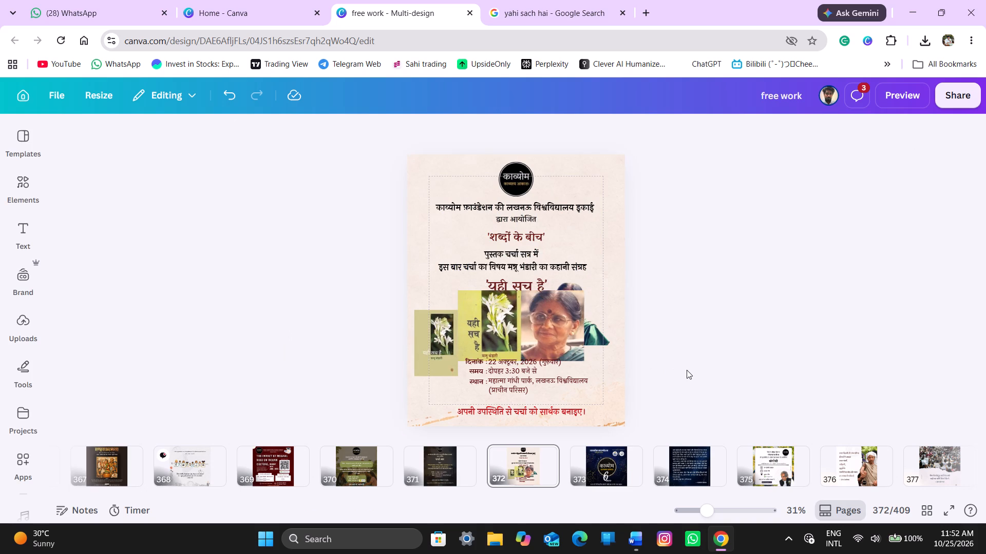
Delete the author's cut-out portrait and the separate small book cover from the poster.
click(593, 333)
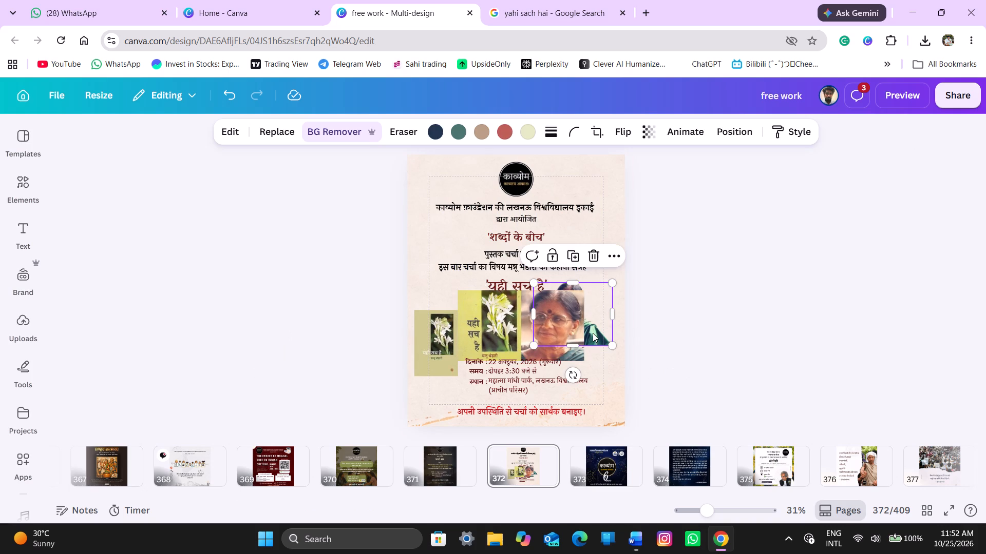
key(Delete)
click(412, 352)
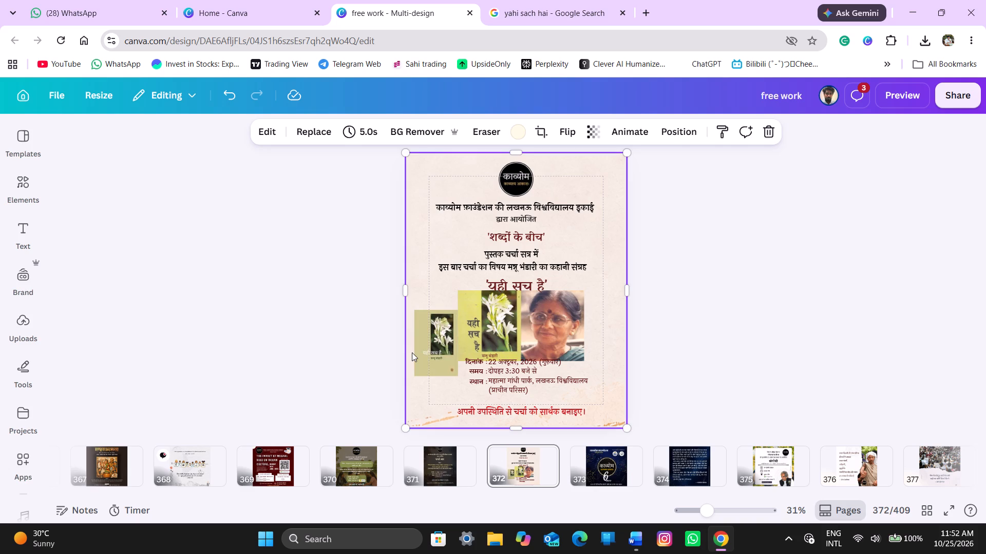
click(422, 352)
key(Delete)
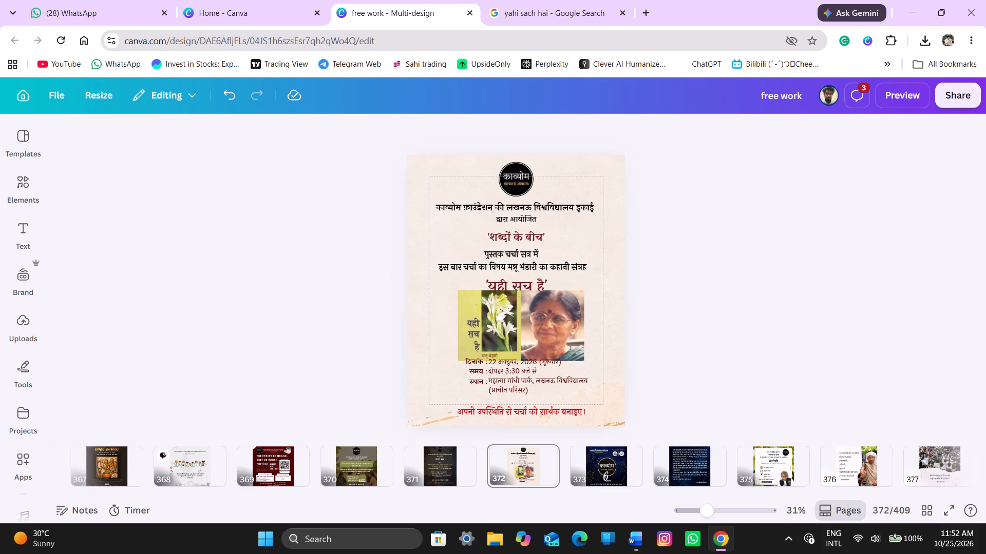
click(816, 352)
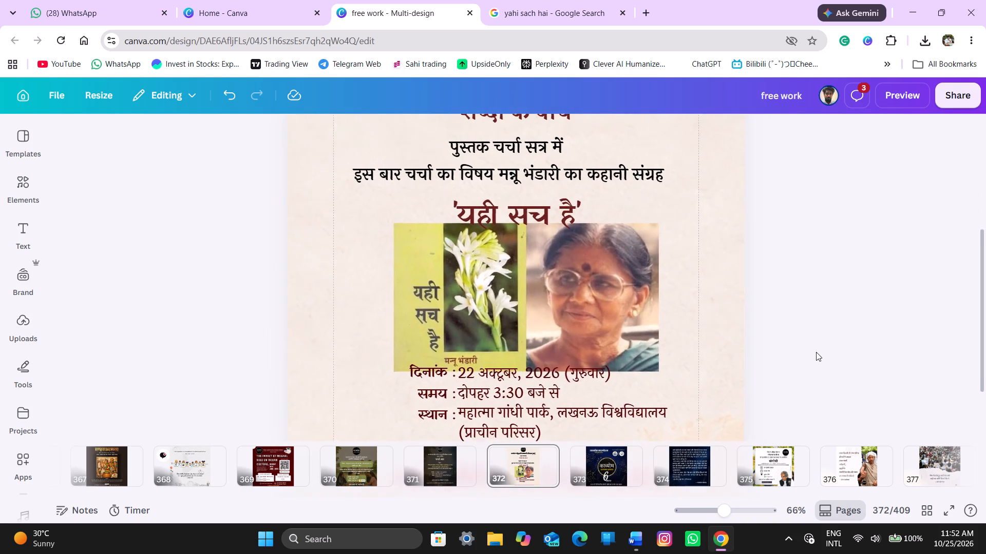
Change the text colour of the organiser lines 'काव्योम फ़ाउंडेशन की लखनऊ विश्वविद्यालय इकाई द्वारा आयोजित' to dark maroon.
scroll(816, 352, up, 2)
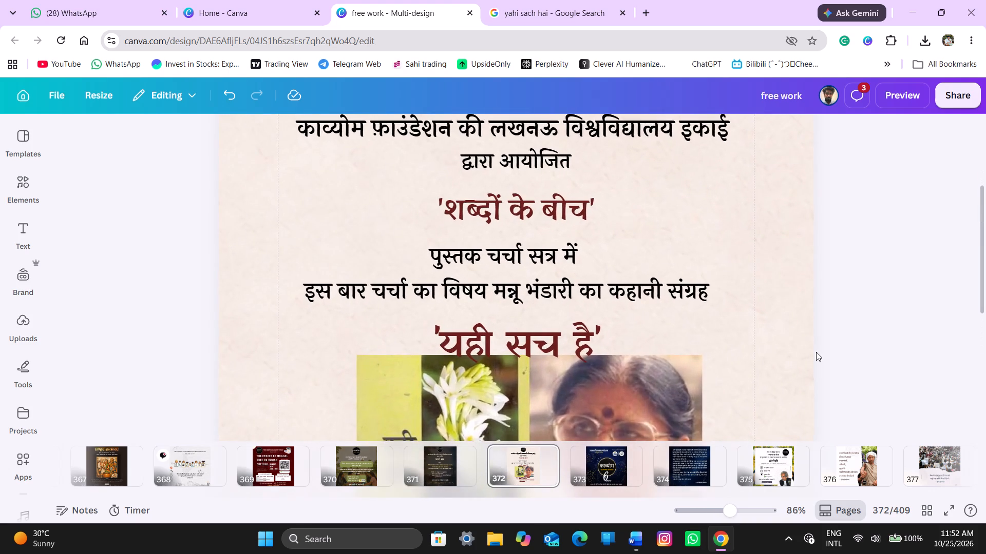
scroll(816, 352, up, 2)
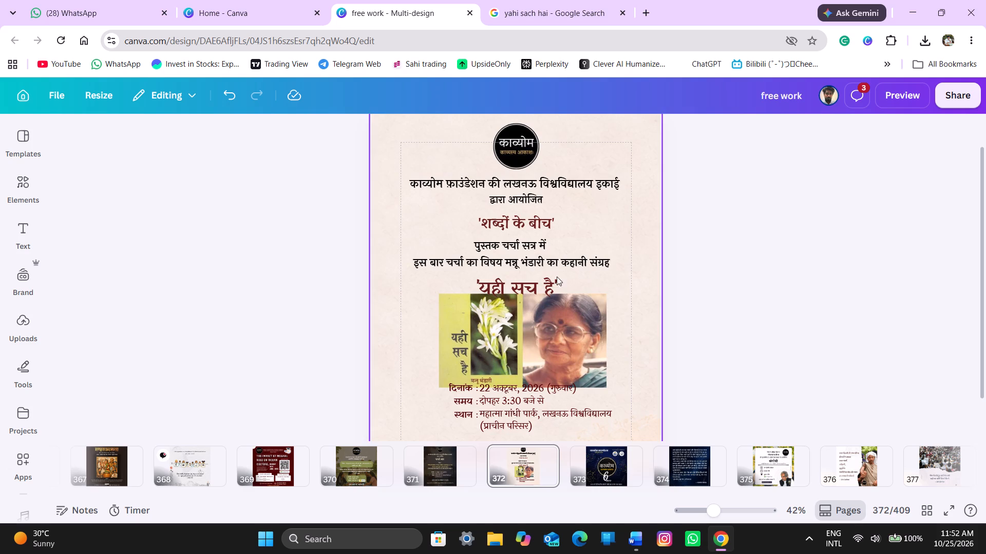
click(534, 192)
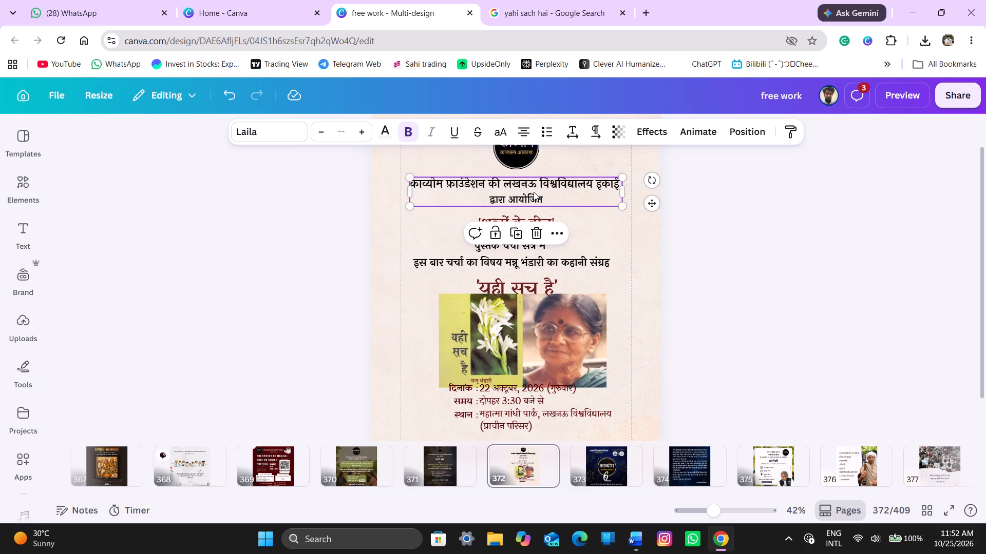
click(387, 132)
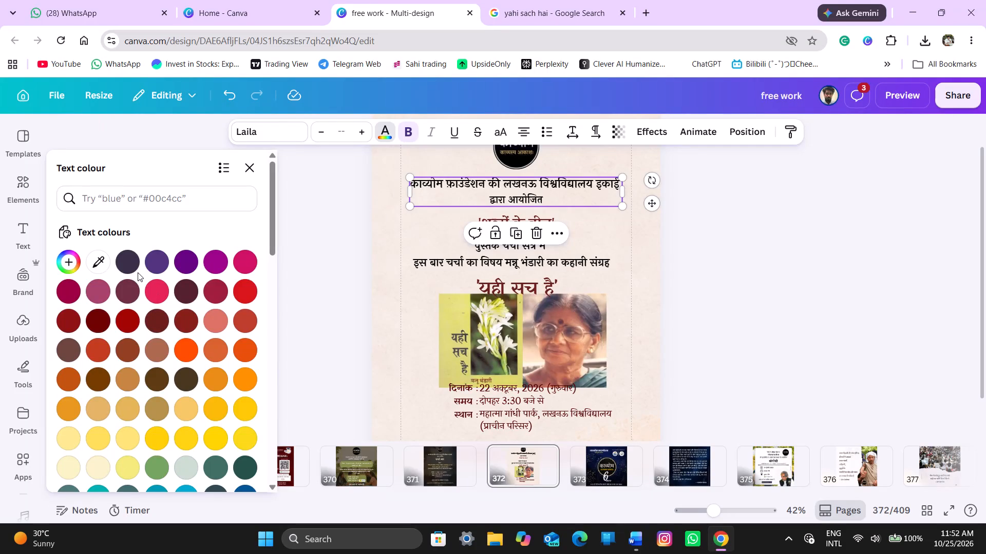
drag(138, 272, 125, 263)
click(125, 263)
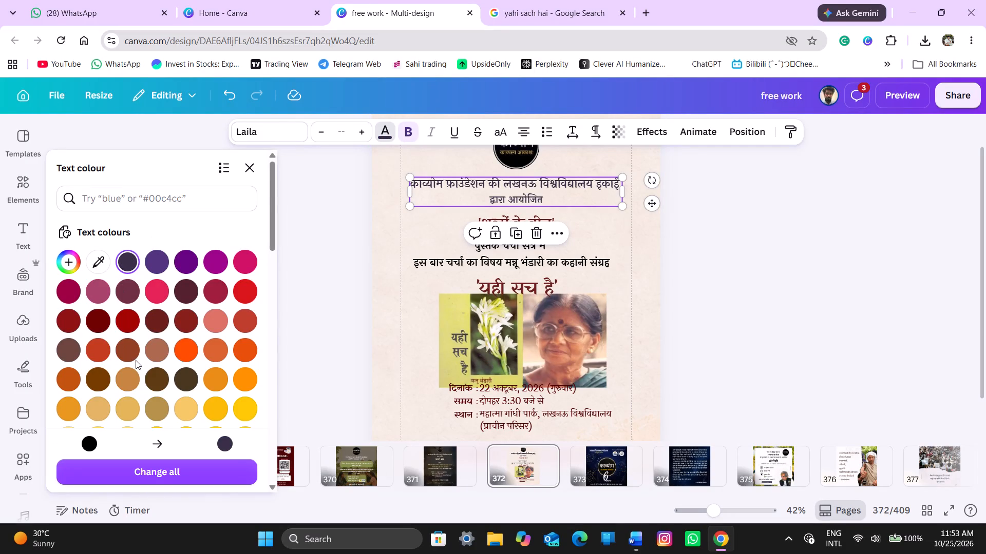
scroll(136, 360, down, 5)
scroll(136, 360, up, 3)
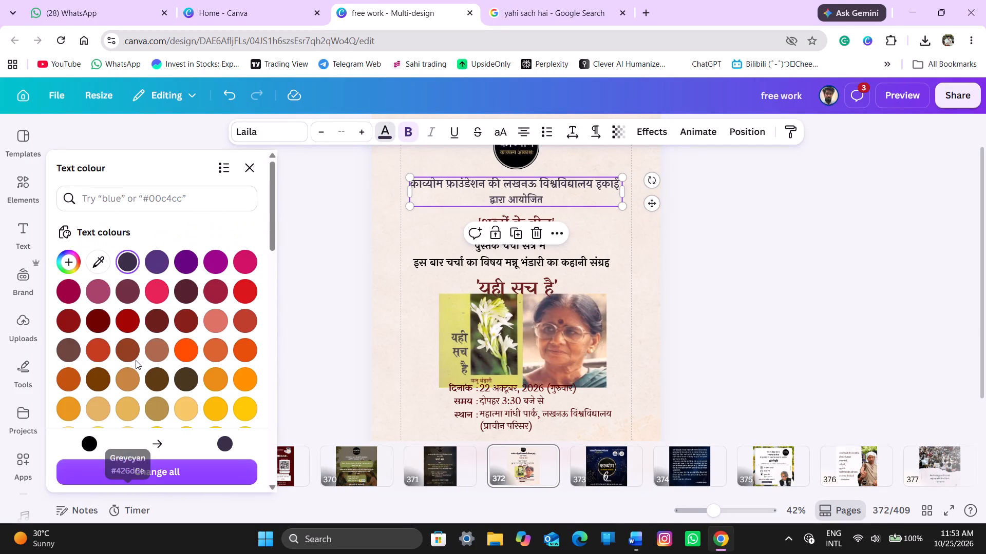
scroll(181, 316, down, 5)
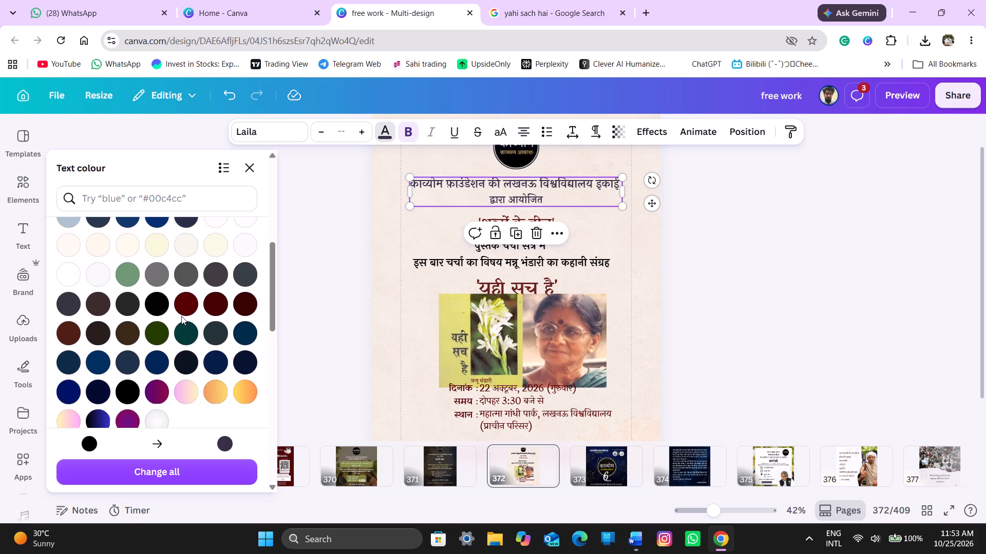
scroll(181, 316, down, 1)
click(188, 305)
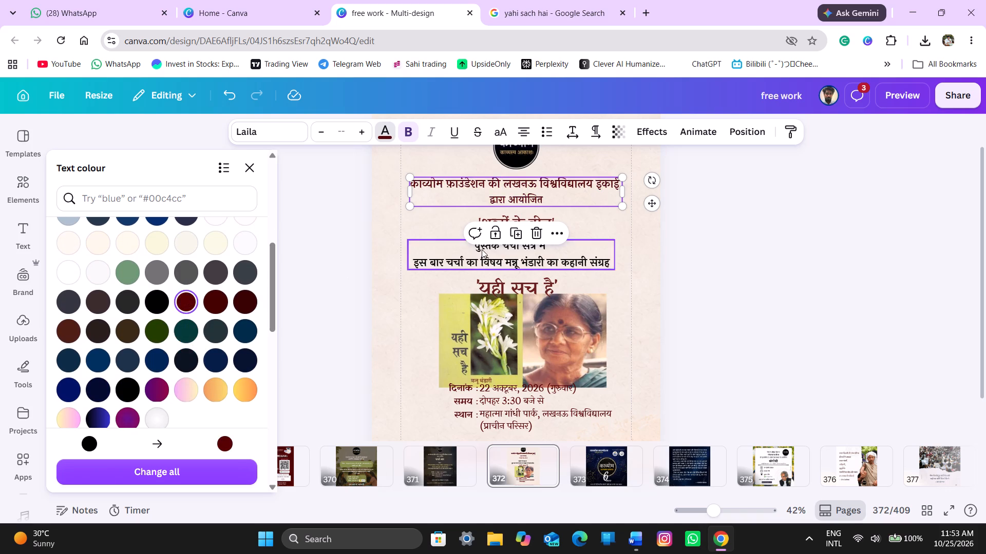
Change the text colour of the 'शब्दों के बीच' heading to dark blue #0b1320.
click(507, 215)
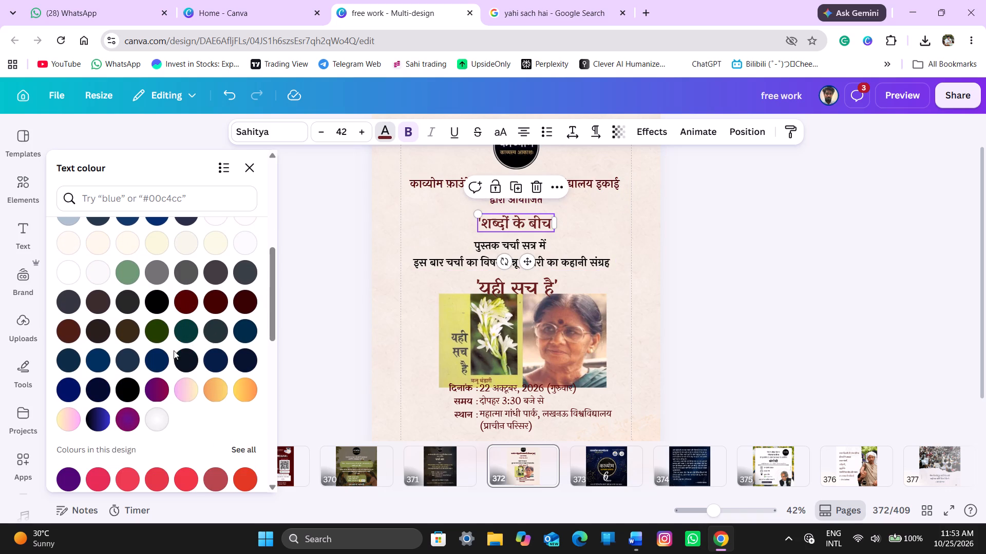
click(244, 391)
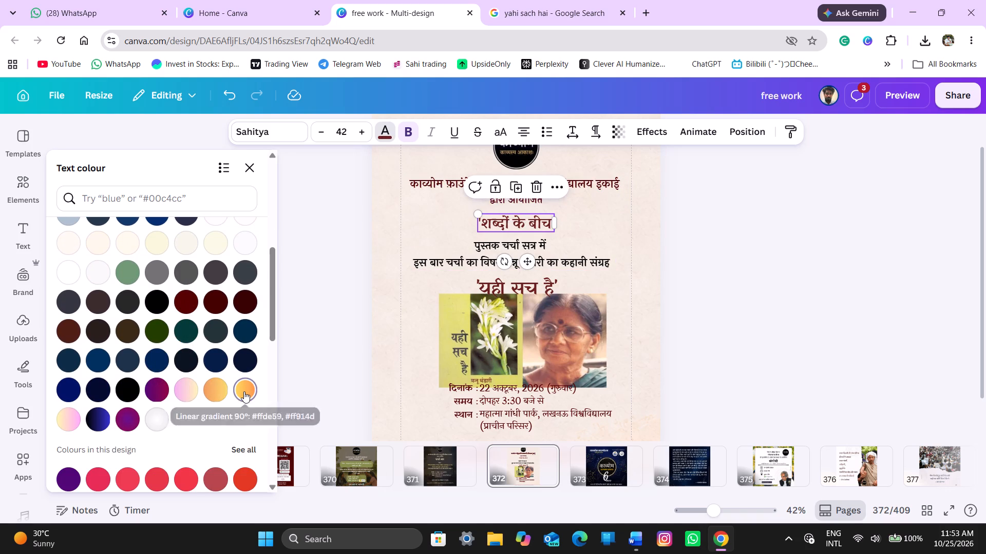
click(182, 354)
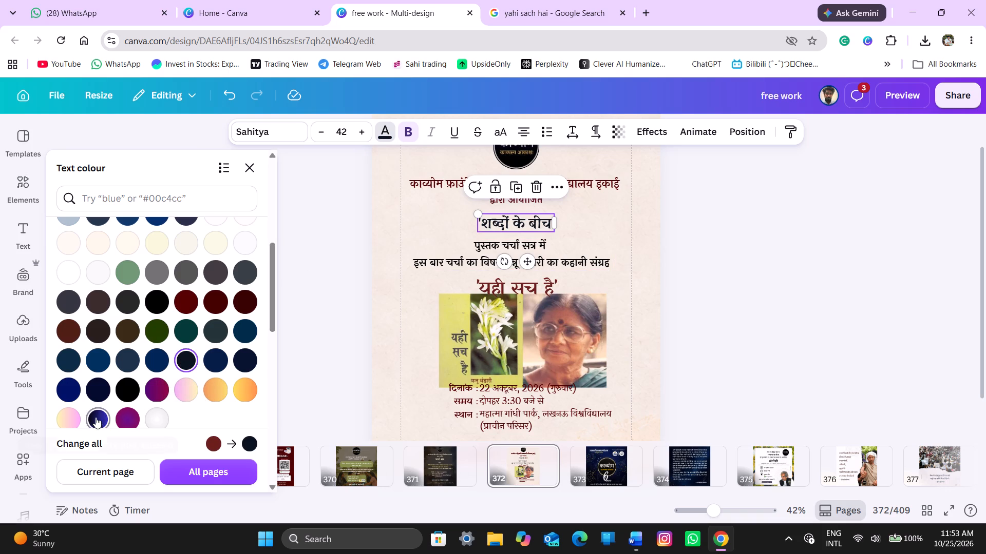
scroll(127, 326, up, 2)
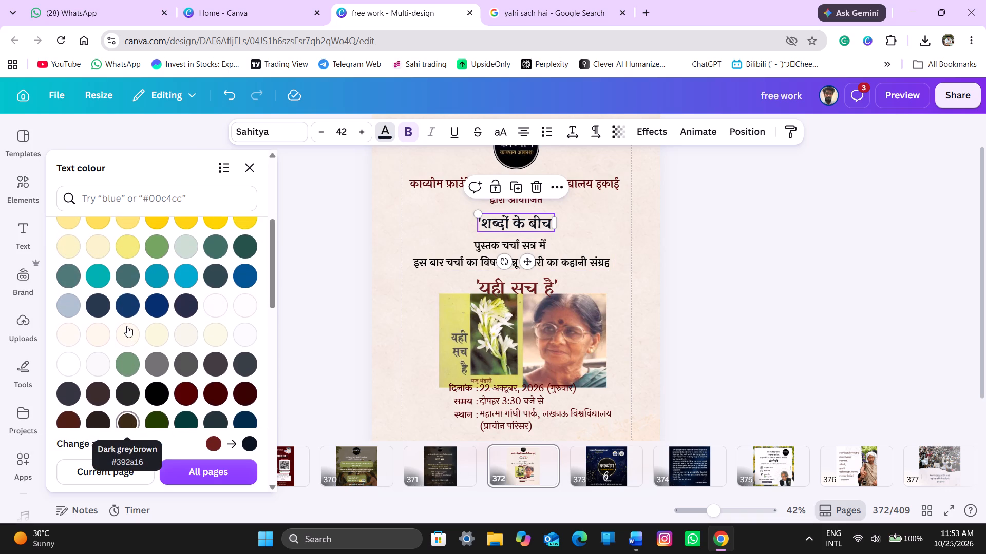
scroll(191, 372, down, 1)
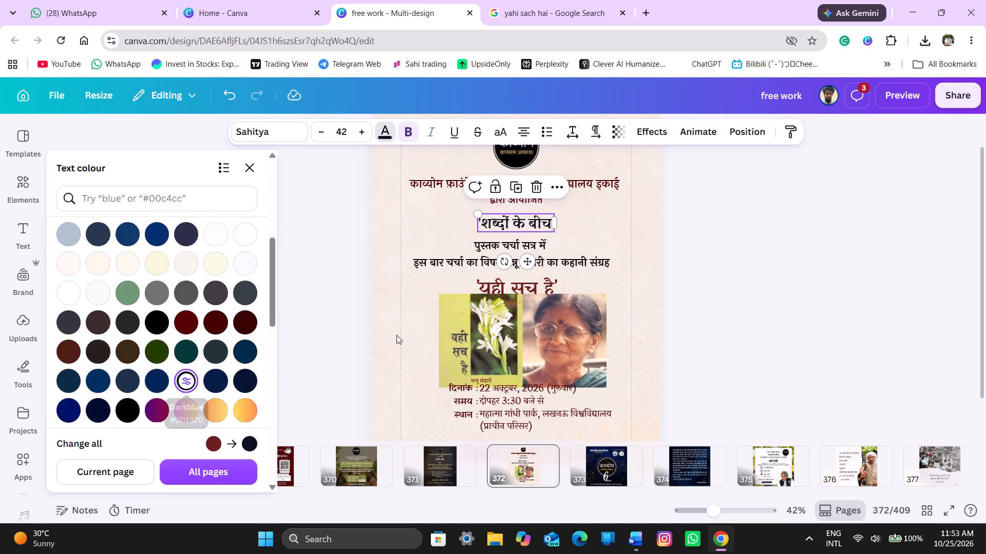
Change the text colour of the two lines starting 'पुस्तक चर्चा सत्र में' to the same dark maroon as the organiser lines.
click(463, 251)
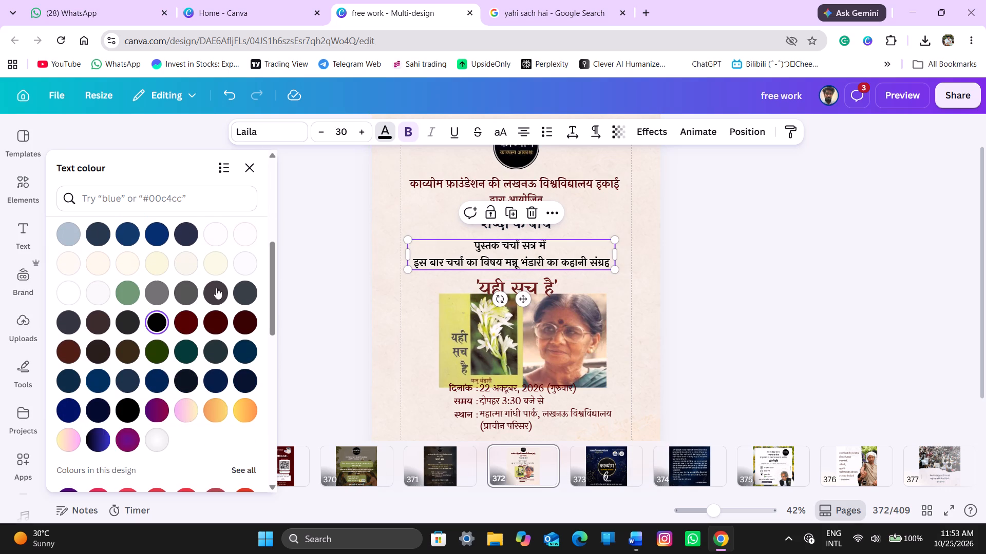
click(187, 329)
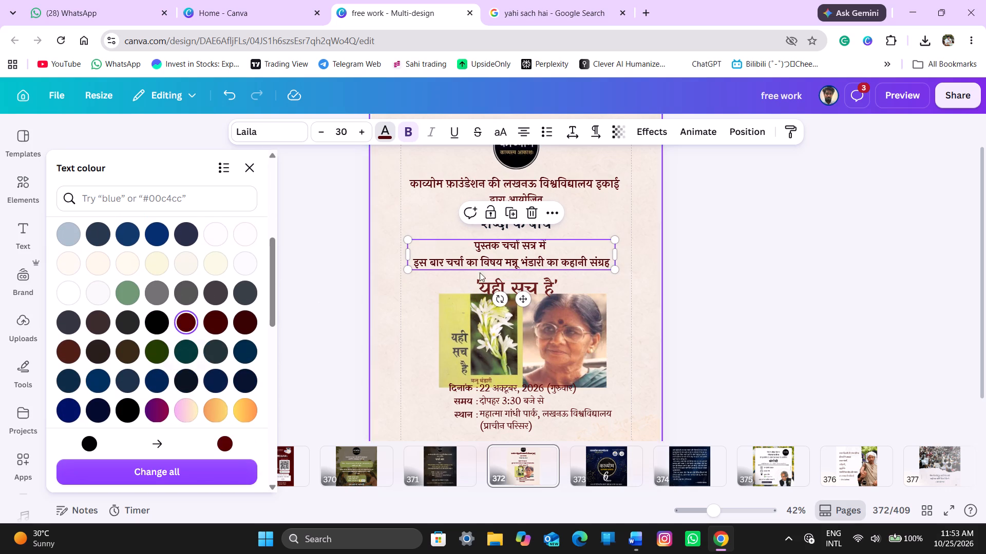
click(441, 181)
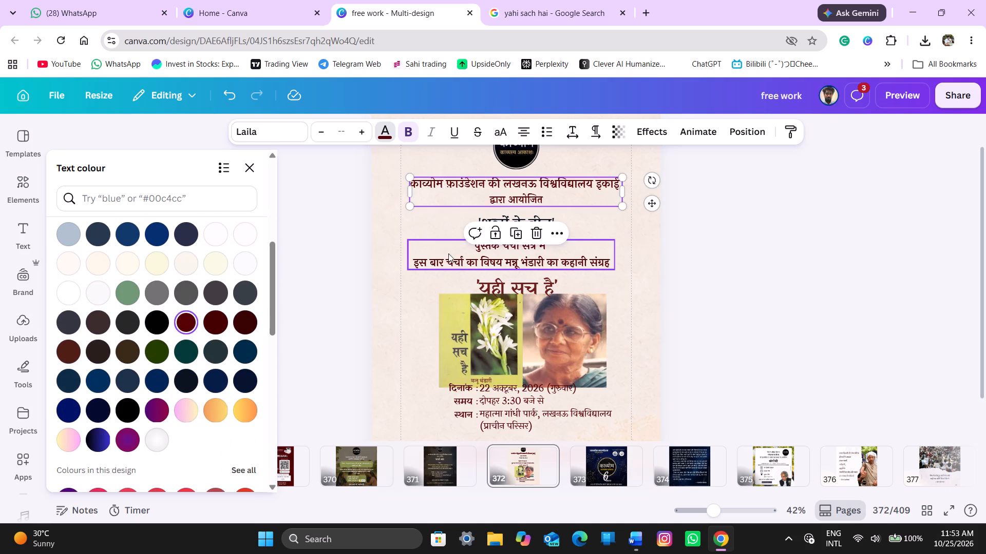
click(462, 265)
Change the text colour of the 'यही सच है' book title to crimson.
click(484, 288)
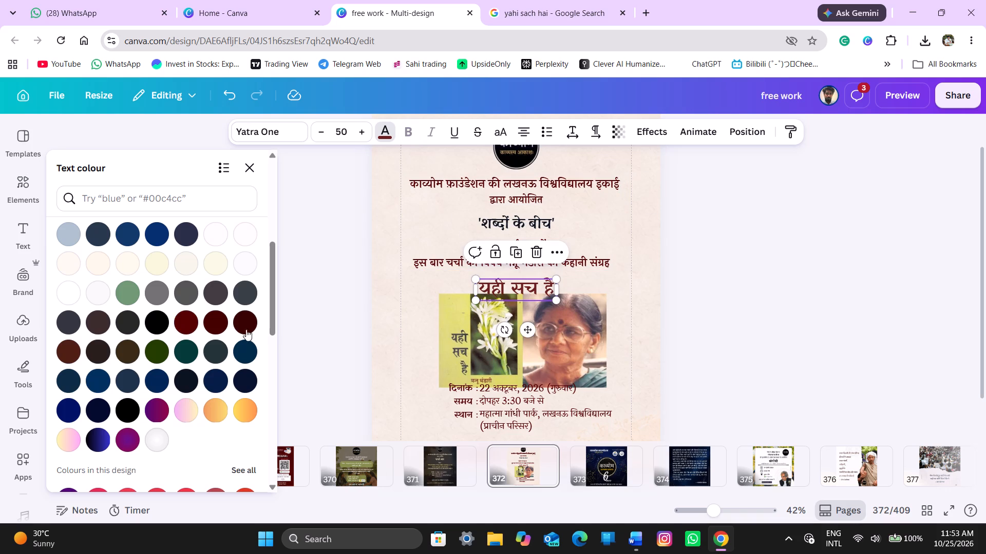
click(242, 330)
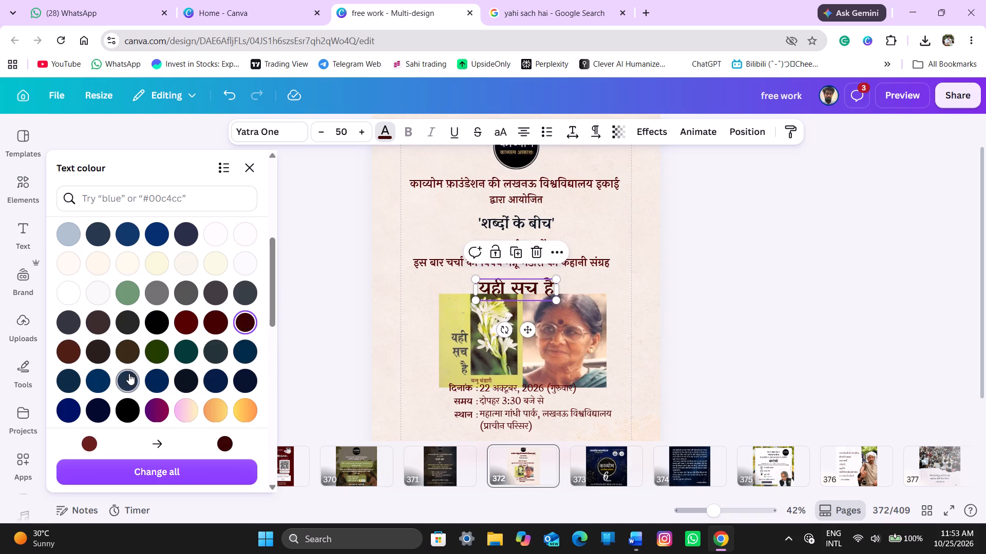
scroll(129, 373, down, 3)
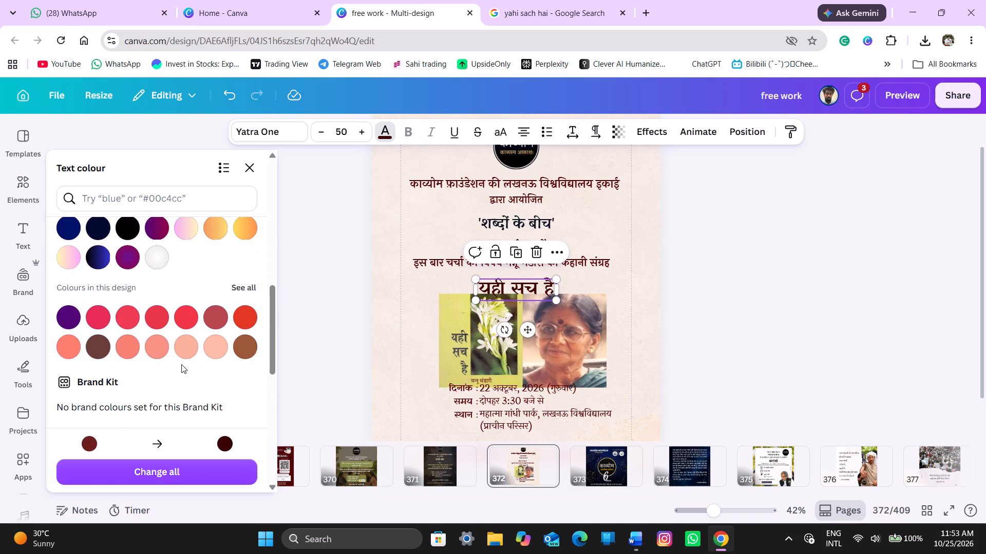
click(242, 326)
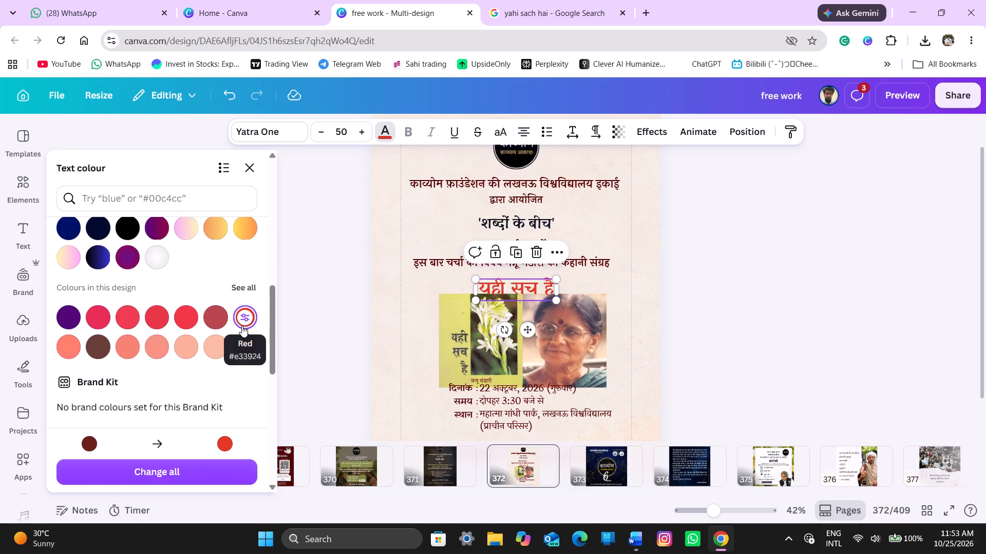
scroll(242, 326, up, 3)
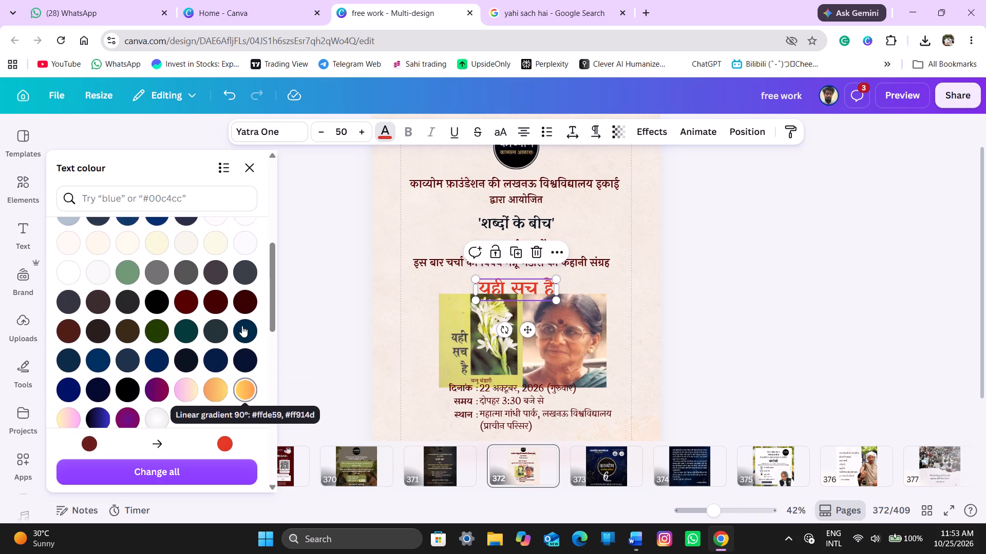
scroll(242, 326, up, 1)
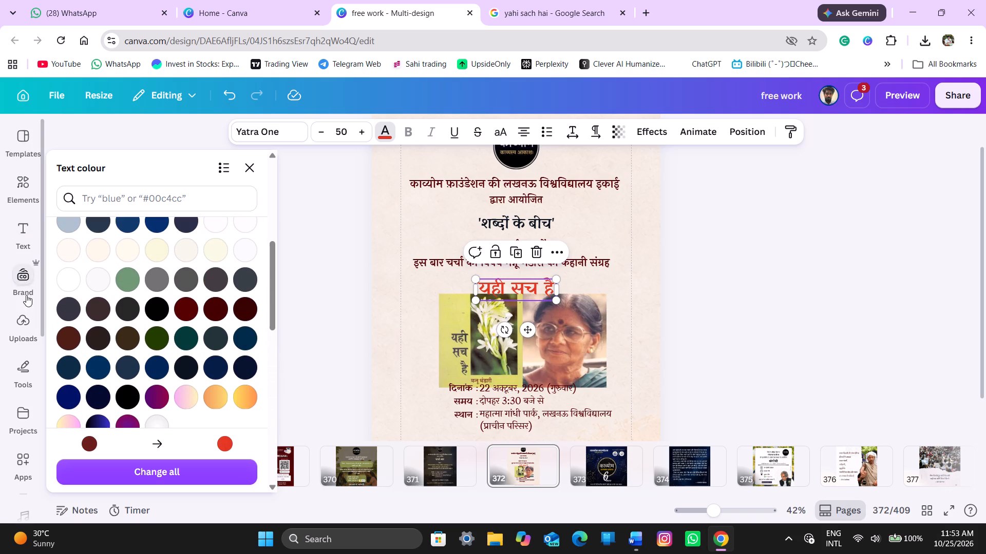
click(24, 320)
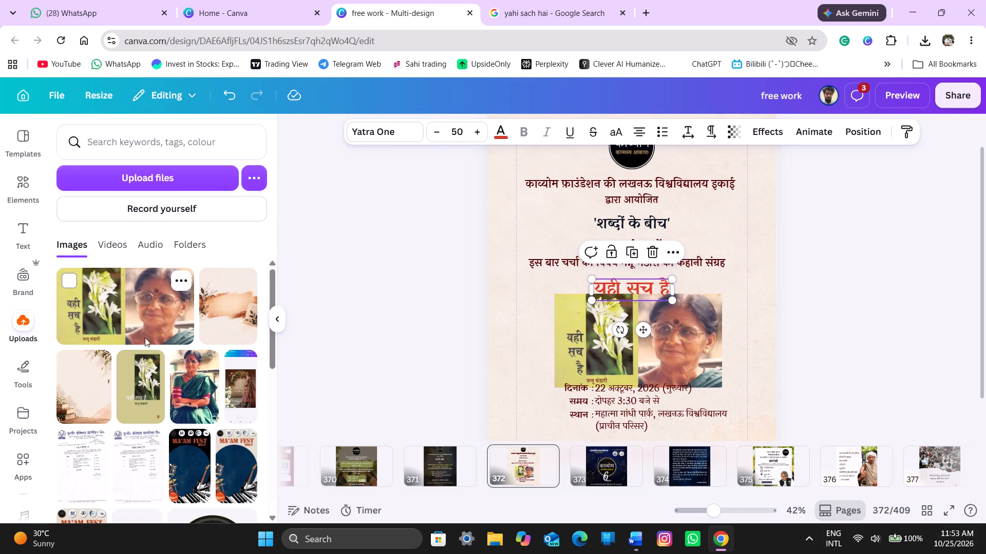
click(279, 320)
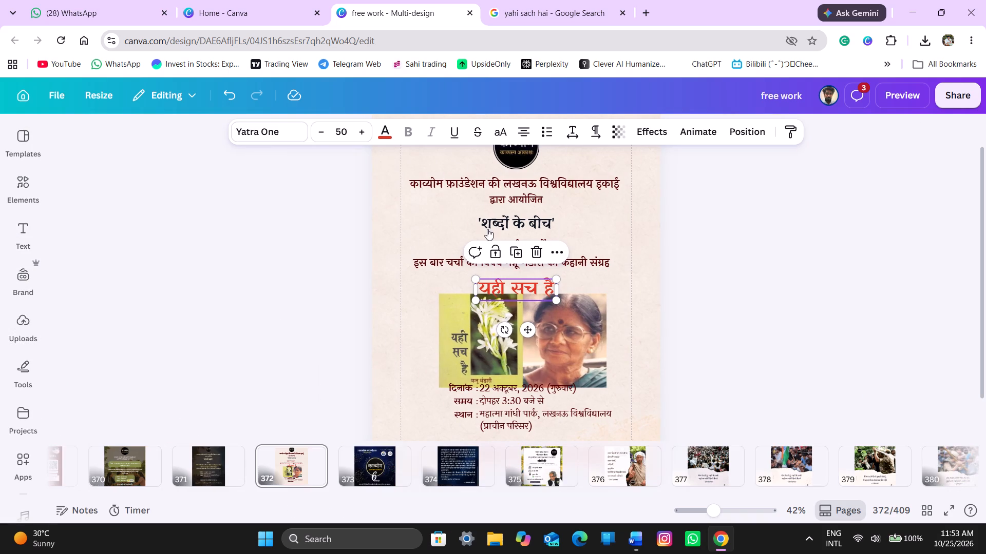
click(386, 128)
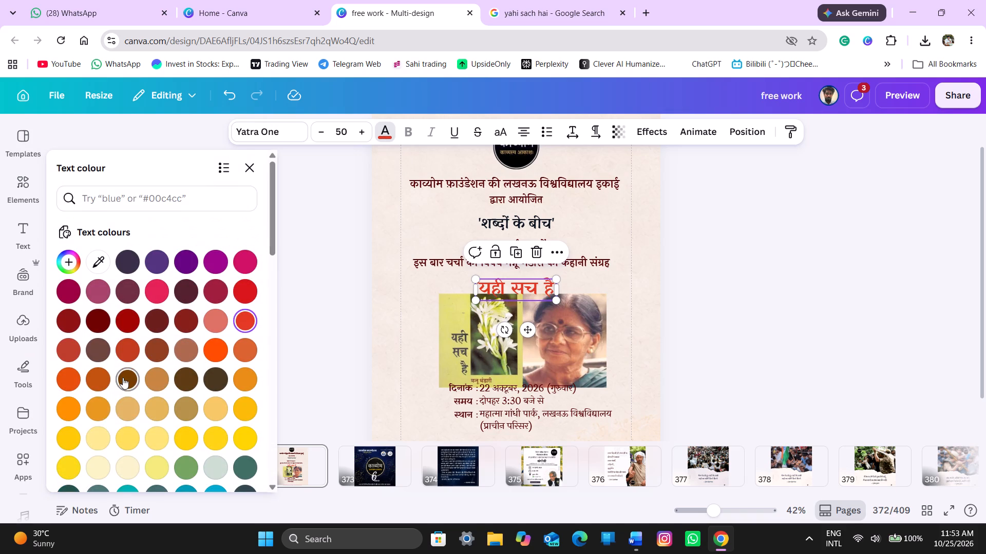
click(222, 317)
click(220, 291)
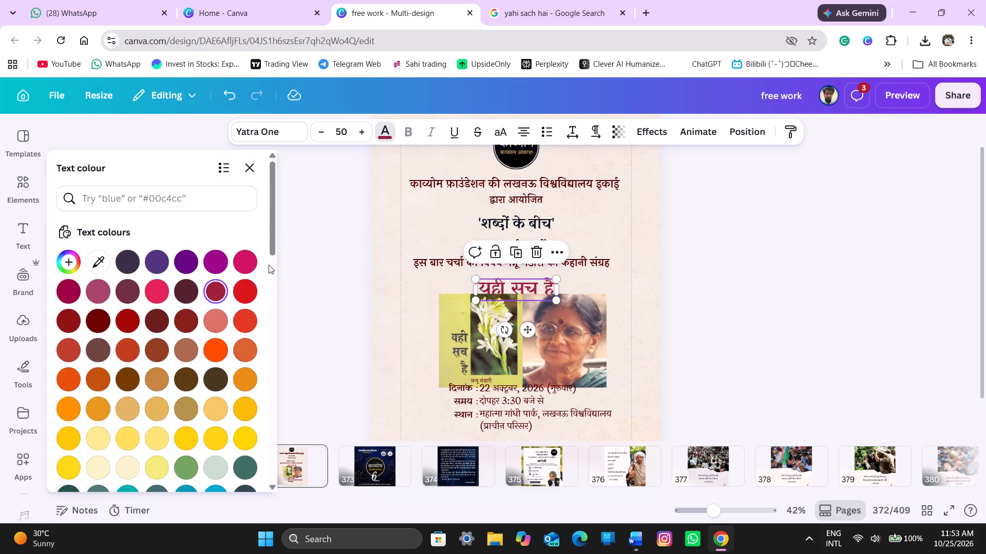
click(253, 257)
click(210, 283)
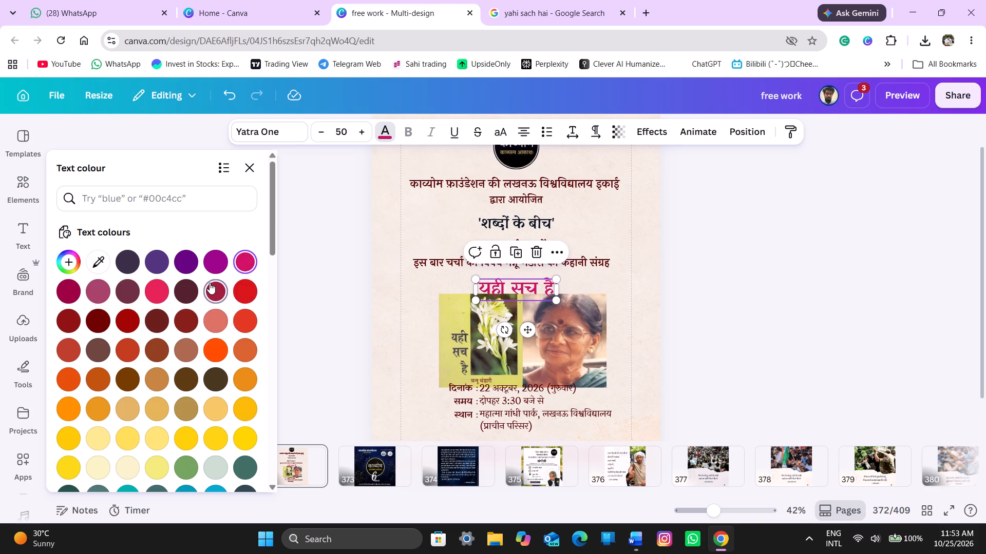
Apply the Outline effect to the 'यही सच है' title with a thickness of 5.
click(657, 135)
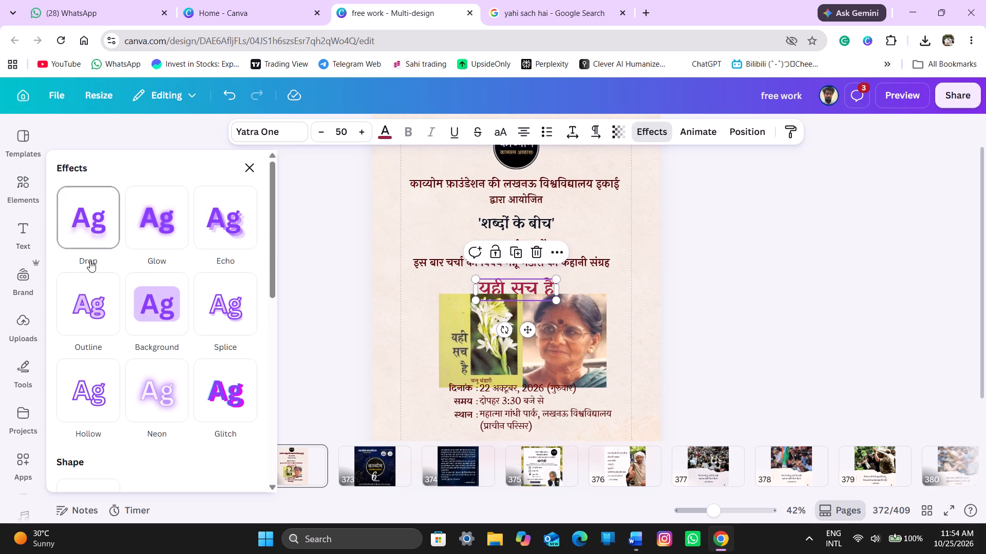
click(108, 329)
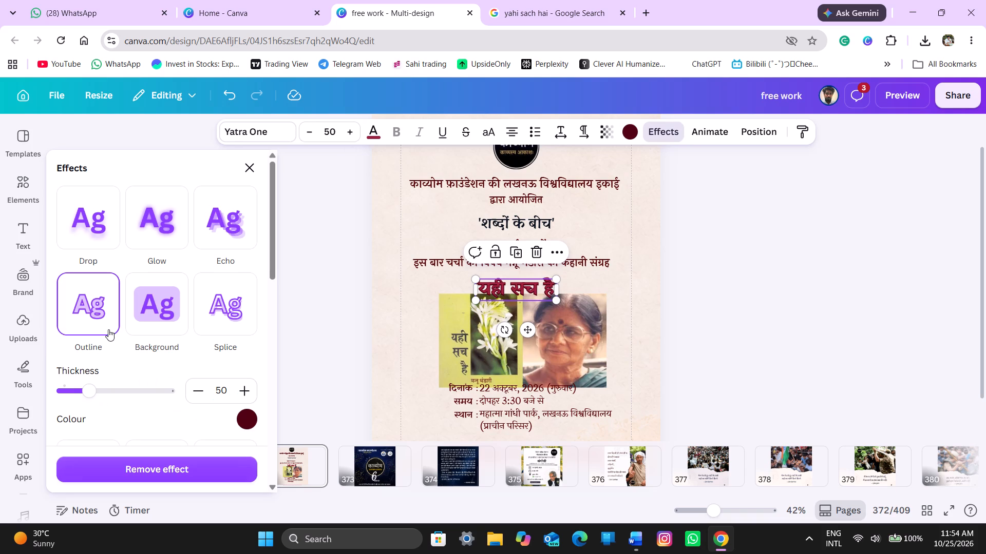
click(628, 133)
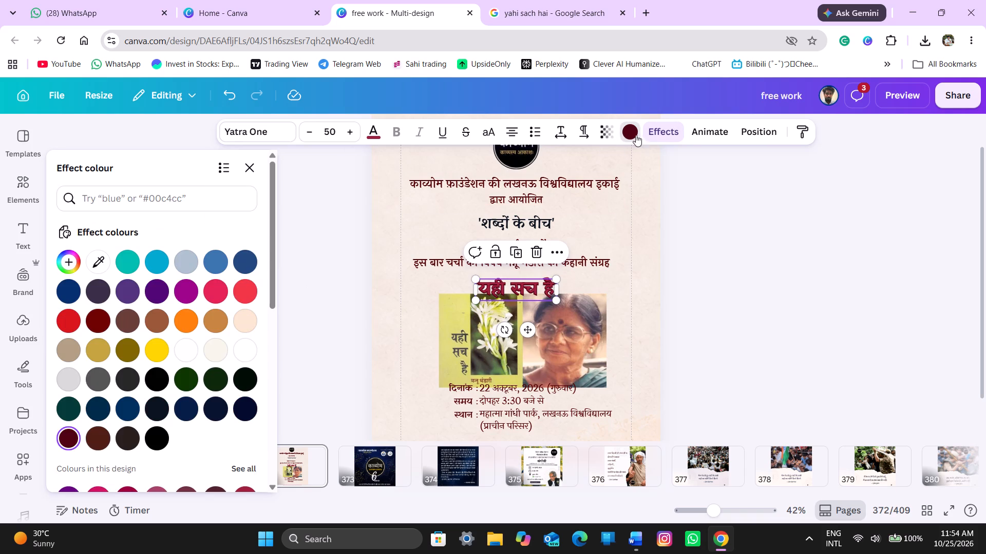
click(628, 129)
click(662, 140)
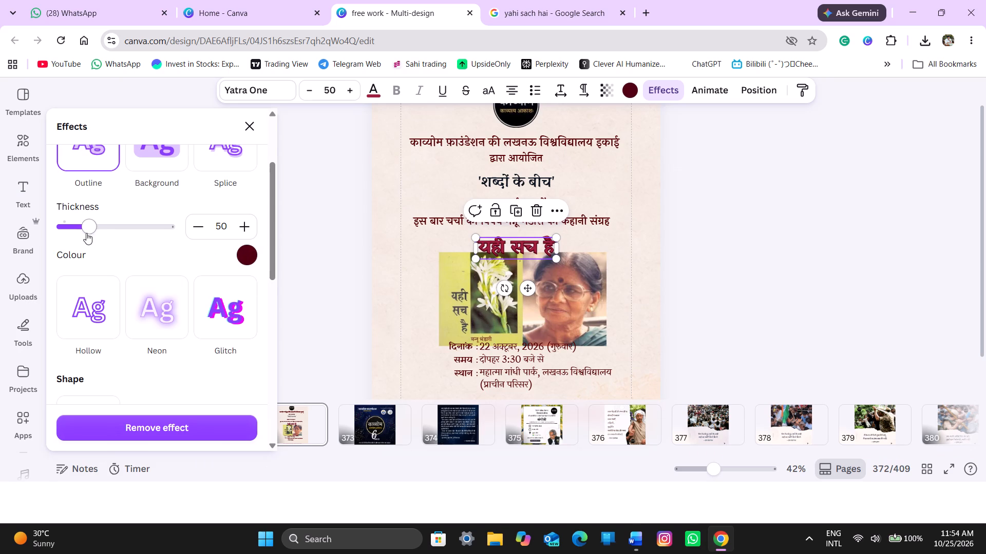
drag(82, 232, 65, 234)
click(215, 227)
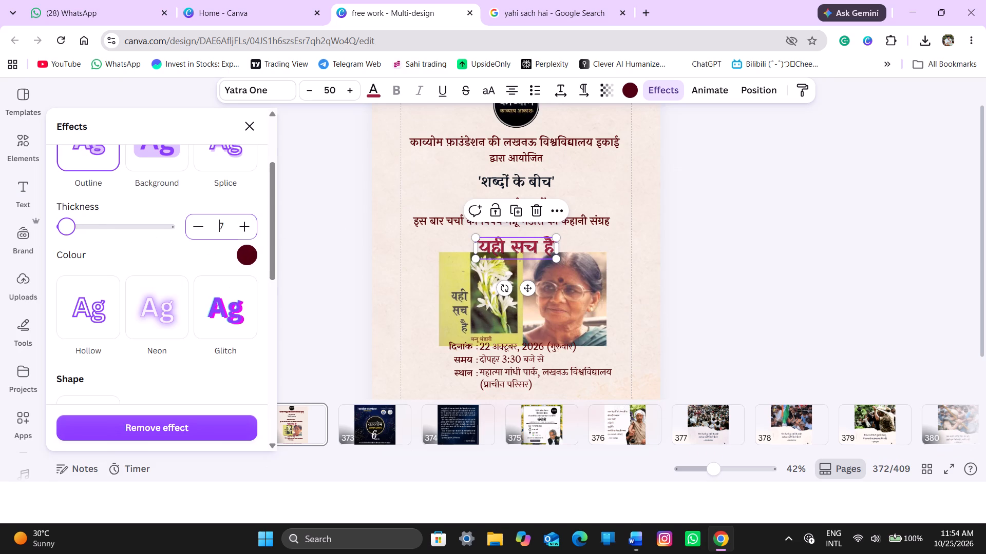
key(5)
key(Return)
Set the outline colour of the 'यही सच है' title to white.
click(259, 258)
click(246, 256)
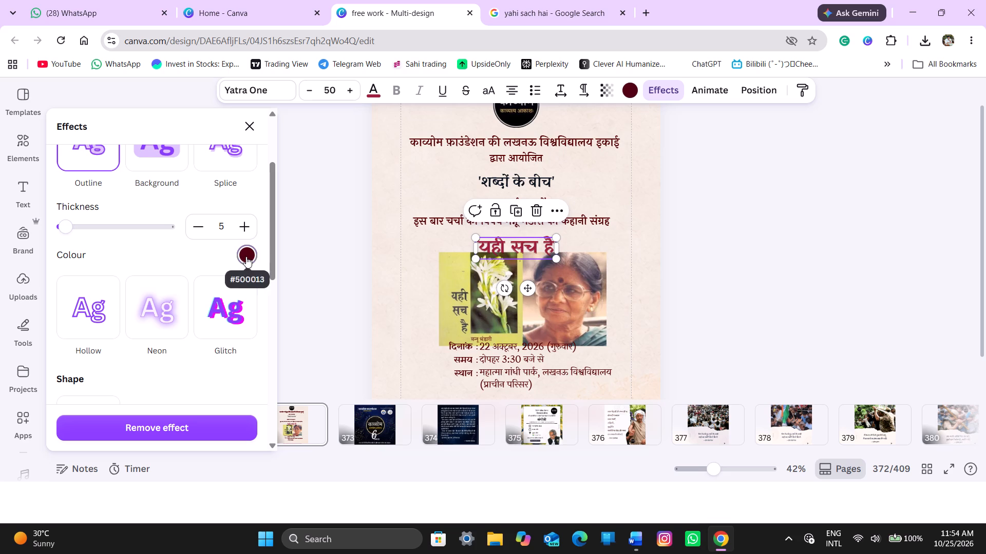
scroll(122, 360, down, 1)
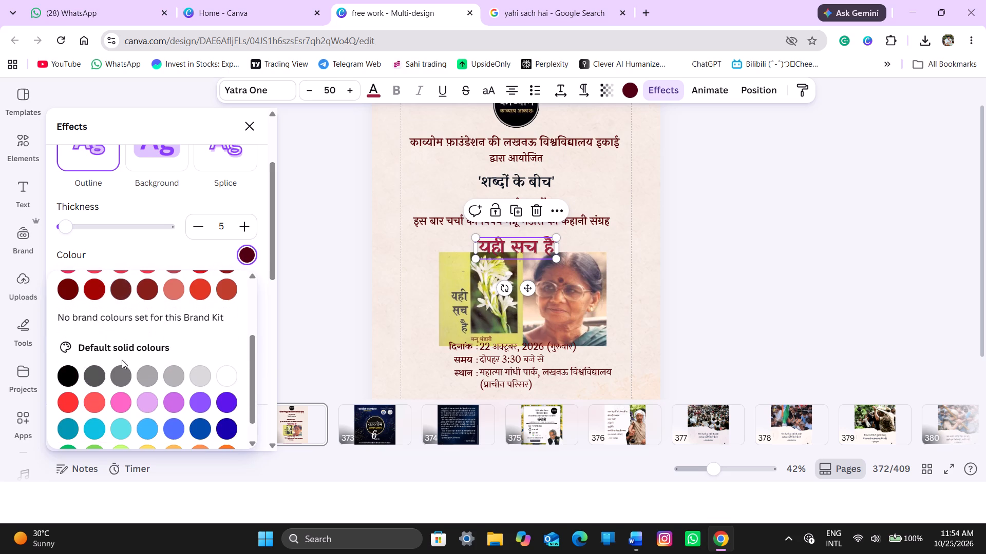
scroll(122, 360, down, 2)
click(229, 346)
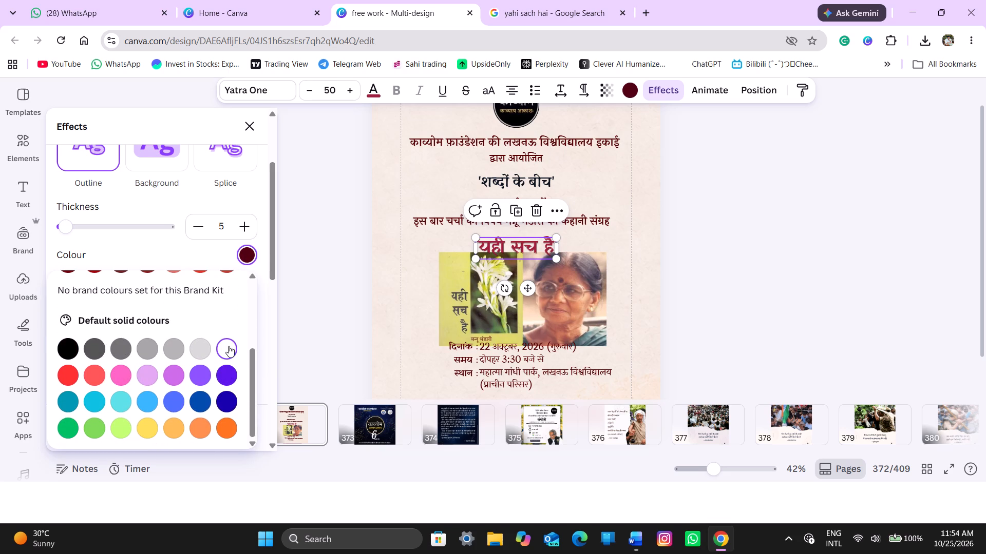
click(301, 258)
click(301, 258)
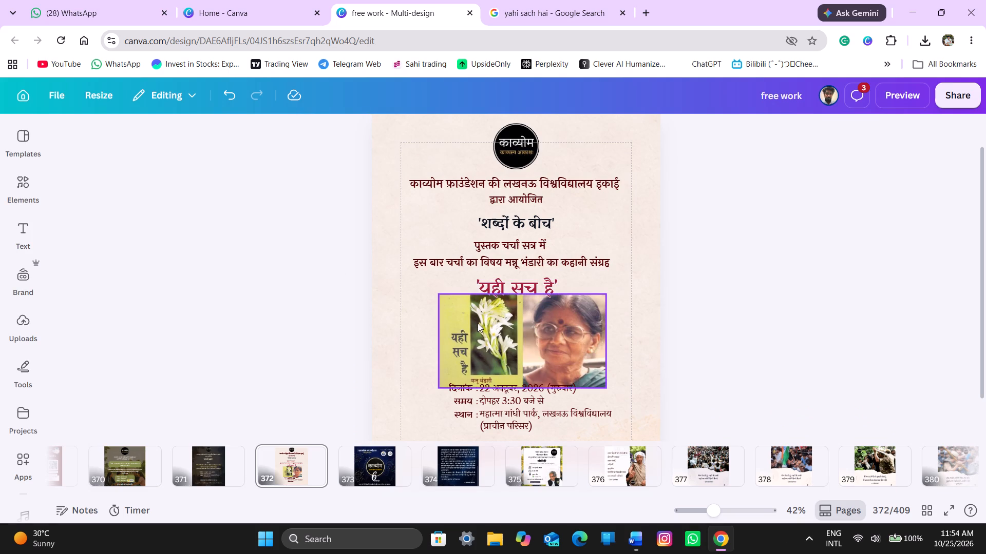
Review the poster's overall layout from the logo down to the closing invitation line.
scroll(754, 330, down, 1)
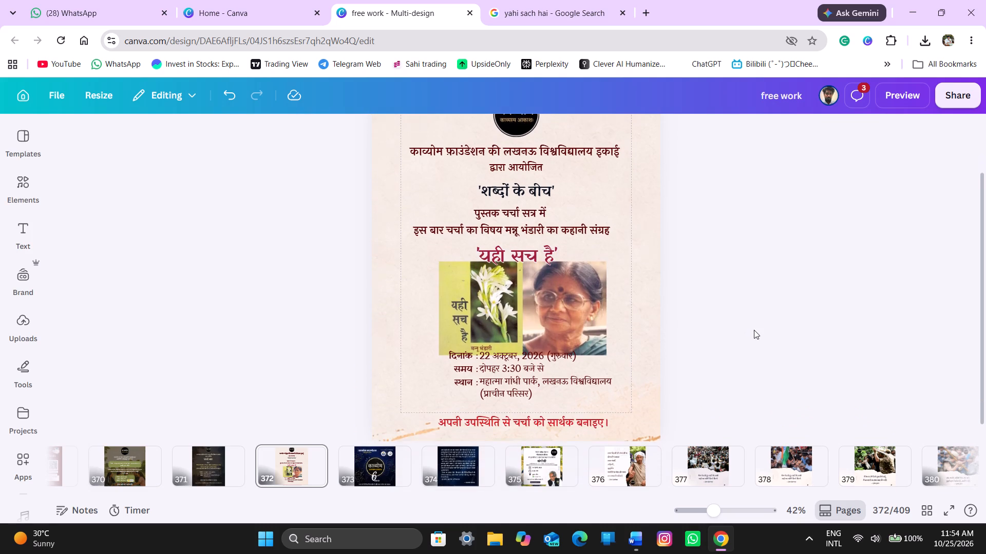
scroll(754, 330, down, 1)
click(639, 300)
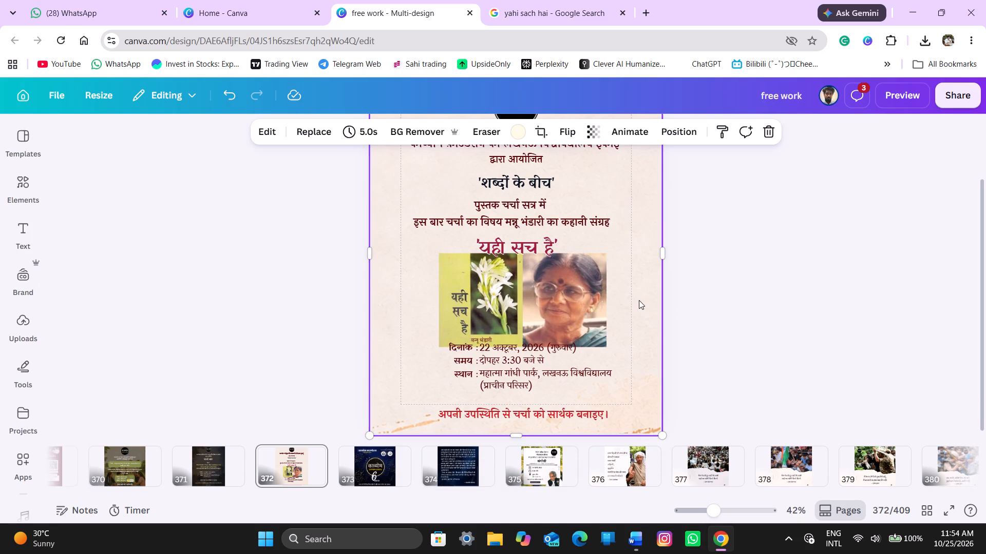
click(764, 295)
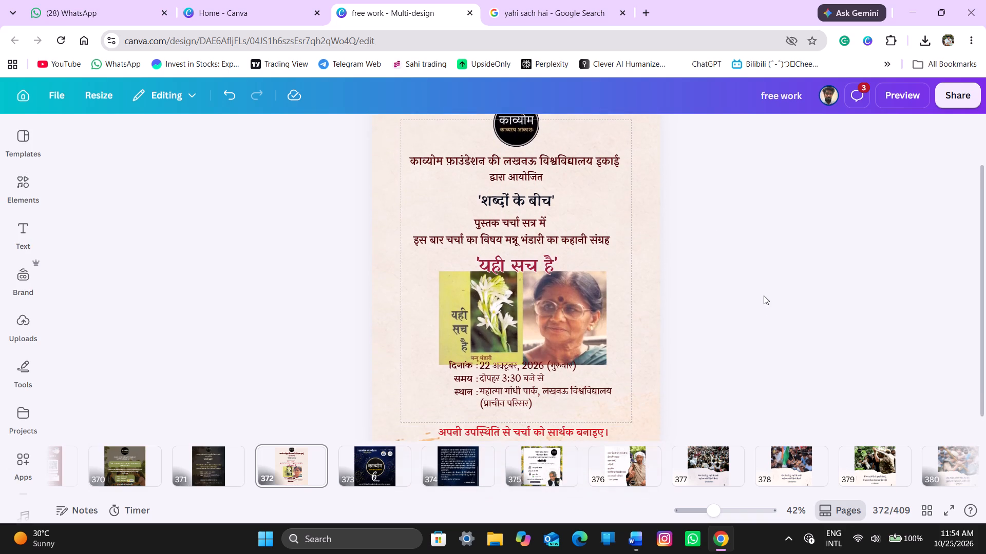
click(745, 343)
scroll(745, 343, down, 1)
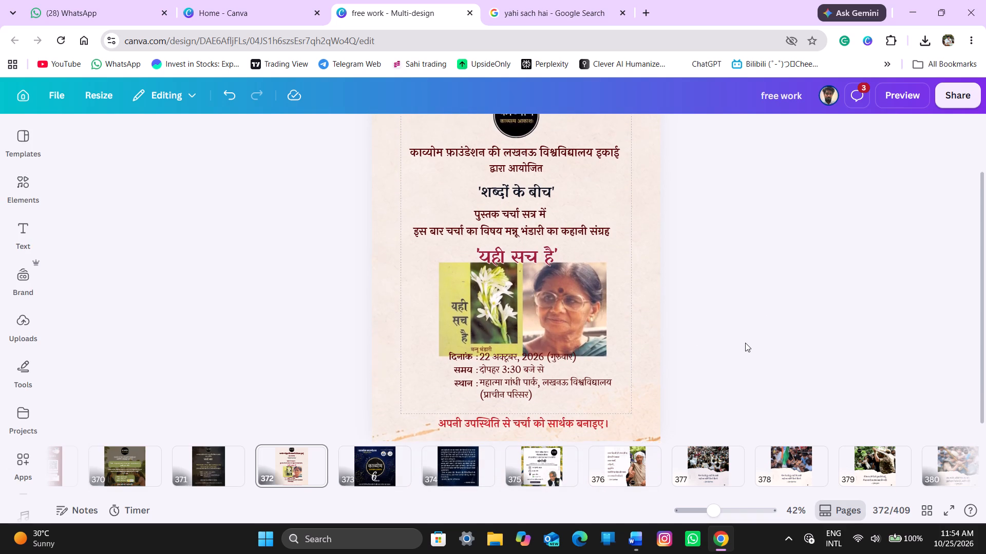
scroll(745, 343, down, 1)
scroll(745, 343, up, 2)
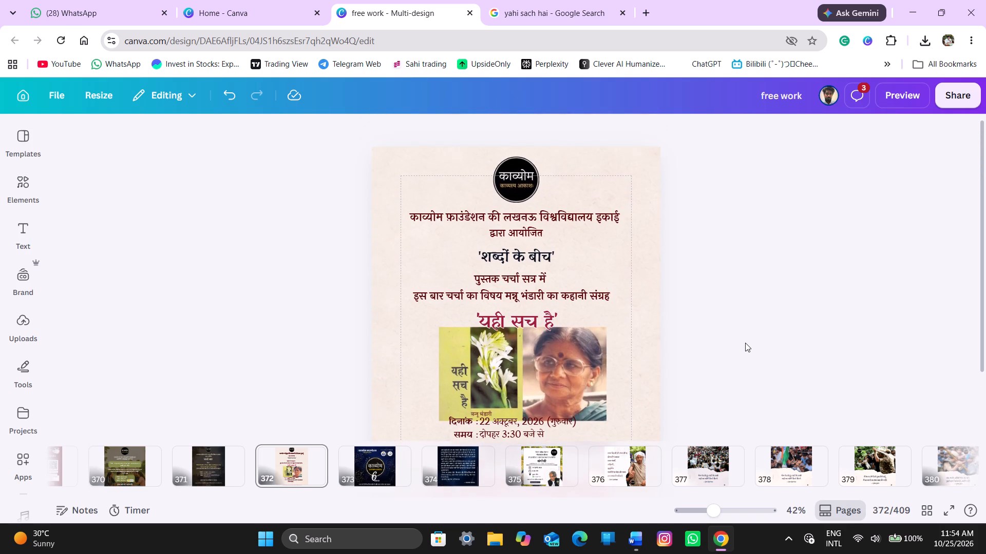
Nudge the 'शब्दों के बीच' heading slightly upward, closer to the organiser lines.
scroll(745, 343, down, 3)
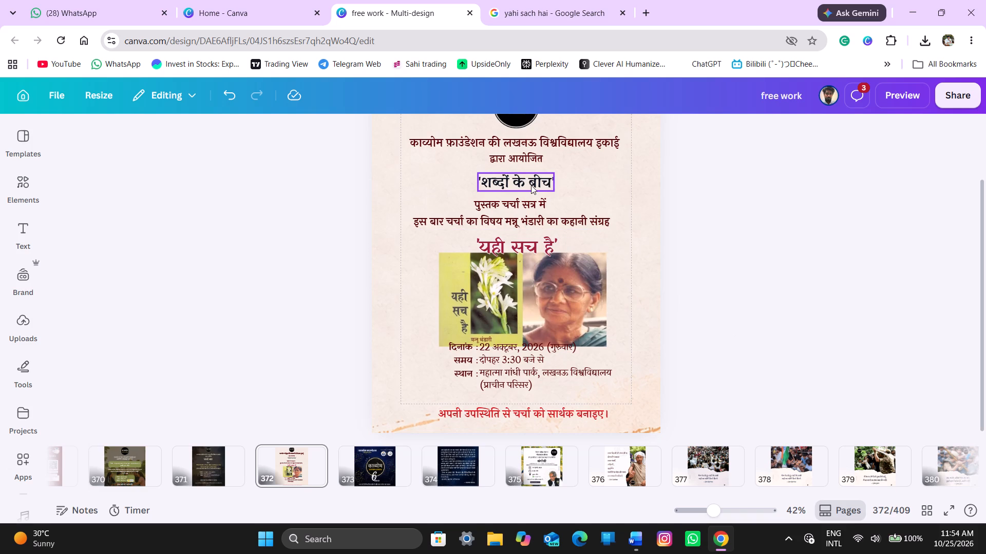
click(531, 185)
key(Up)
key(Up)
key(Up)
key(Up)
key(Up)
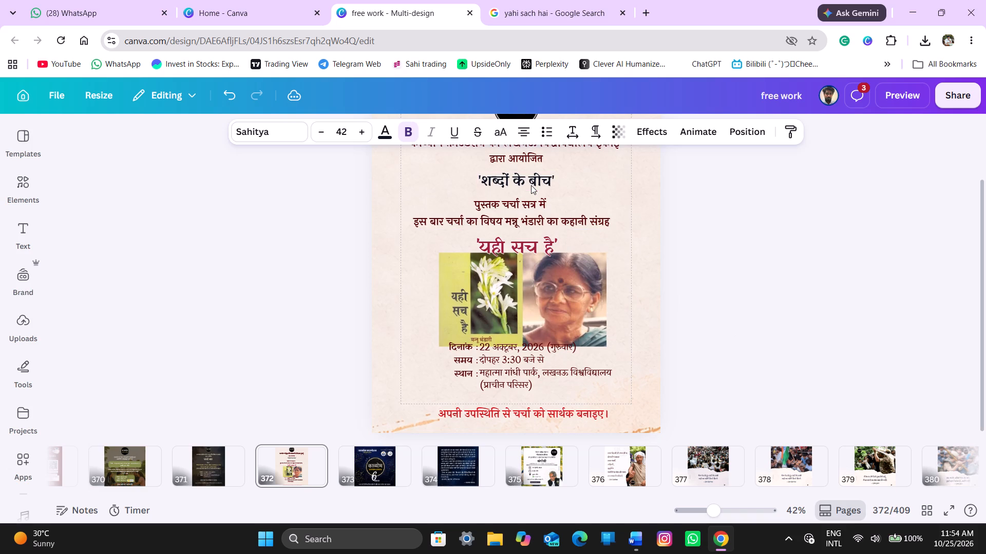
key(Up)
key(Up)
key(Up)
key(Down)
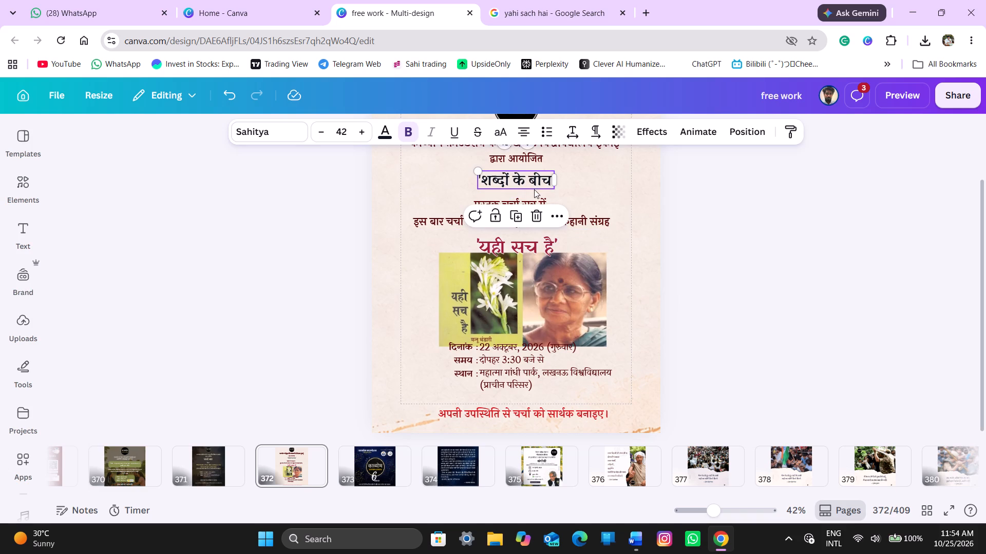
Nudge the two lines starting 'पुस्तक चर्चा सत्र में' slightly upward, closer to the 'शब्दों के बीच' heading.
click(538, 205)
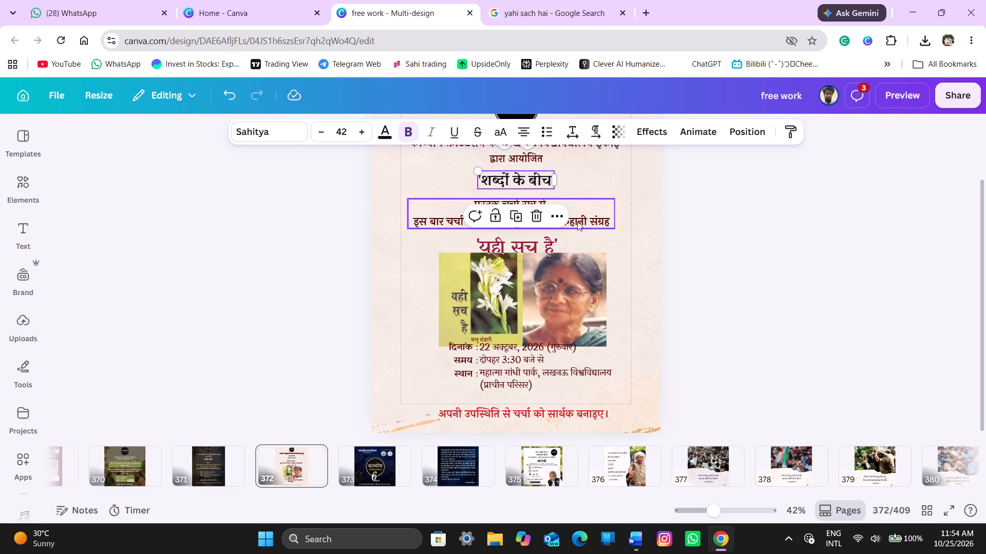
key(Up)
key(Up)
key(Up)
click(577, 222)
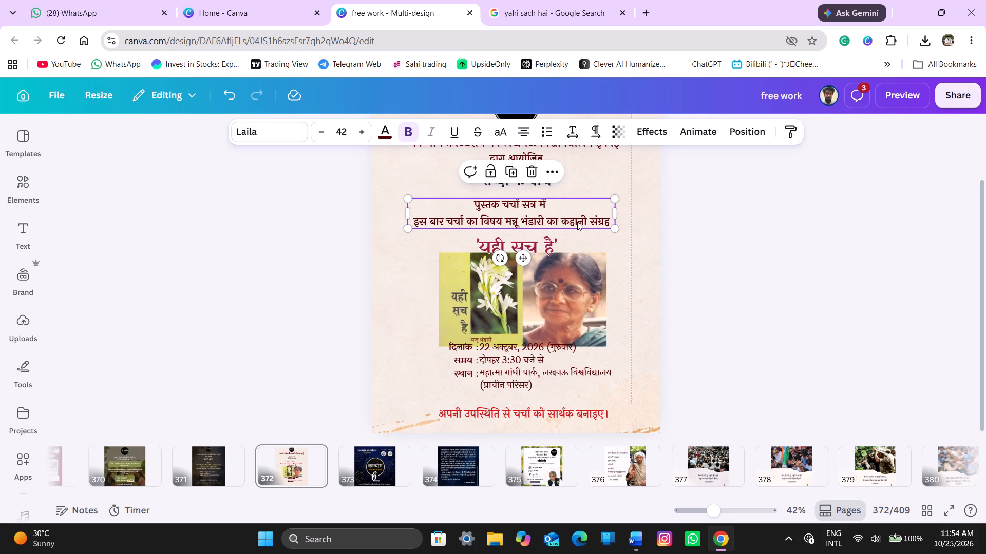
key(Up)
key(Up)
key(Up)
key(Up)
key(Up)
key(Up)
key(Up)
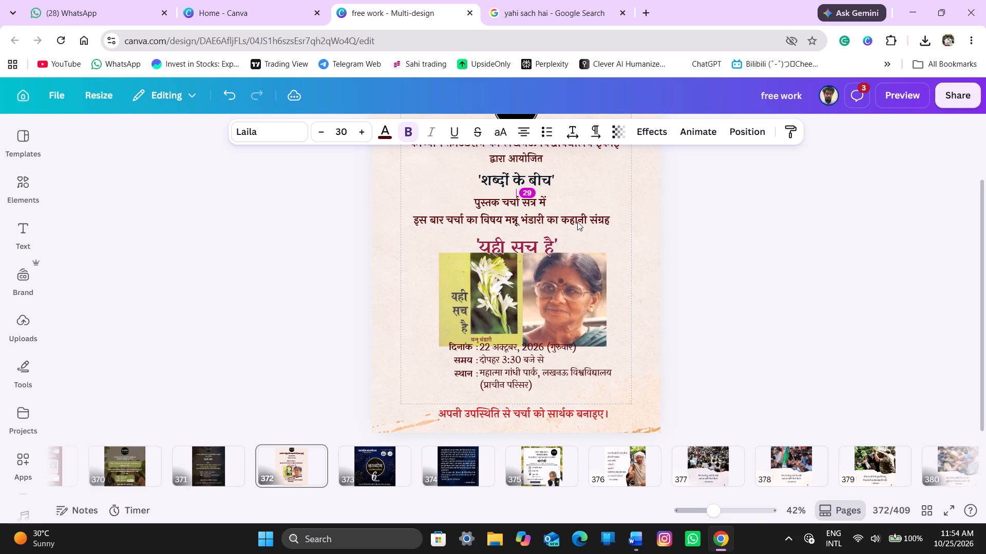
key(Up)
key(Up)
key(Up)
key(Up)
scroll(577, 222, up, 1)
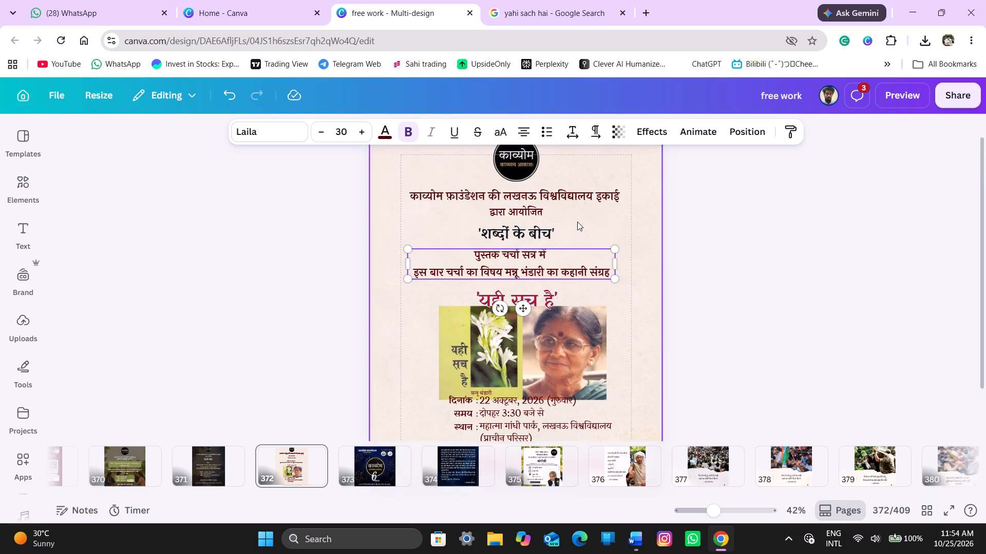
Enlarge the organiser lines starting 'काव्योम फ़ाउंडेशन' so they span the full width of the dashed margins.
scroll(577, 222, up, 1)
click(717, 232)
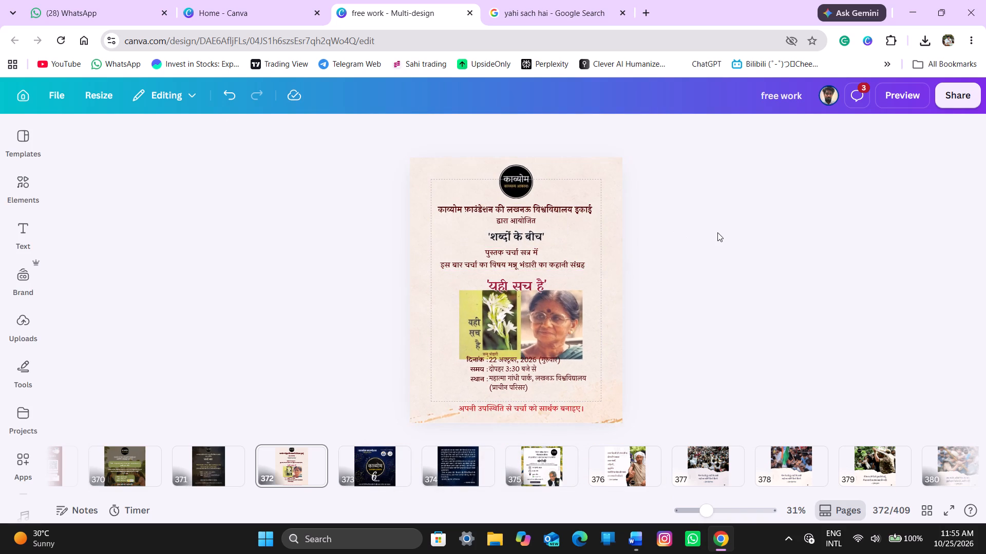
click(555, 221)
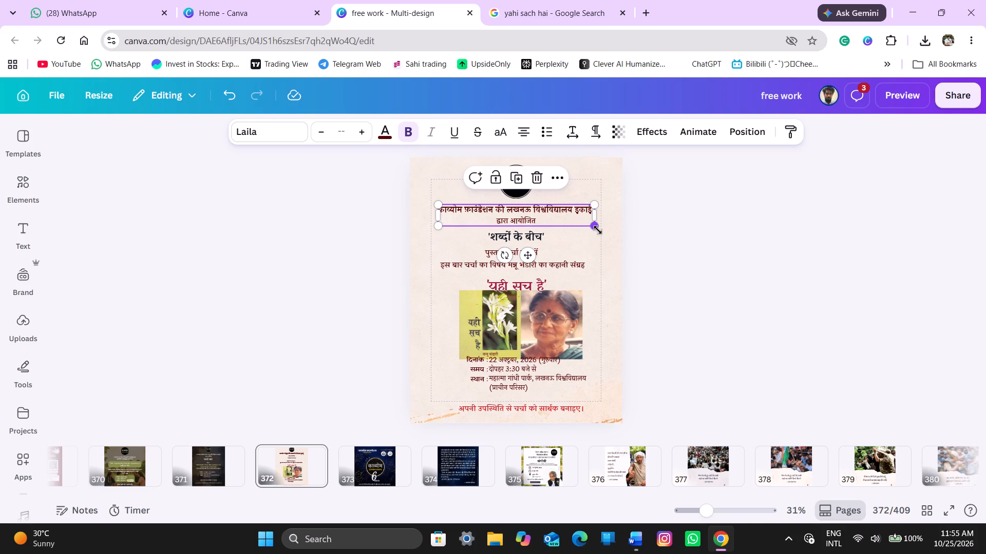
drag(598, 230, 602, 233)
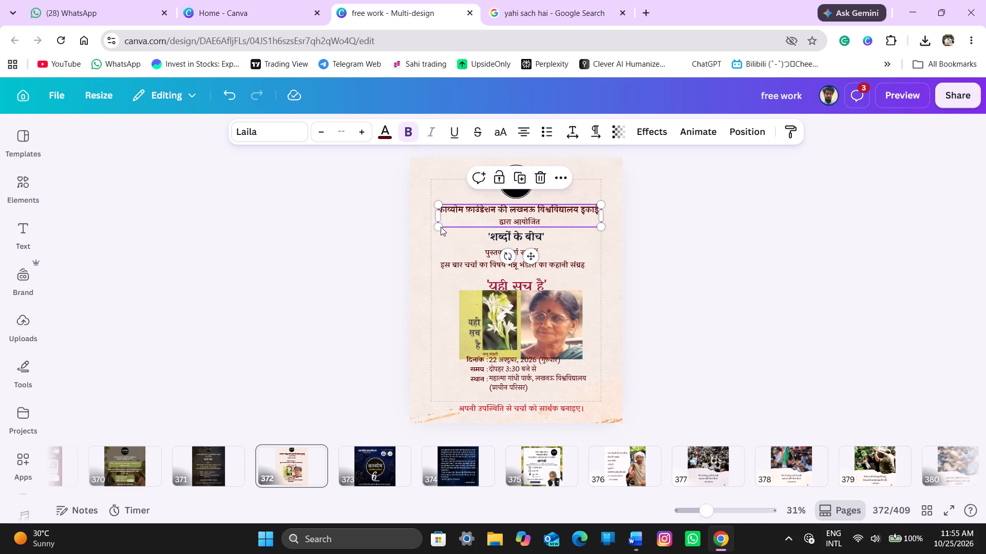
drag(434, 228, 426, 234)
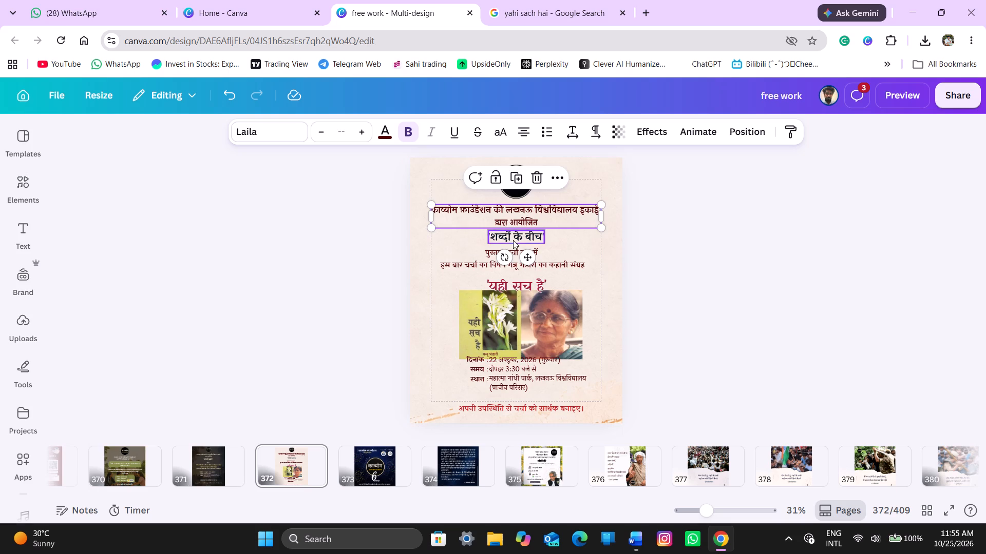
Nudge the 'शब्दों के बीच' heading slightly down, away from the enlarged organiser lines.
click(529, 240)
key(Down)
key(Down)
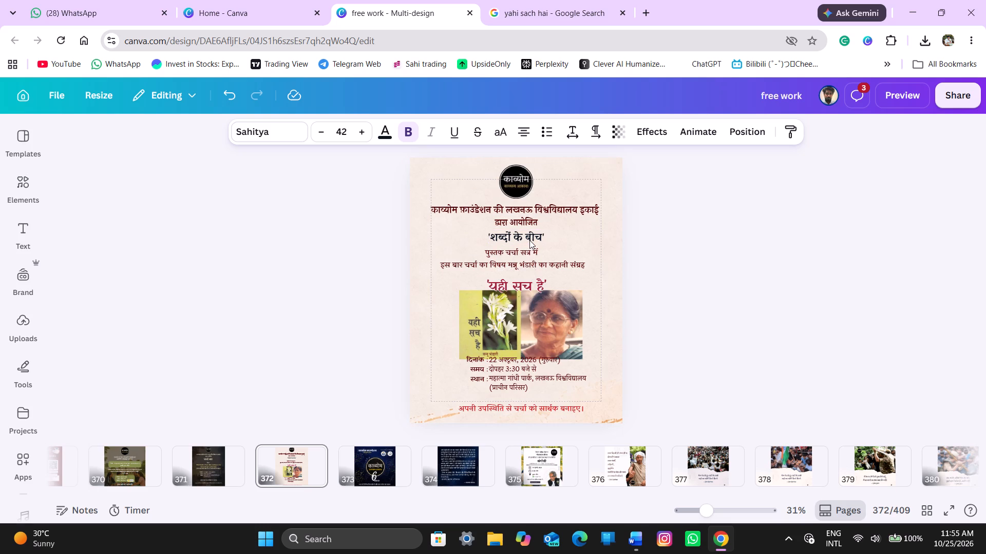
key(Down)
key(Down)
key(Down)
key(Down)
key(Down)
key(Up)
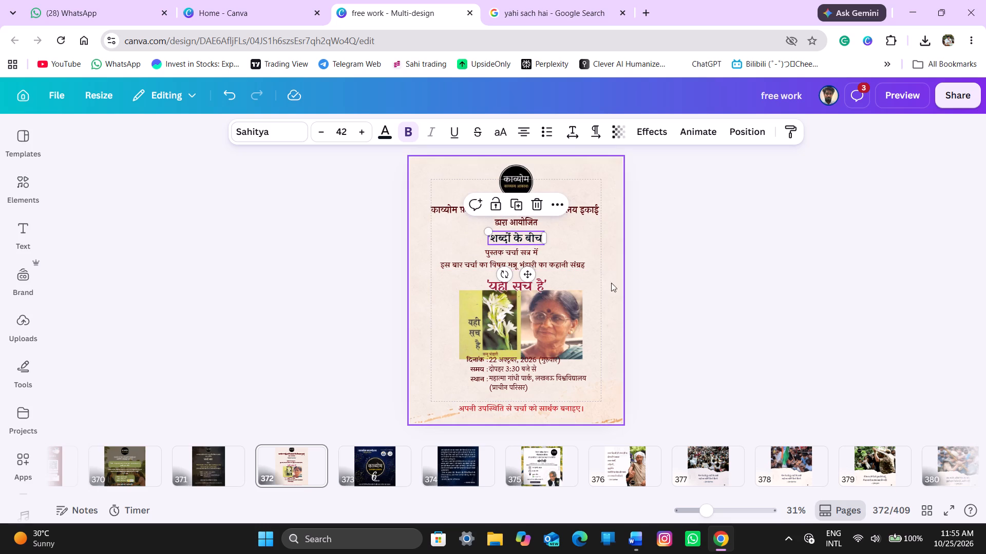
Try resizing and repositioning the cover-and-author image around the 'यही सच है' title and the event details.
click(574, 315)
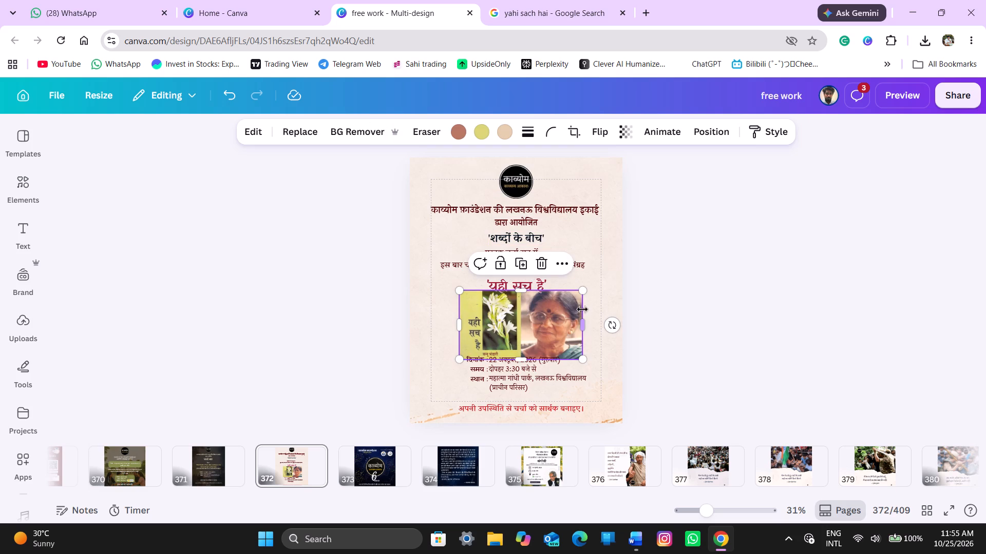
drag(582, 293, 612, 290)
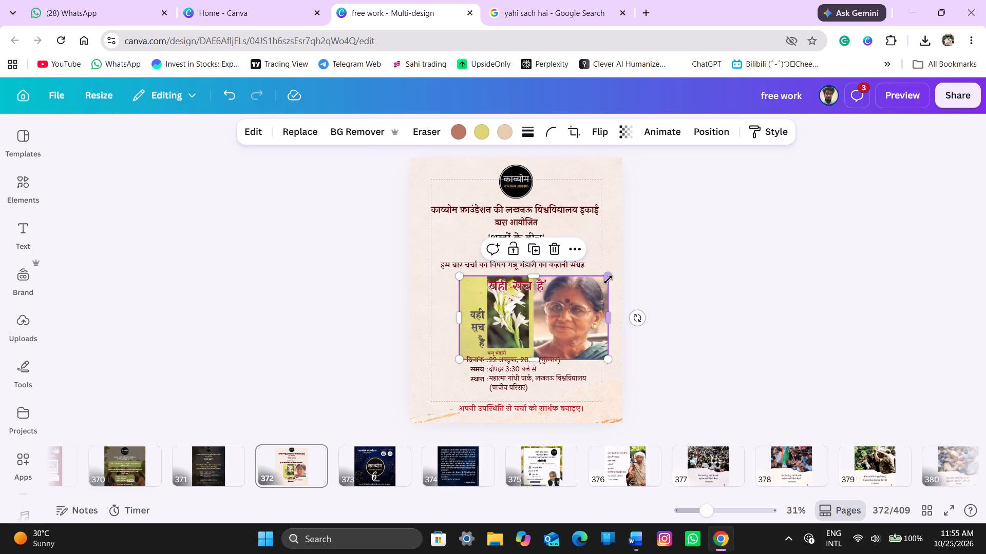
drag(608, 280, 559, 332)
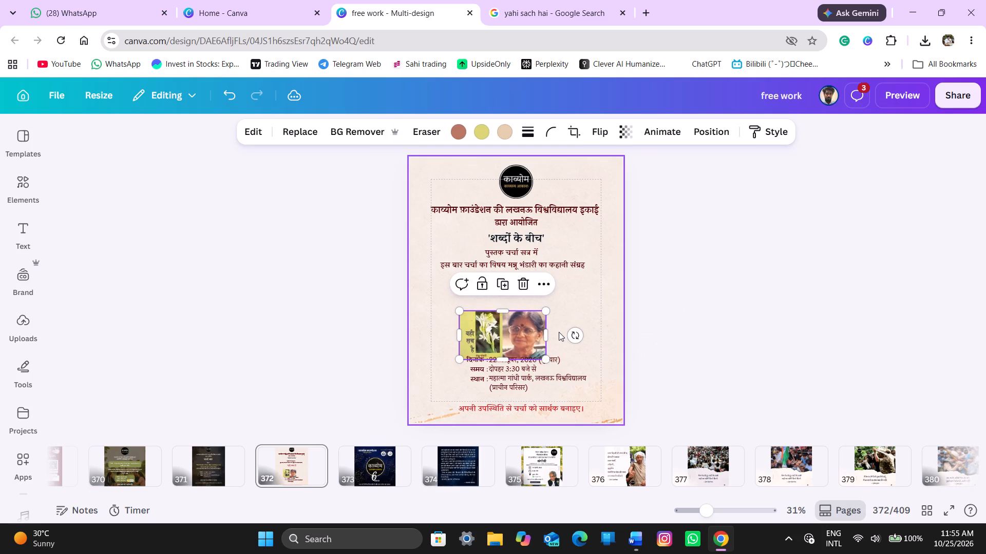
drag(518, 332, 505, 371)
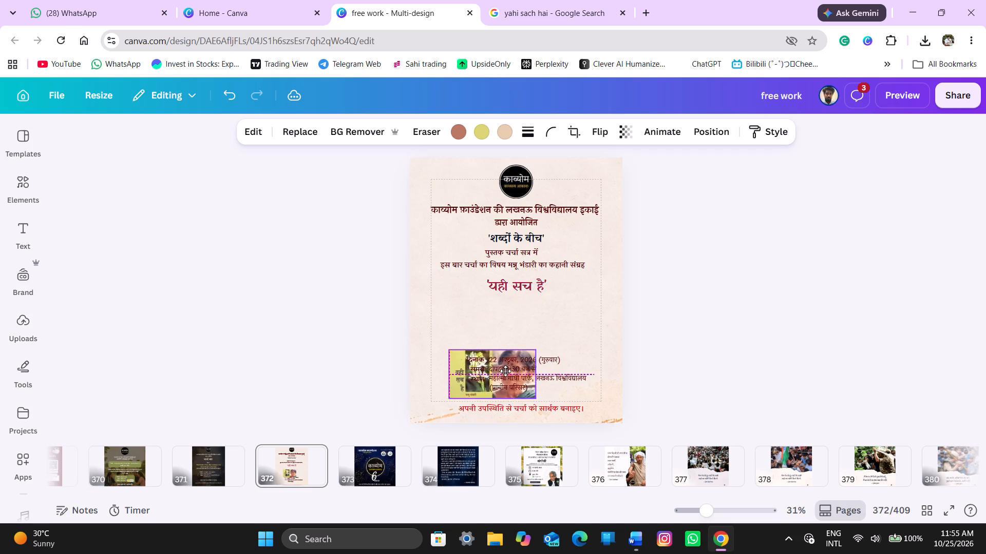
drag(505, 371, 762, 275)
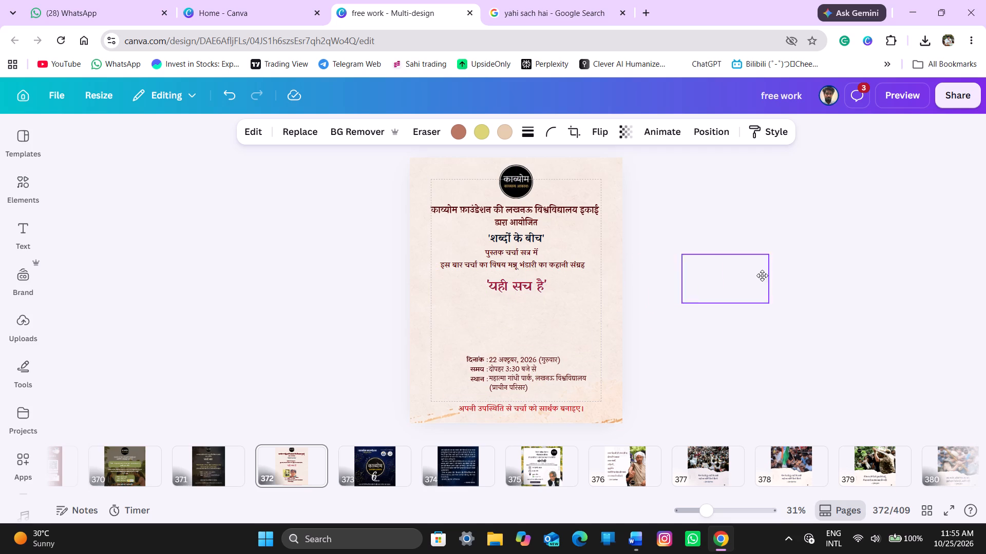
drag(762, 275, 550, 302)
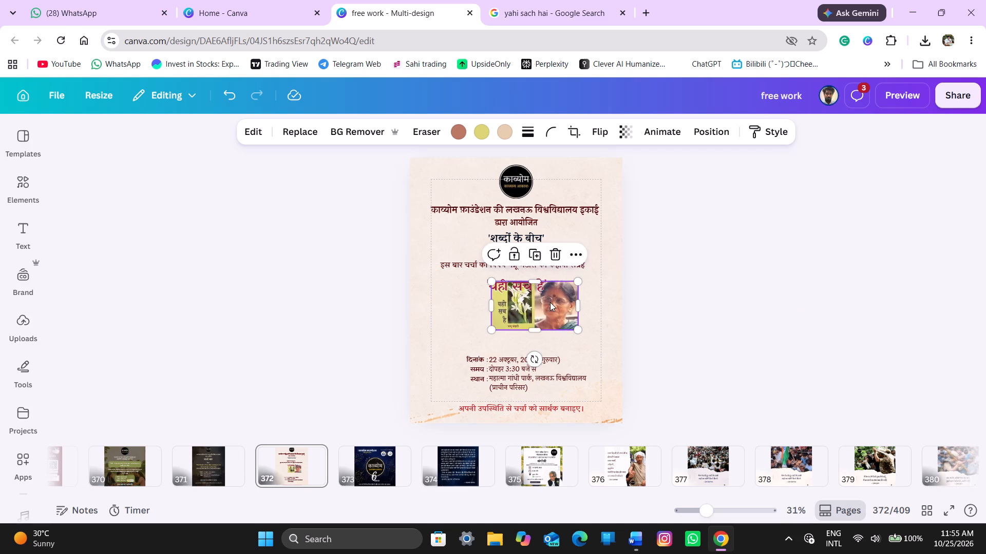
Delete the cover-and-author image from the poster.
key(Delete)
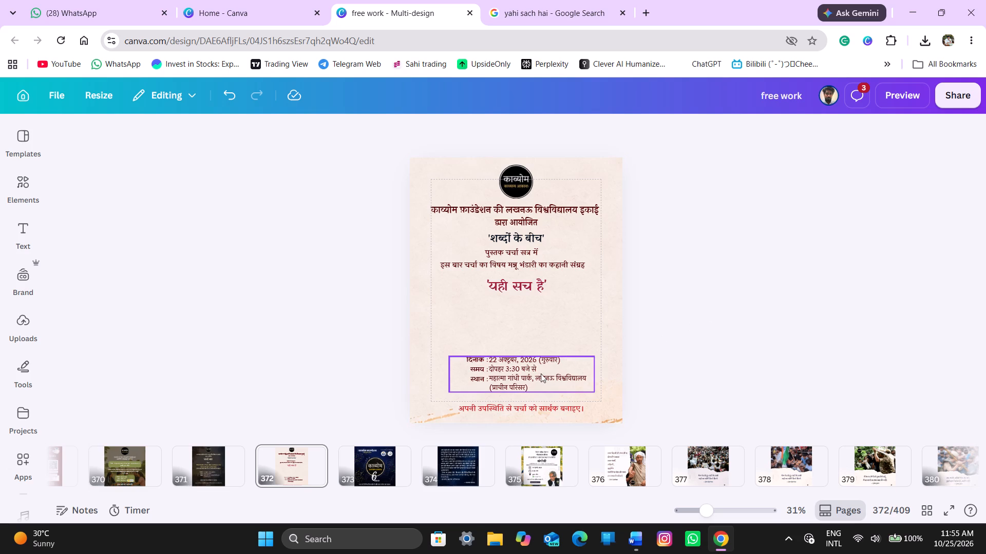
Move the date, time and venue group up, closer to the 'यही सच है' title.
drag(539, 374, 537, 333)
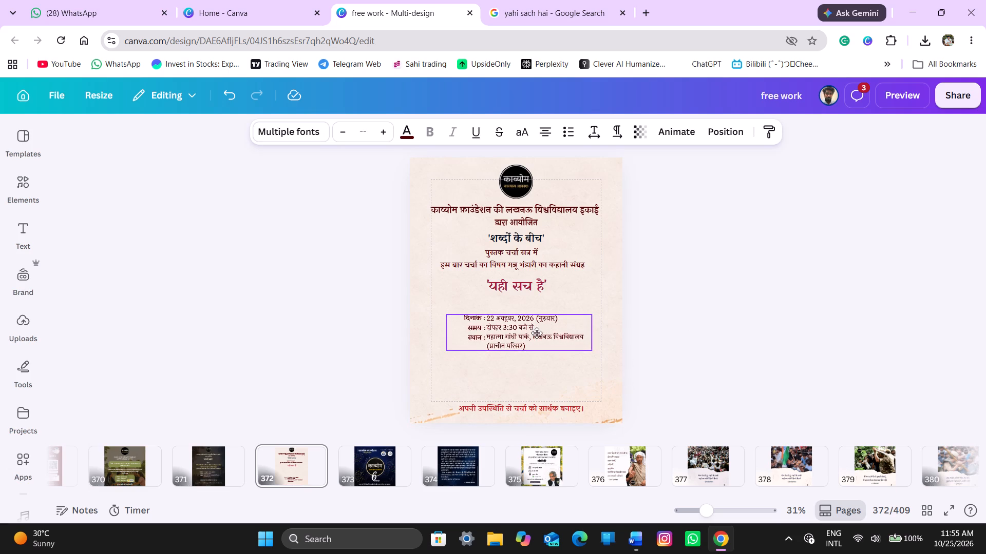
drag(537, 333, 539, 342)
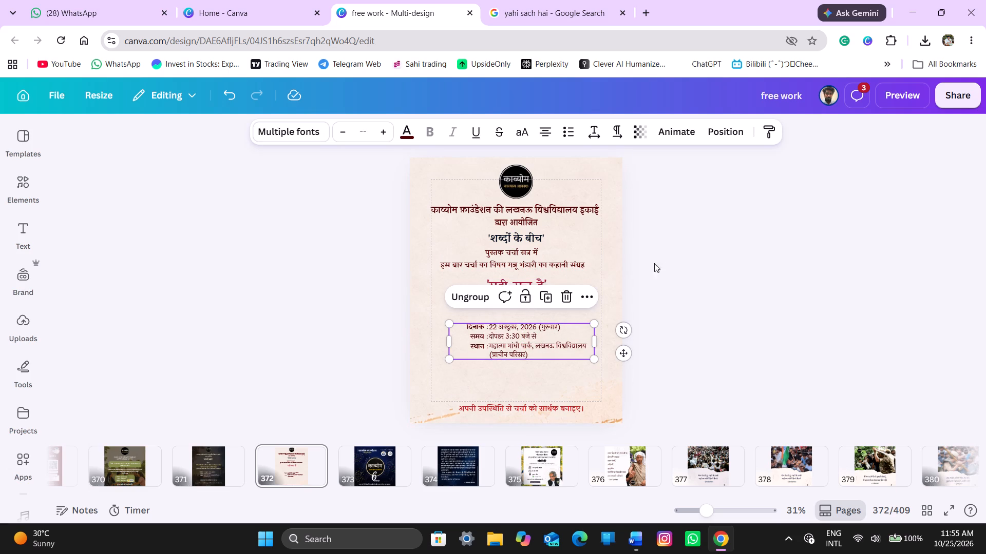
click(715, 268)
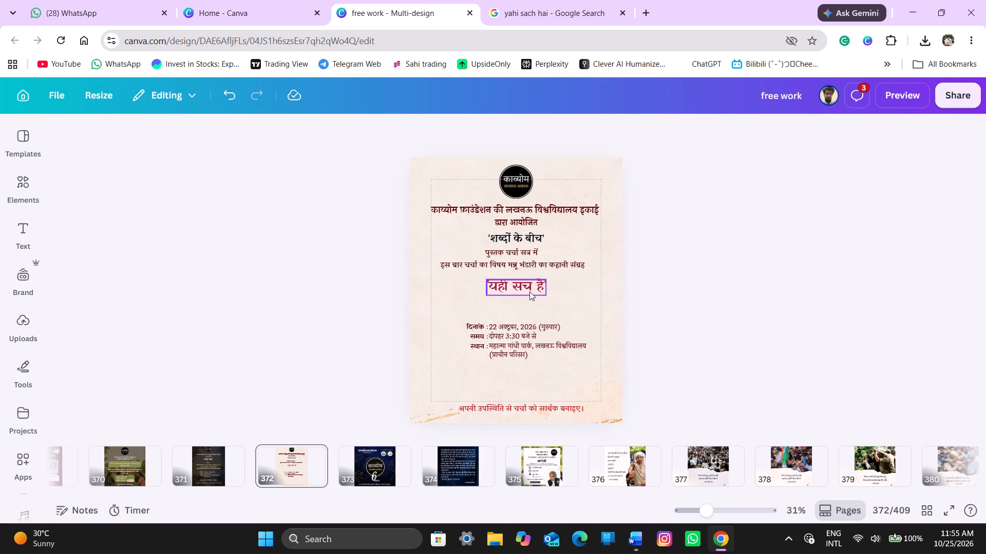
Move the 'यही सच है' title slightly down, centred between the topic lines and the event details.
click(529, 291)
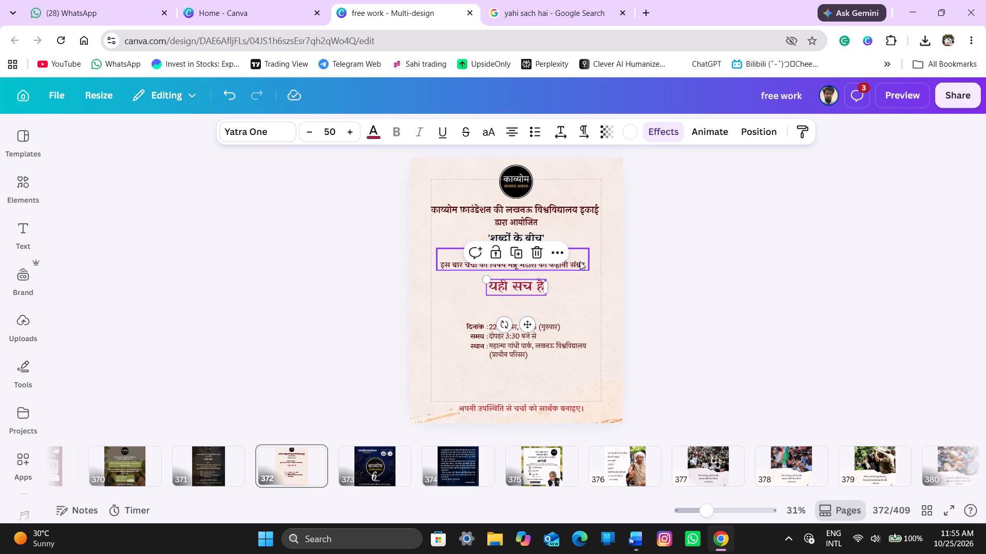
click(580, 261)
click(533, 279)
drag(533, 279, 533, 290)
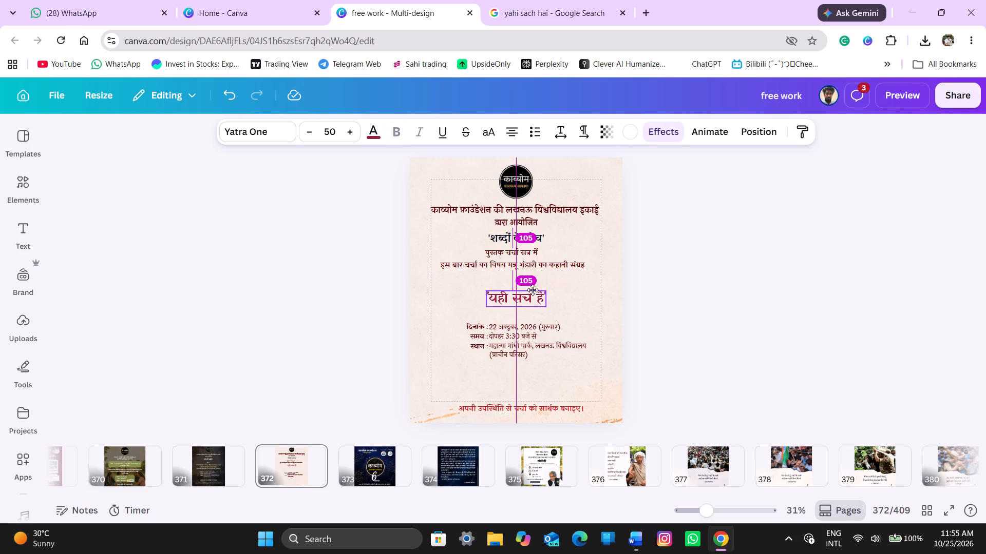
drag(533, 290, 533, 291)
Nudge the two lines starting 'पुस्तक चर्चा सत्र में' slightly down.
click(581, 267)
key(Down)
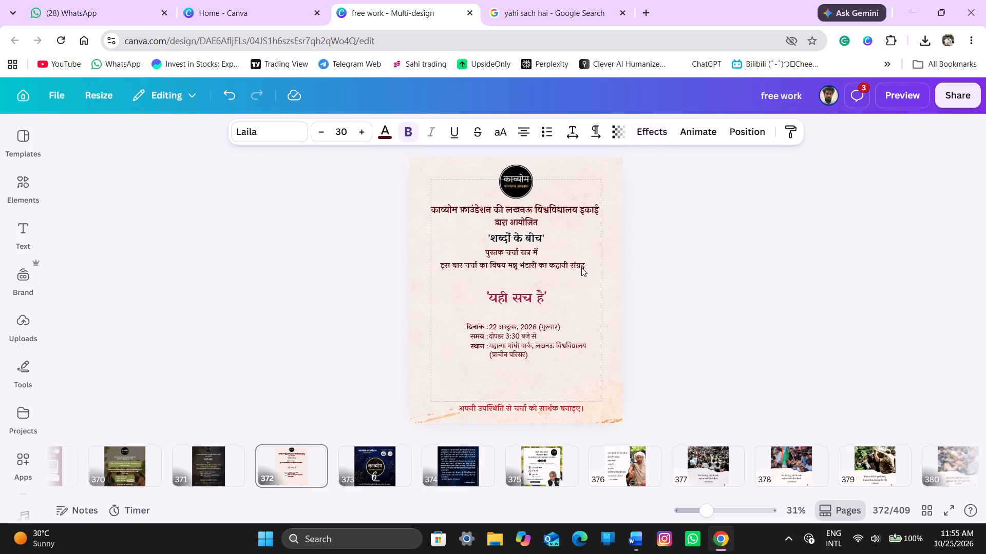
key(Down)
key(Down)
key(Down)
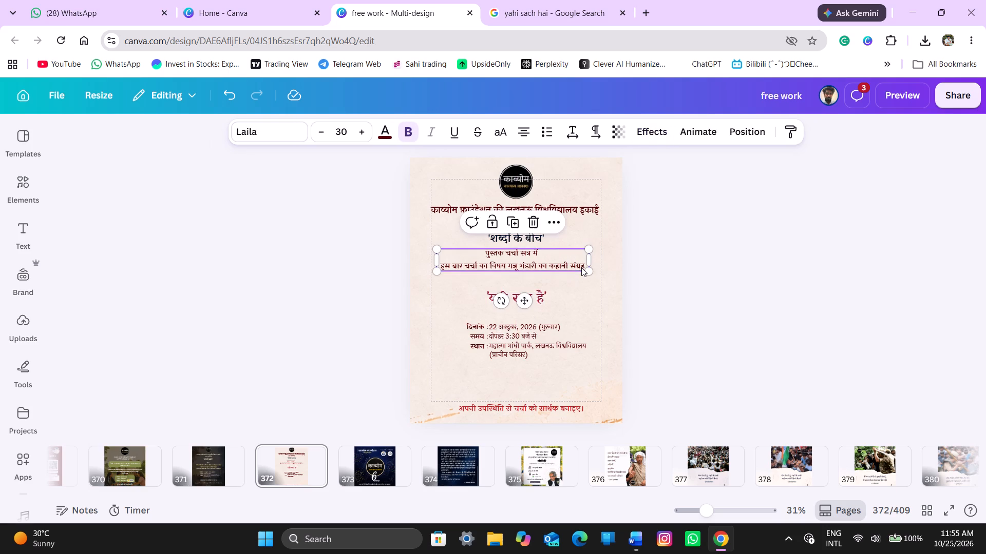
Nudge the 'शब्दों के बीच' heading slightly down to balance the gaps around it.
click(534, 238)
key(Down)
key(Down)
key(Down)
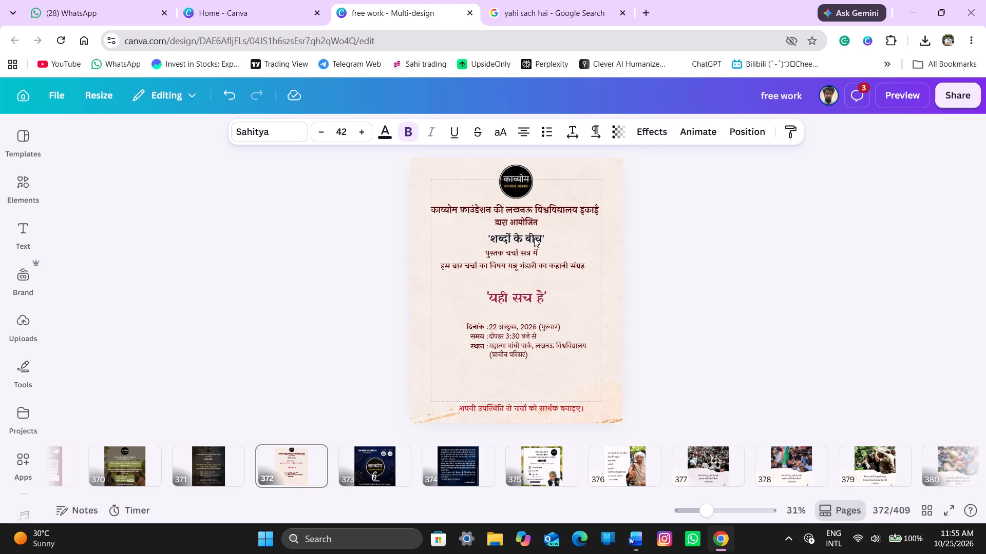
key(Up)
Enlarge the 'यही सच है' title to font size 60 and centre it just below the two topic lines.
click(525, 302)
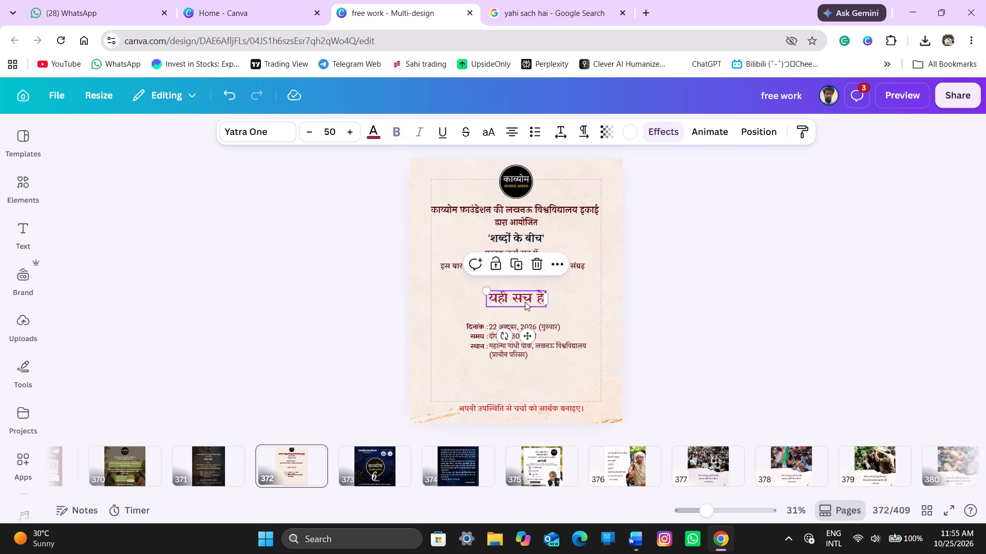
drag(488, 294, 476, 287)
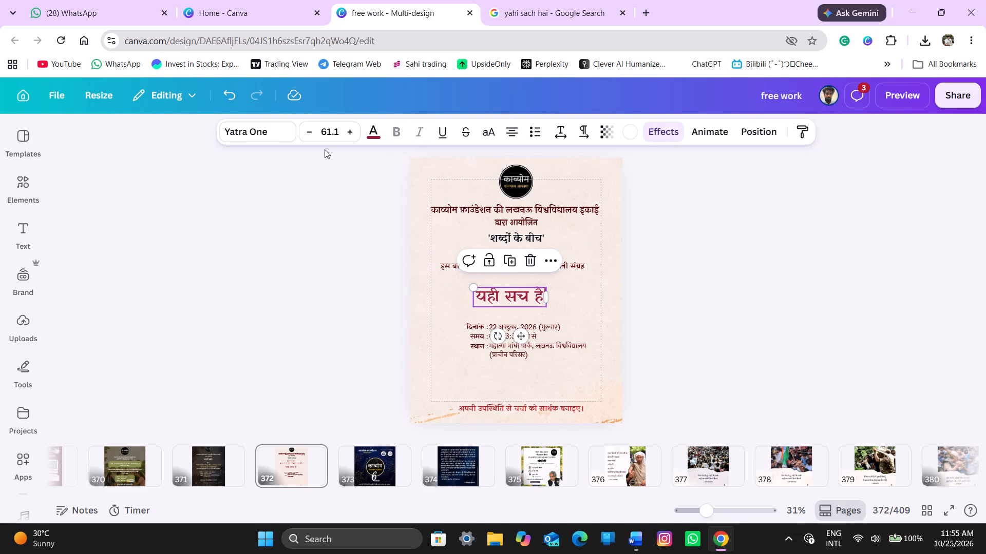
click(317, 130)
click(327, 130)
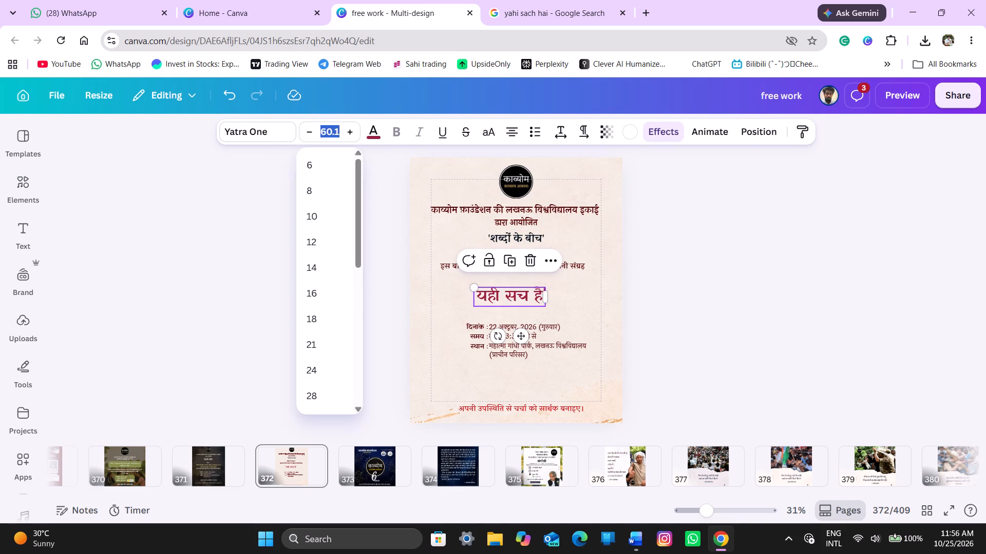
text(60)
key(Return)
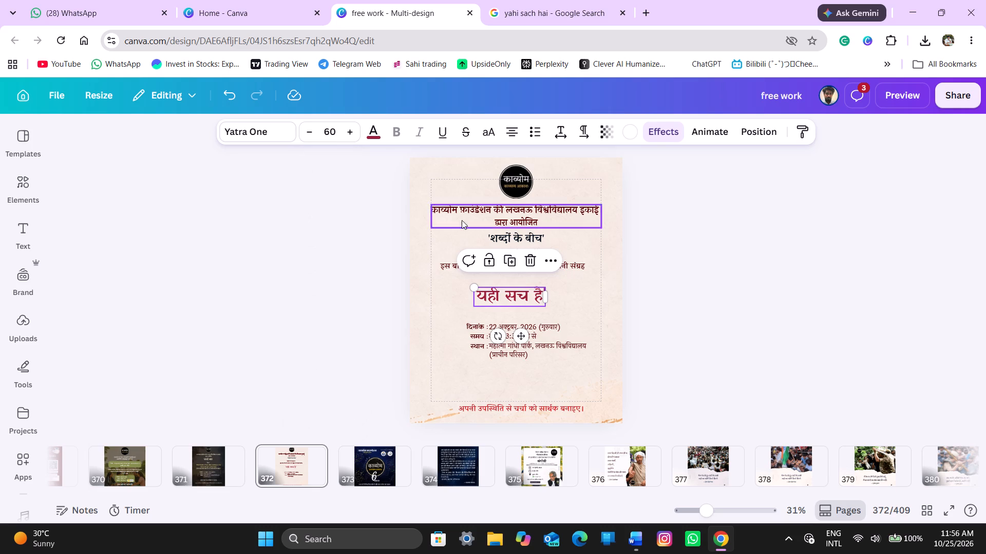
drag(521, 331, 540, 332)
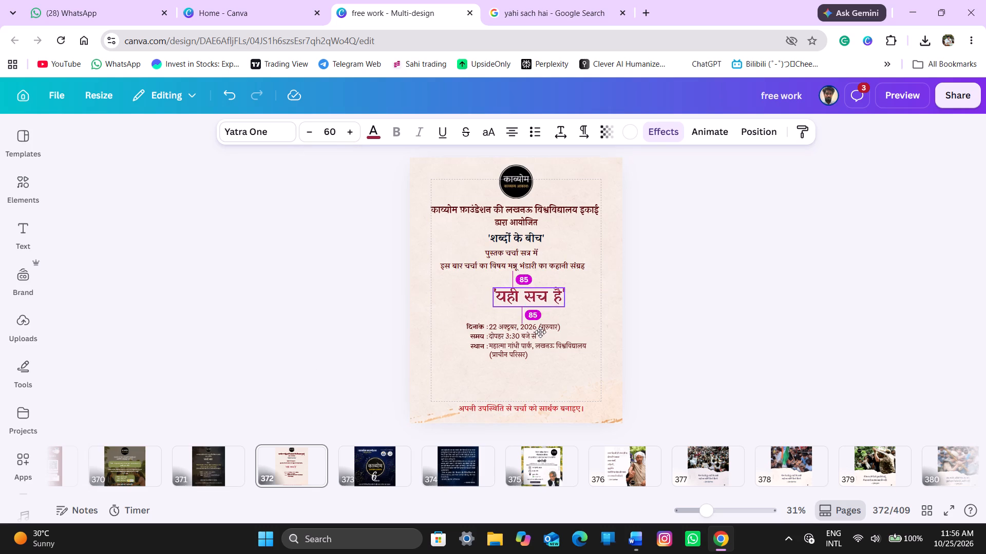
drag(540, 332, 529, 328)
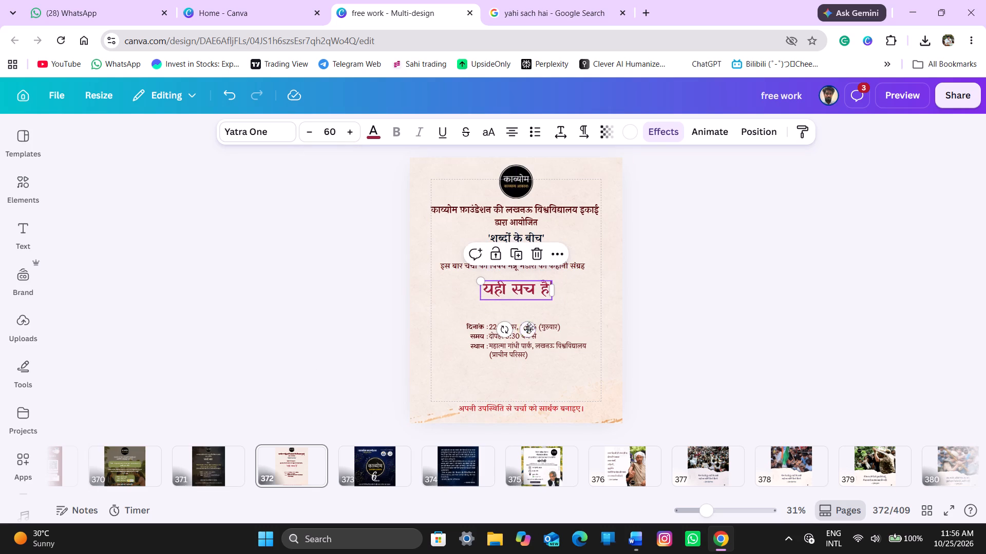
Move the date, time and venue group down, just above the closing invitation line, leaving space under the title.
click(532, 354)
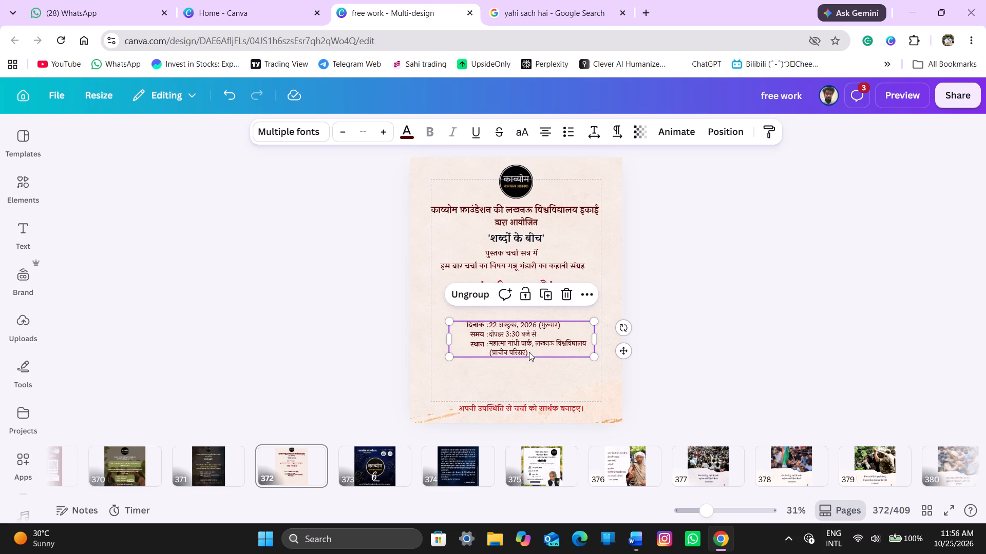
drag(529, 352, 534, 380)
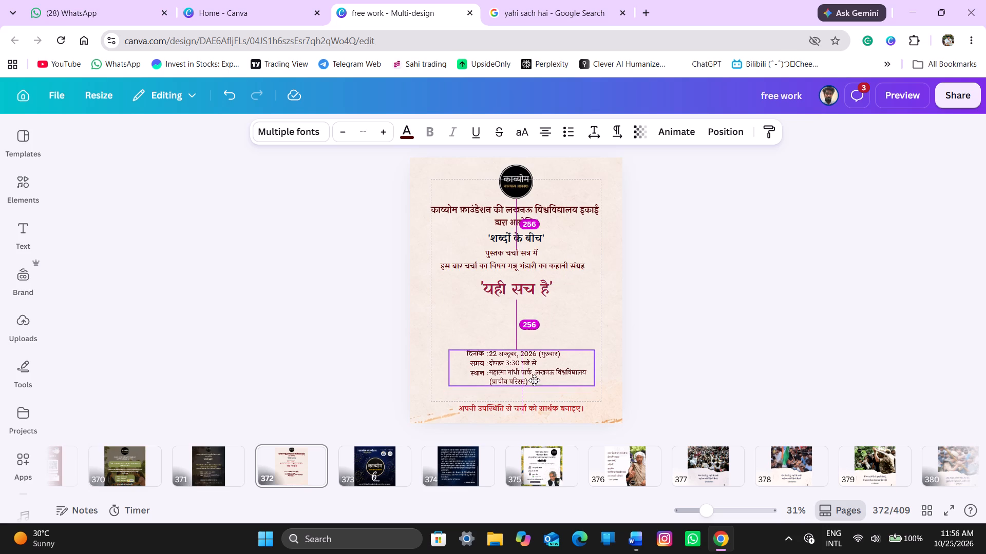
drag(534, 380, 527, 386)
Insert the uploaded combined book-cover-and-author image into the poster.
click(18, 327)
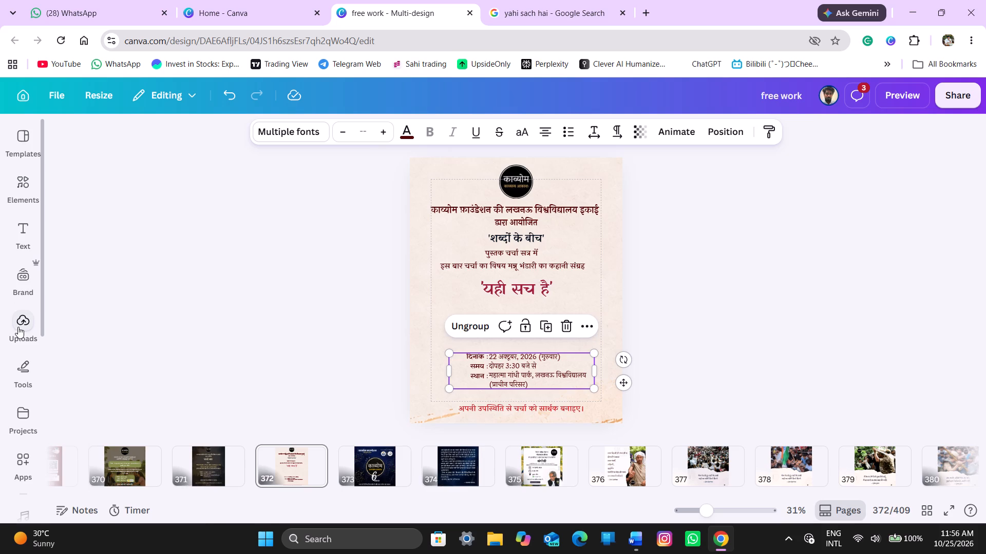
click(96, 295)
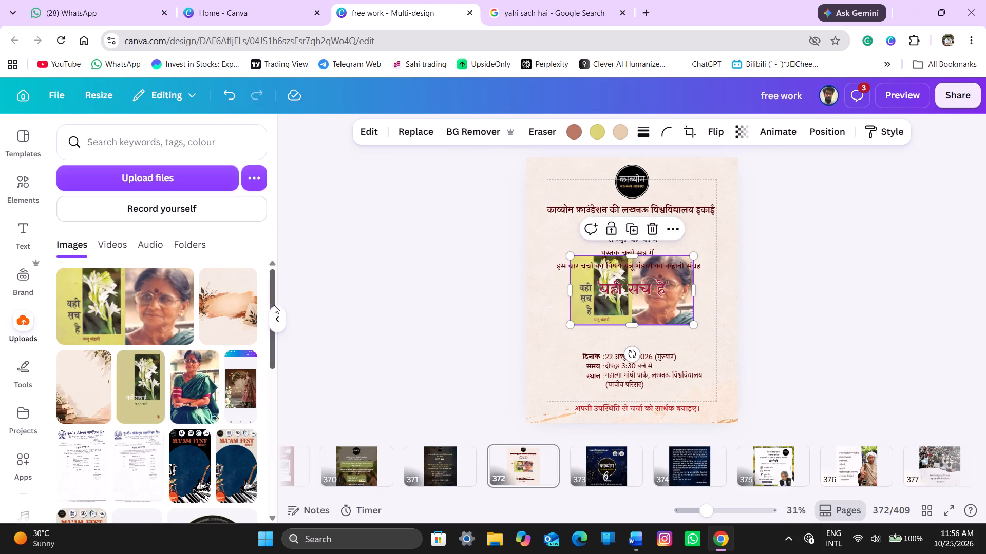
click(275, 306)
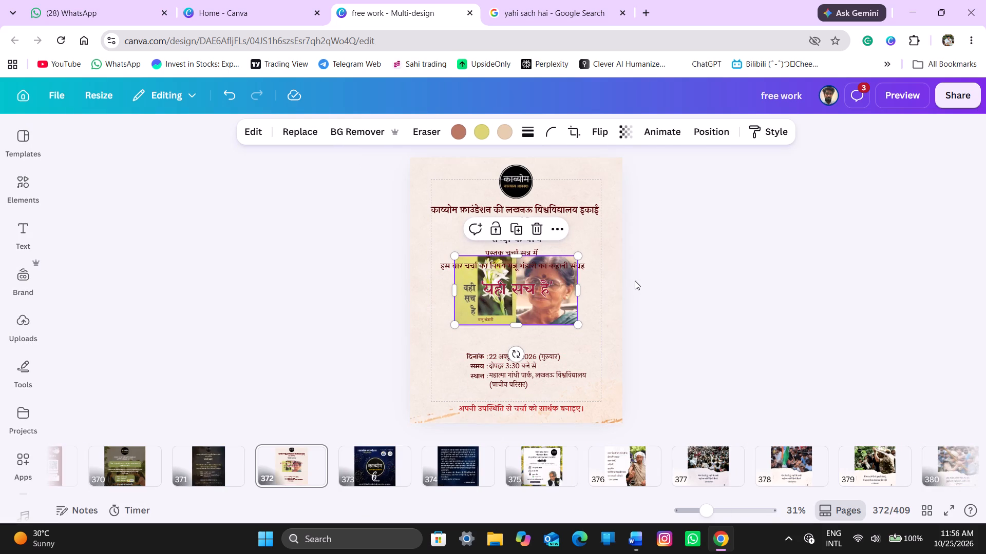
Shrink the book-cover-and-author image and place it between the 'यही सच है' title and the date, time and venue group.
drag(580, 255, 563, 303)
drag(510, 306, 522, 329)
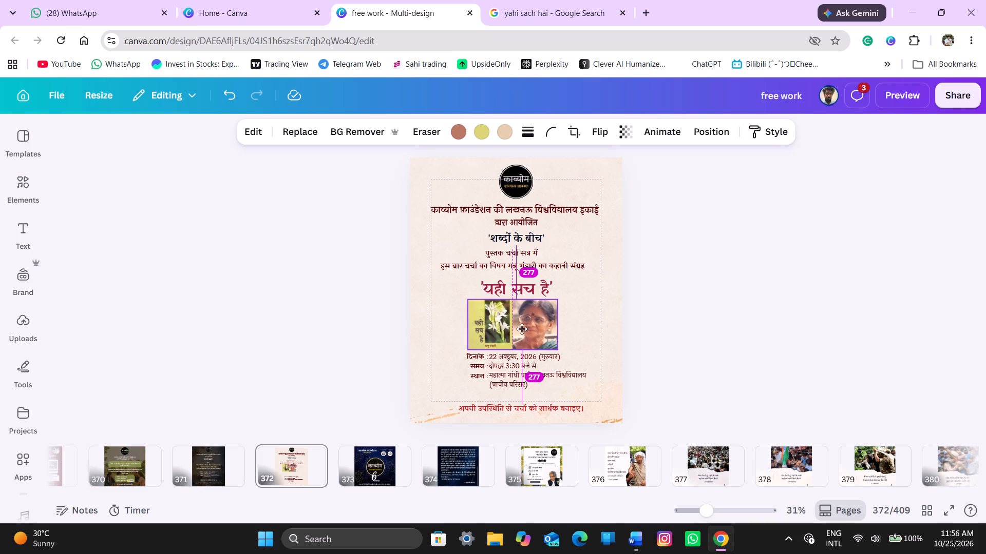
drag(522, 329, 522, 329)
click(724, 343)
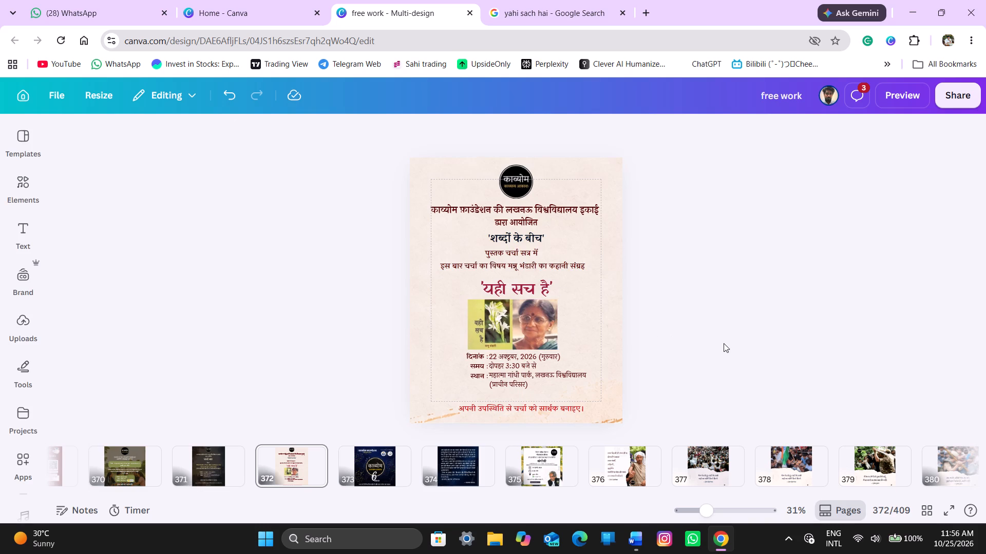
Set the corner rounding of the book-cover-and-author image to 20.
click(541, 337)
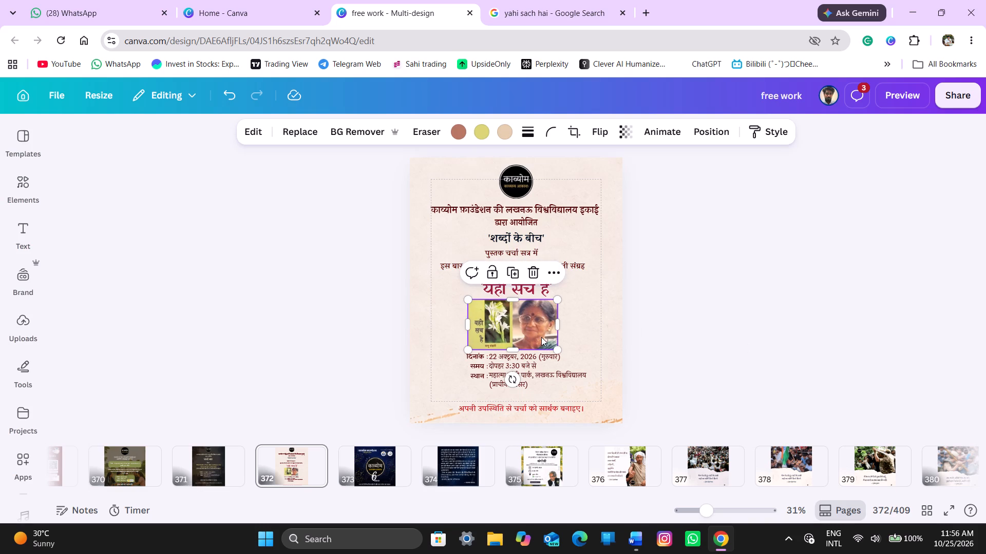
click(549, 137)
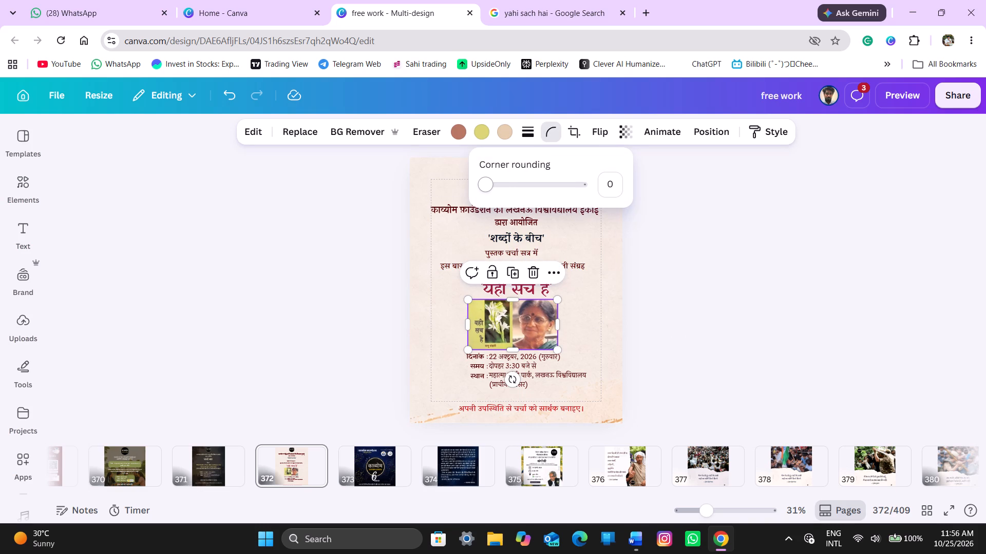
drag(484, 191, 520, 197)
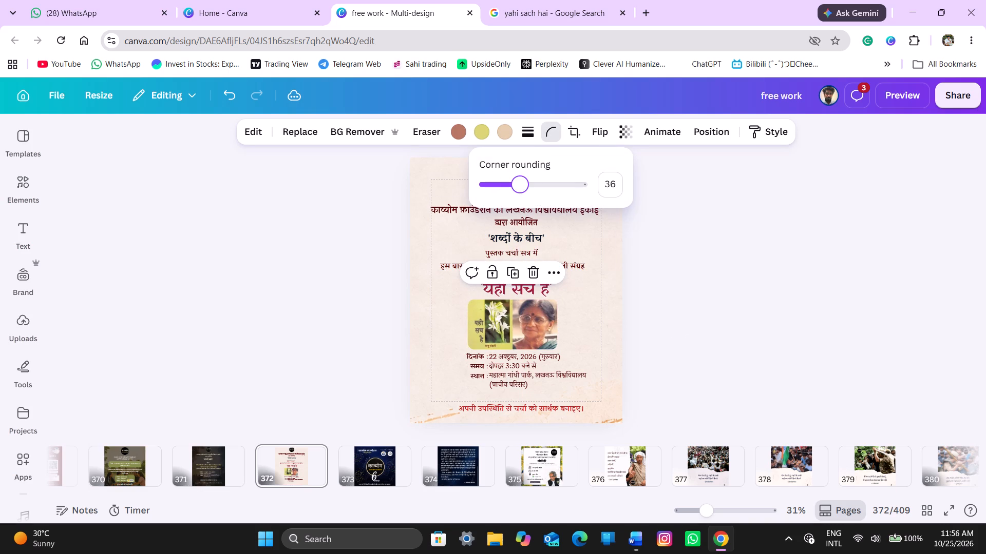
drag(520, 197, 503, 194)
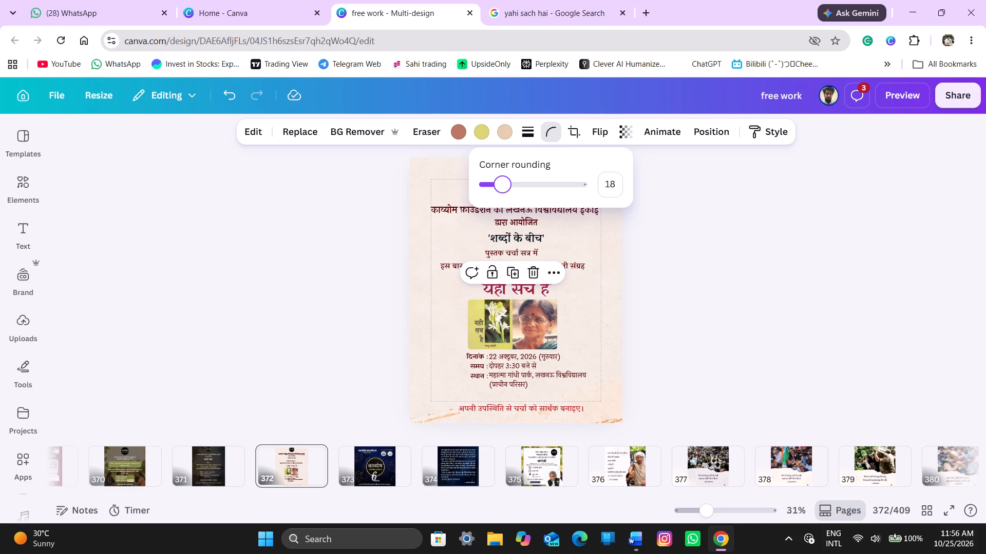
drag(503, 194, 503, 194)
click(606, 188)
text(20)
key(Return)
click(768, 221)
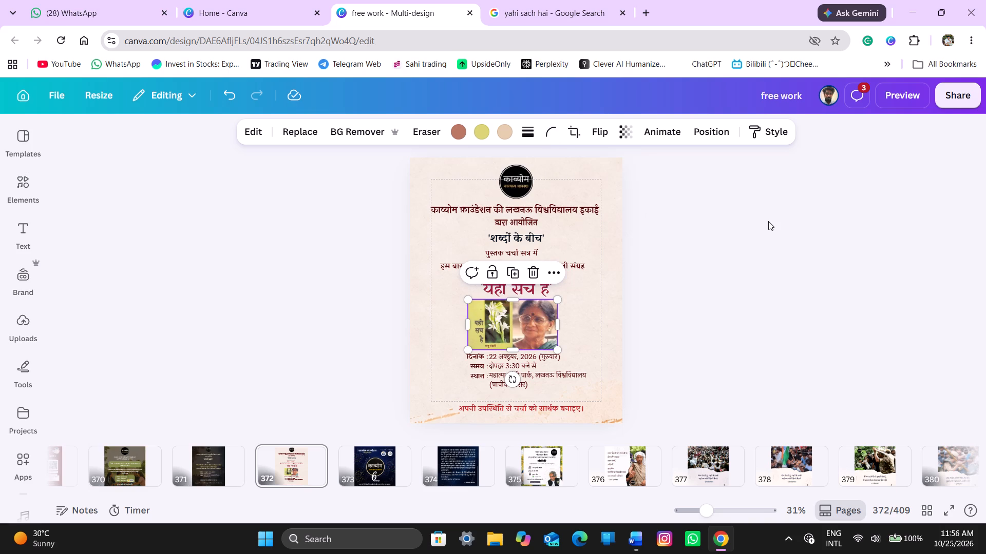
click(768, 221)
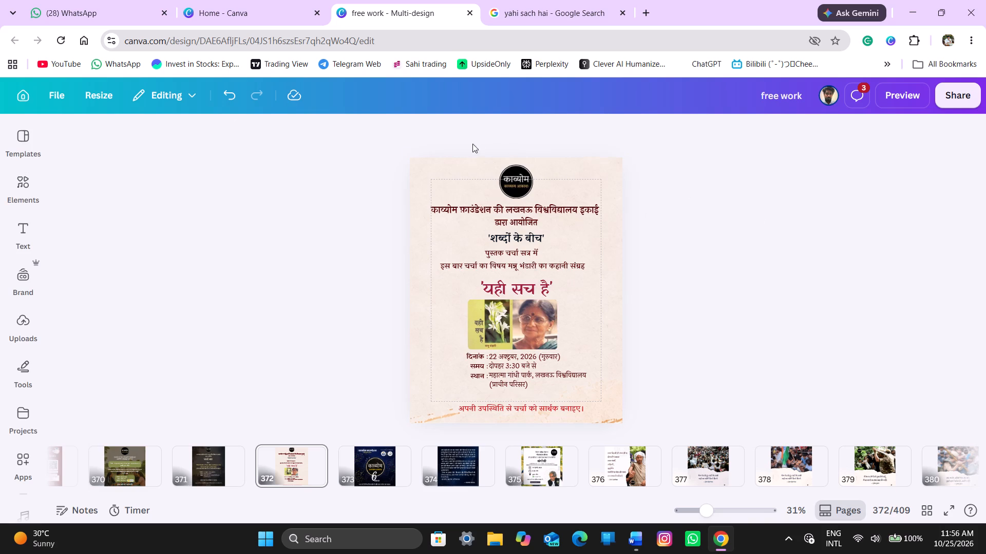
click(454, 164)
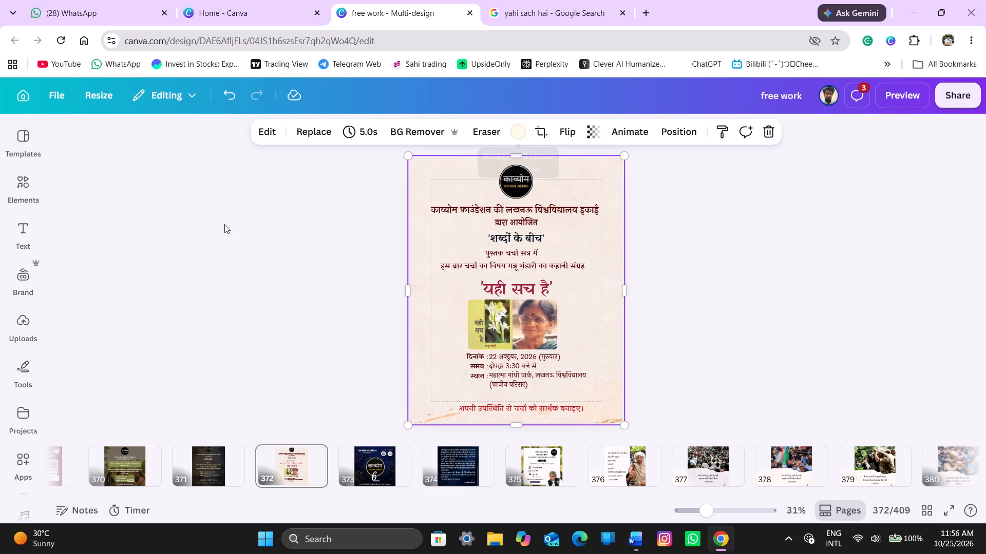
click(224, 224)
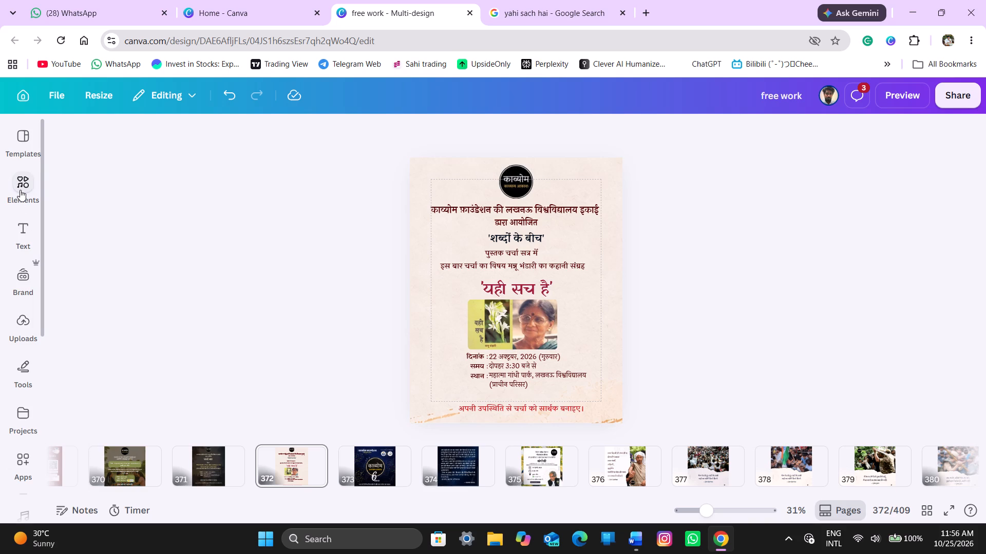
Search the elements for 'beige texture' and add the wide peach marbled texture graphic to the poster.
click(20, 190)
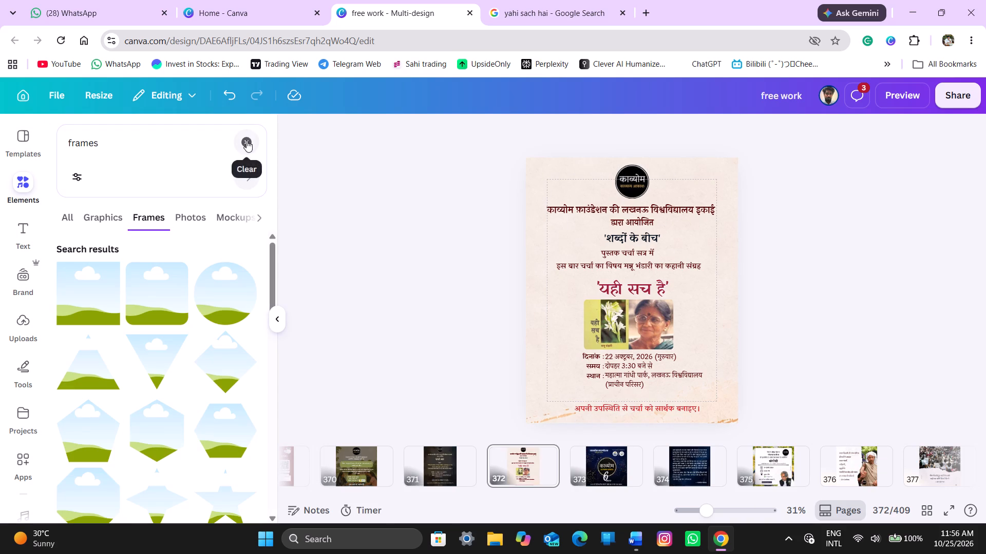
click(246, 141)
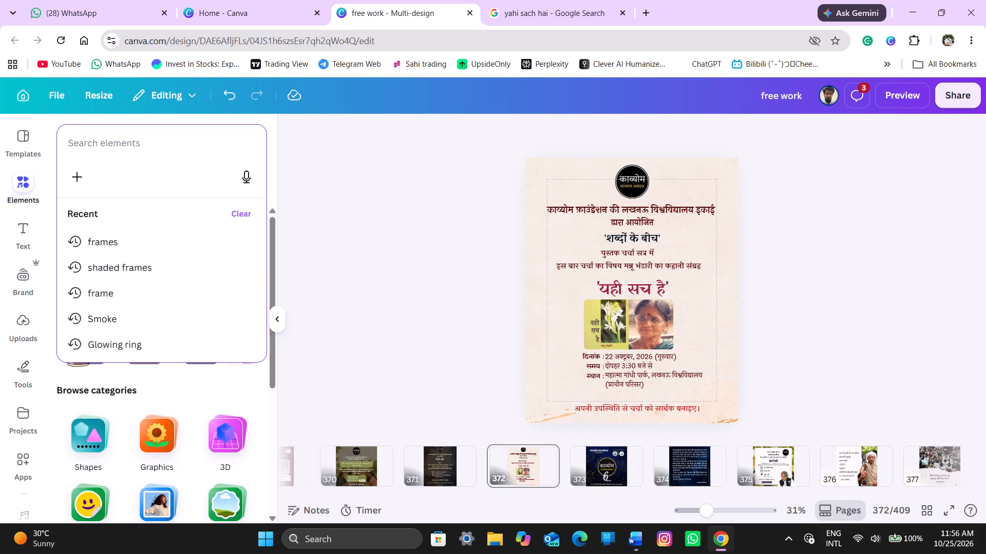
text(beige)
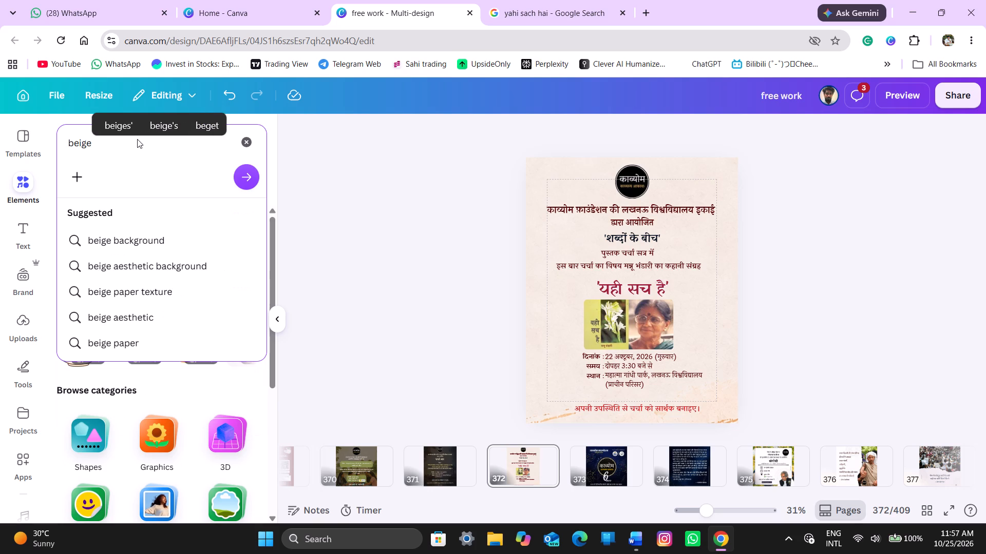
key(space)
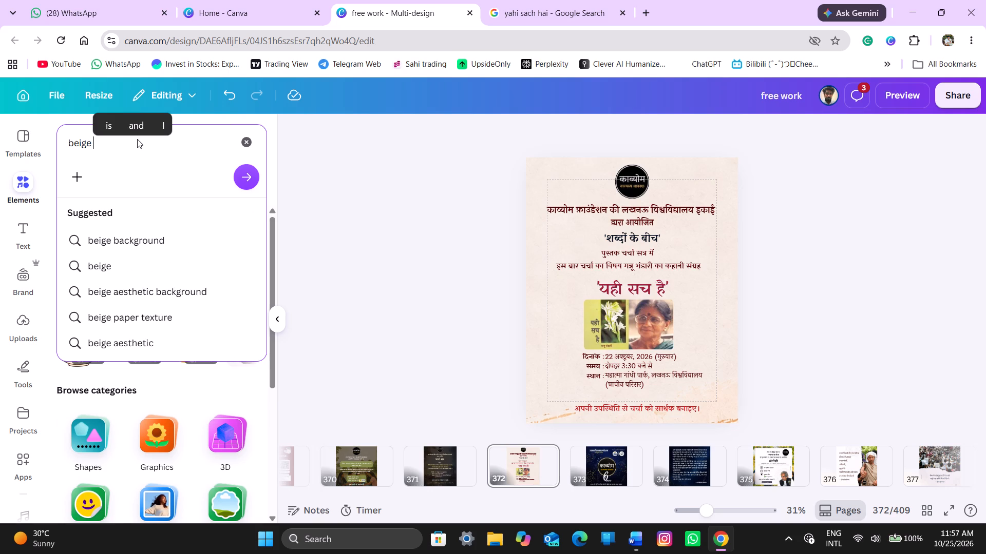
text(te)
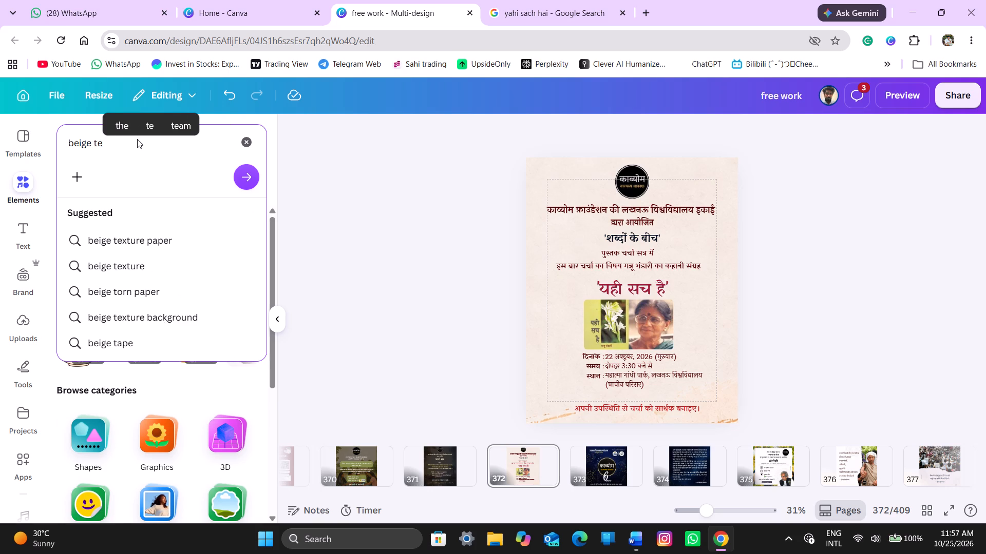
text(xture)
key(Return)
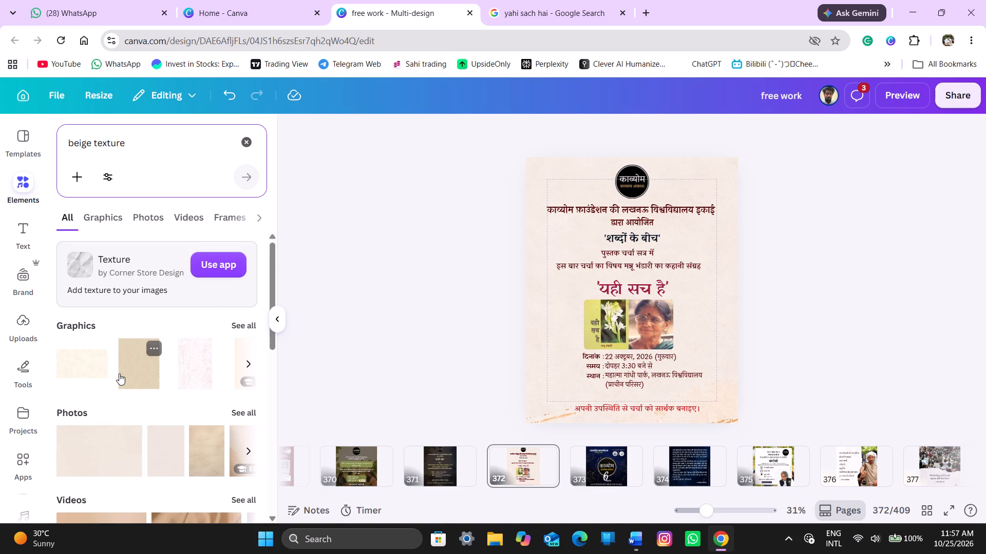
scroll(119, 373, down, 1)
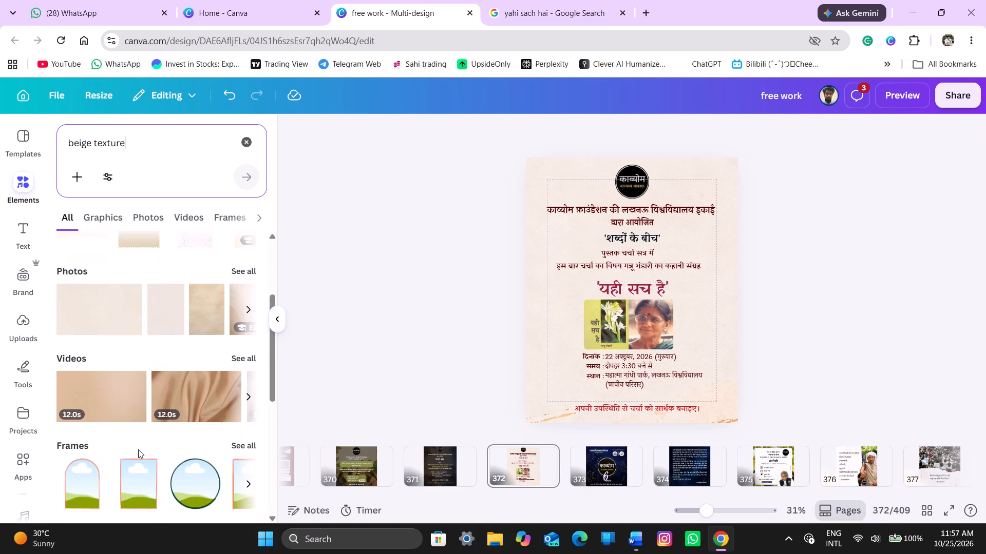
click(240, 330)
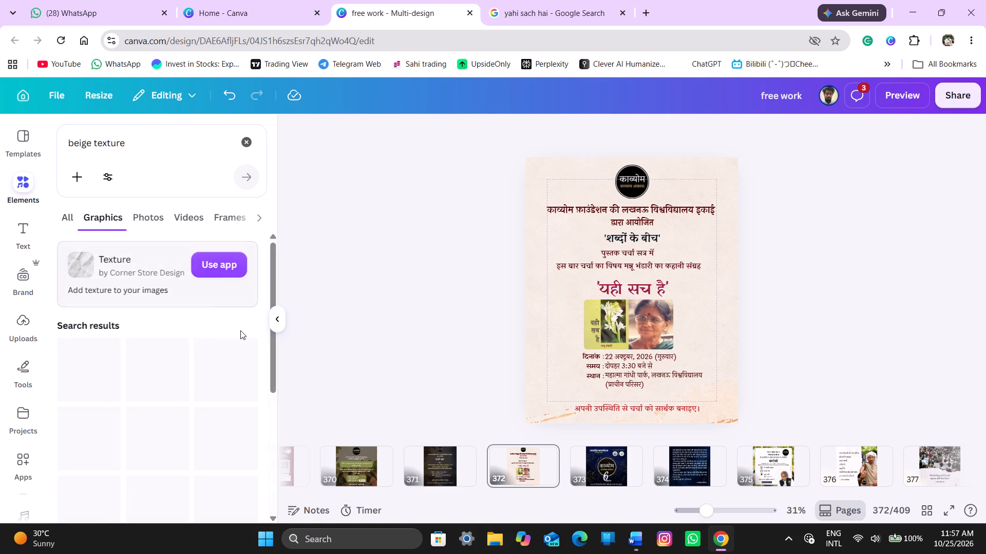
scroll(175, 452, down, 3)
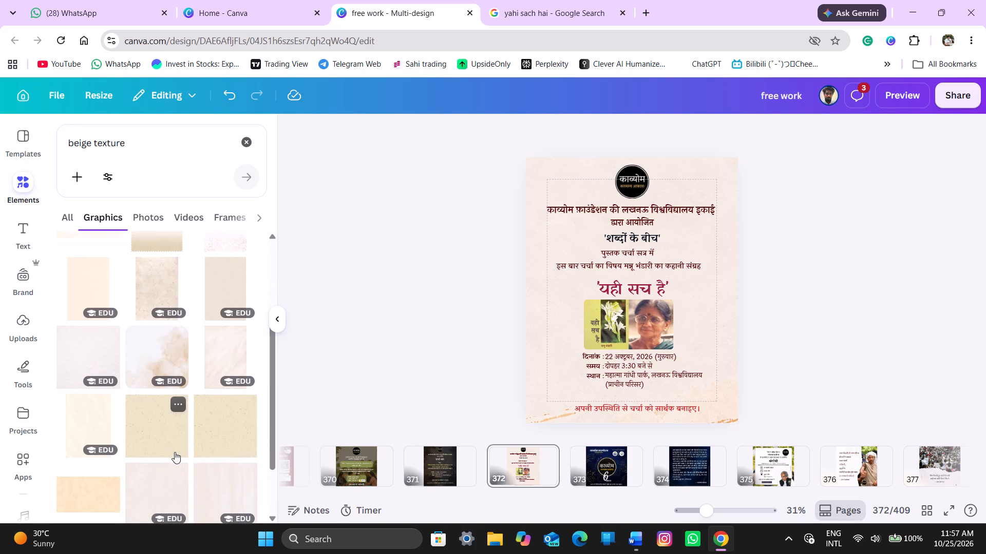
scroll(175, 452, down, 2)
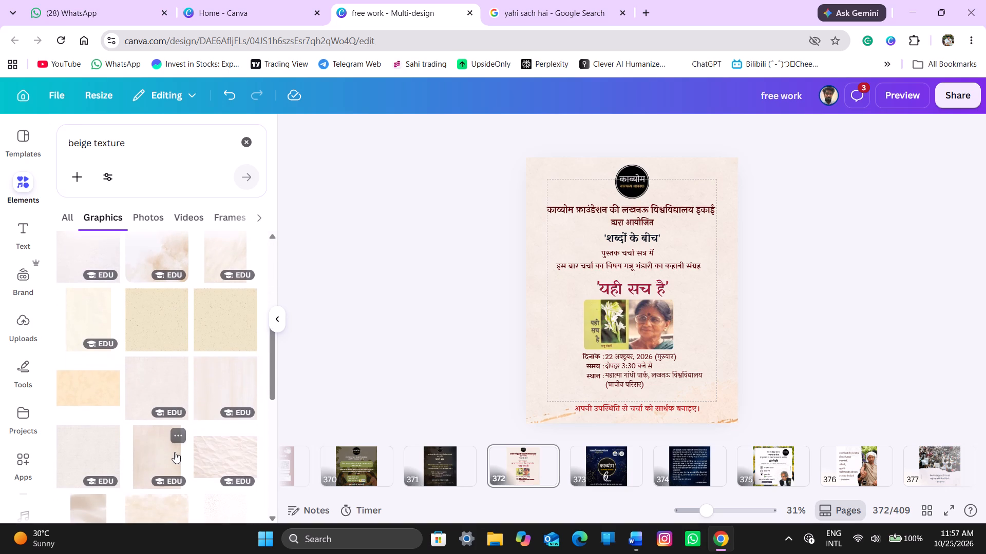
scroll(175, 452, down, 1)
click(78, 383)
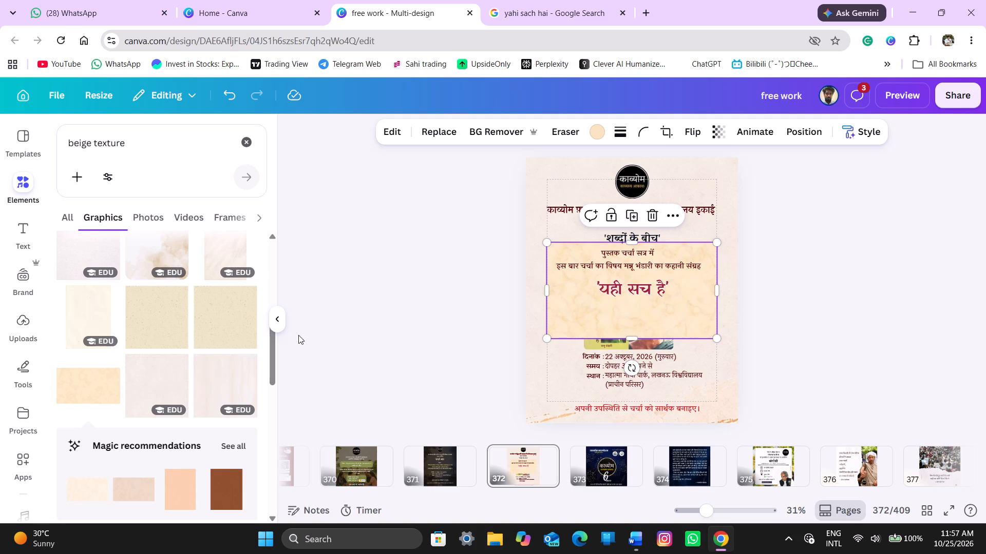
click(279, 316)
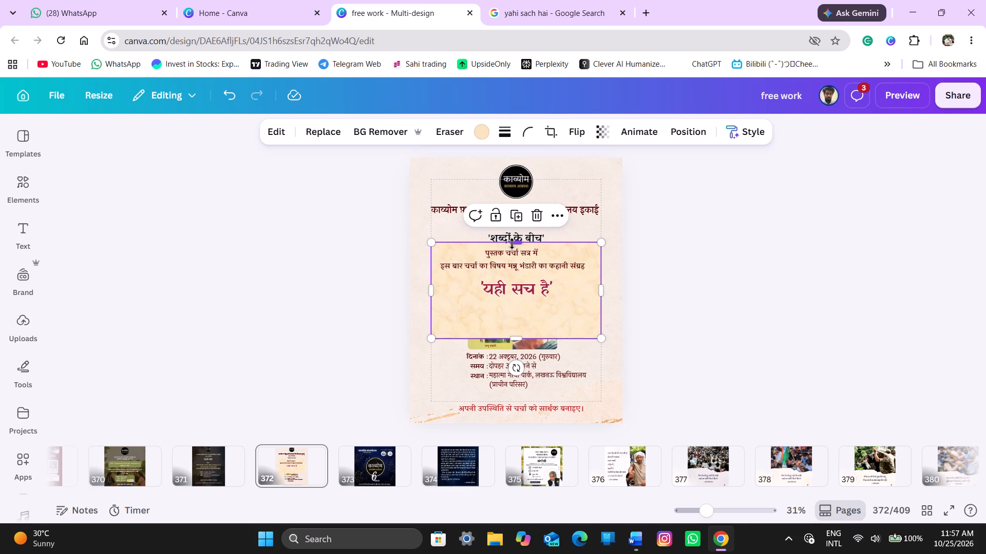
Stretch the marbled texture on all four sides so it extends slightly past the poster's edges.
drag(510, 244, 510, 158)
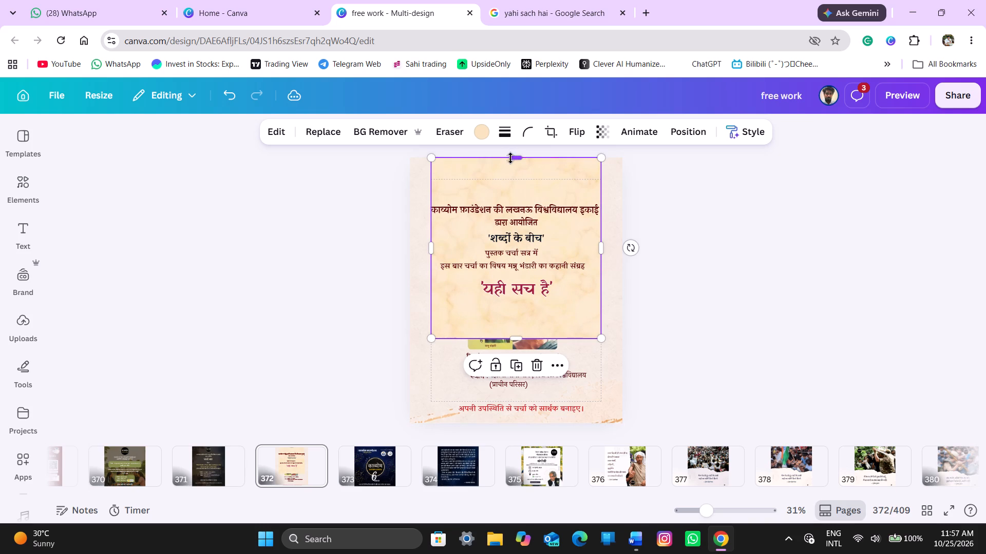
drag(516, 341, 532, 425)
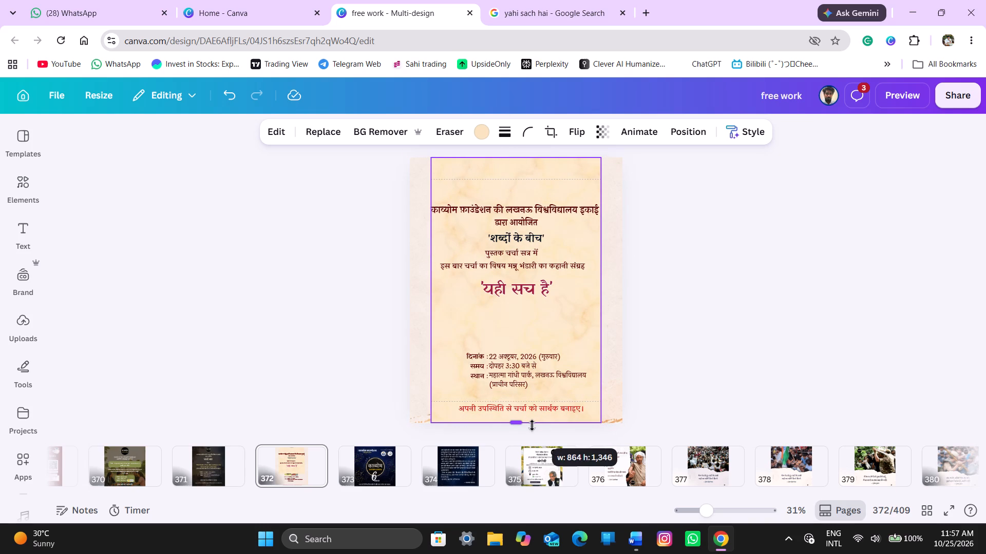
drag(532, 425, 531, 424)
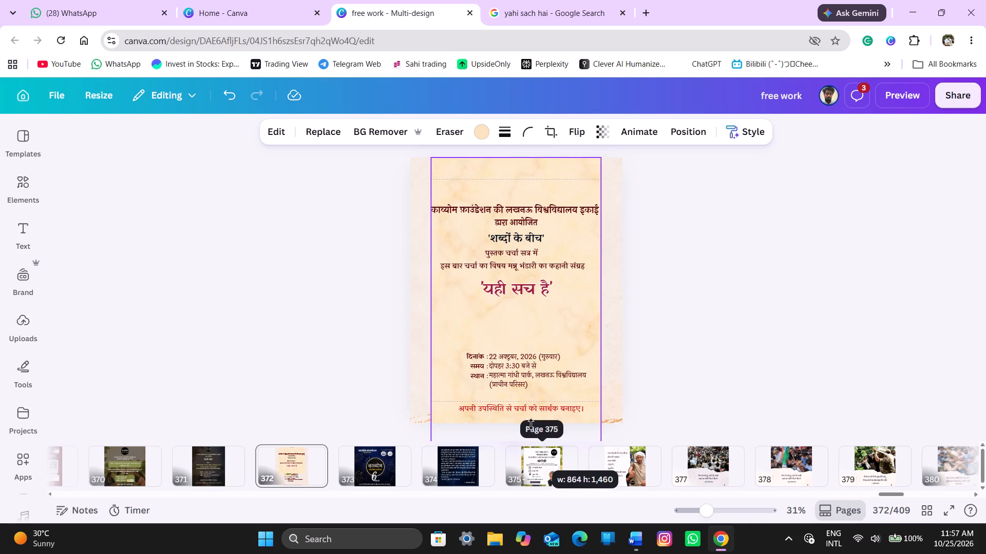
drag(531, 424, 531, 431)
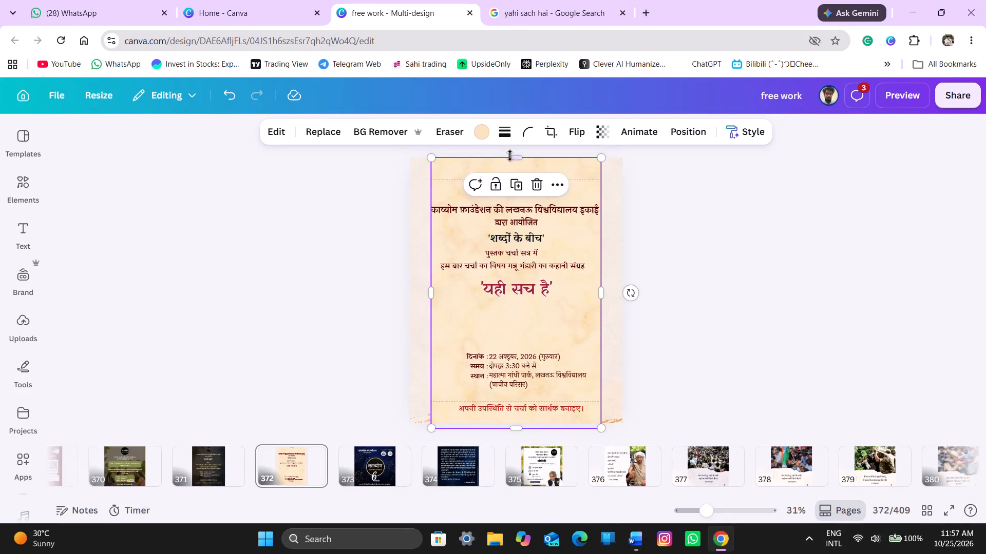
drag(516, 154, 516, 148)
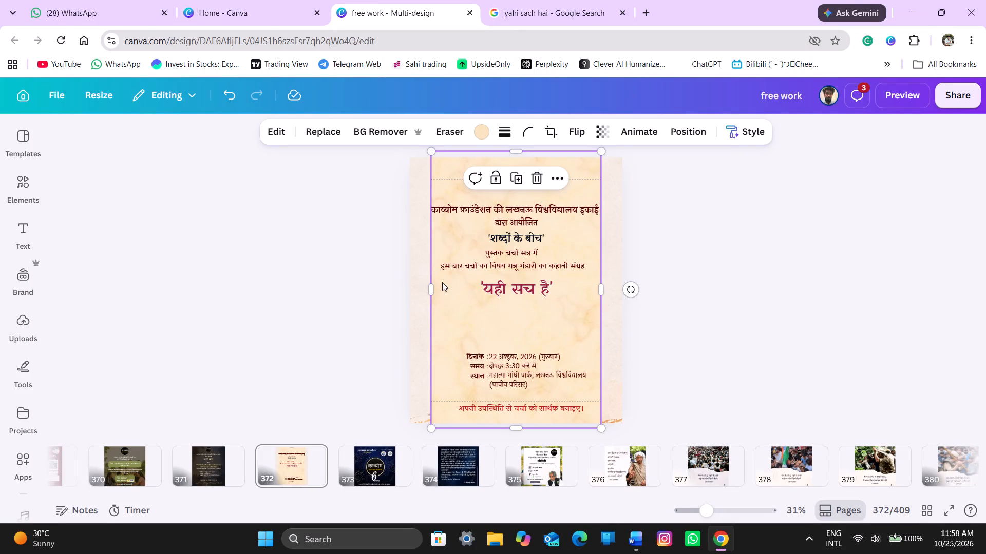
drag(430, 288, 384, 291)
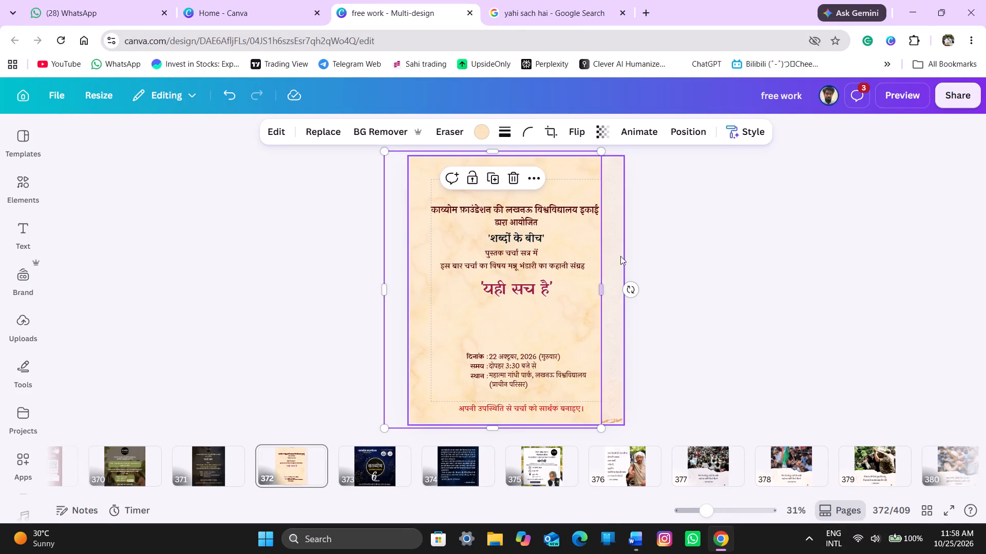
drag(597, 289, 637, 295)
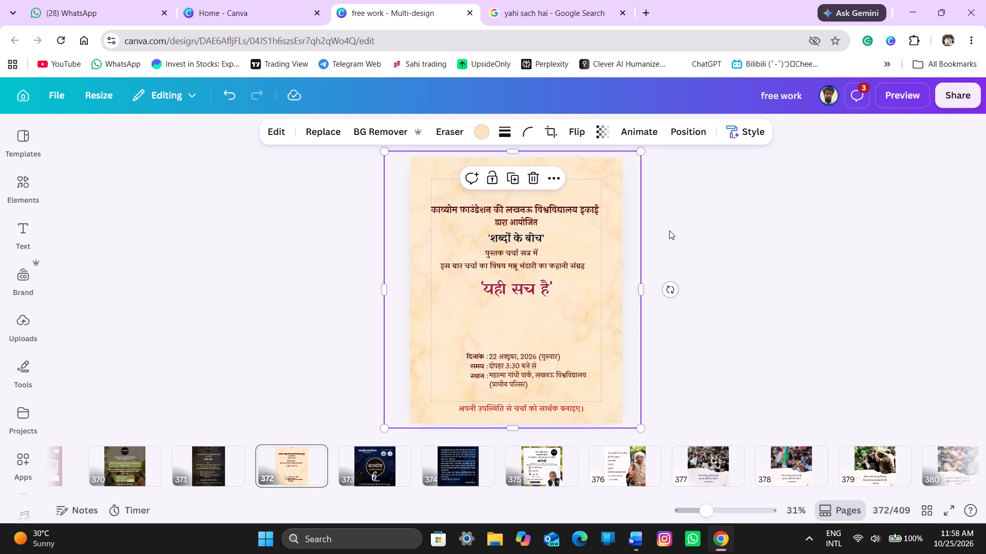
Send the marbled texture one layer backward, behind the book-cover-and-author image.
key(ctrl+bracketleft)
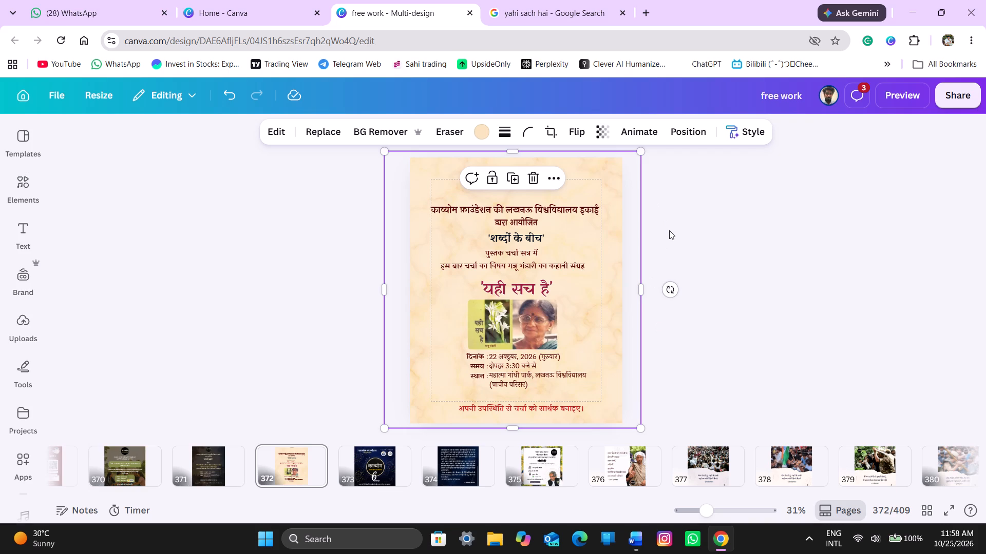
Set the marbled texture's transparency to 50.
click(612, 133)
drag(628, 184, 572, 194)
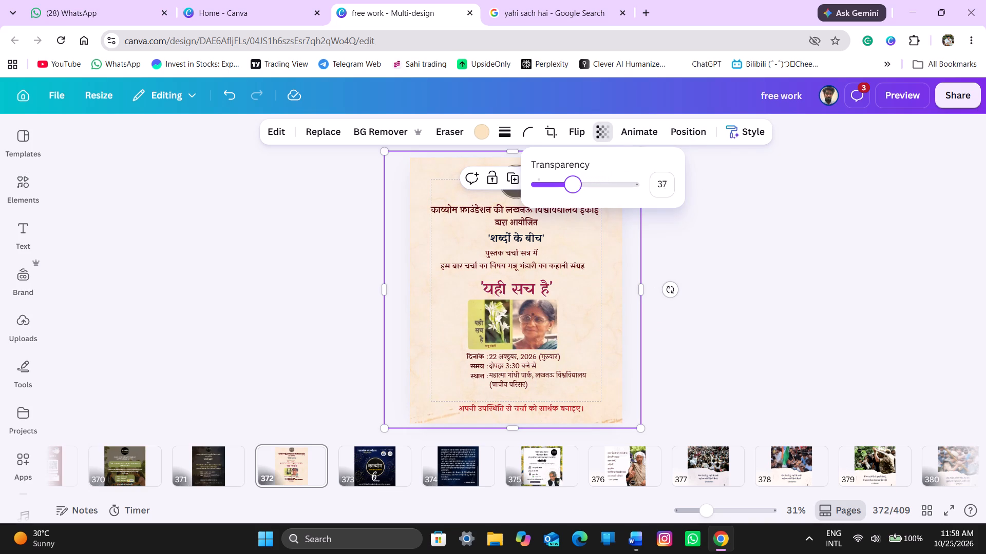
drag(572, 194, 568, 196)
click(664, 190)
text(50)
key(Return)
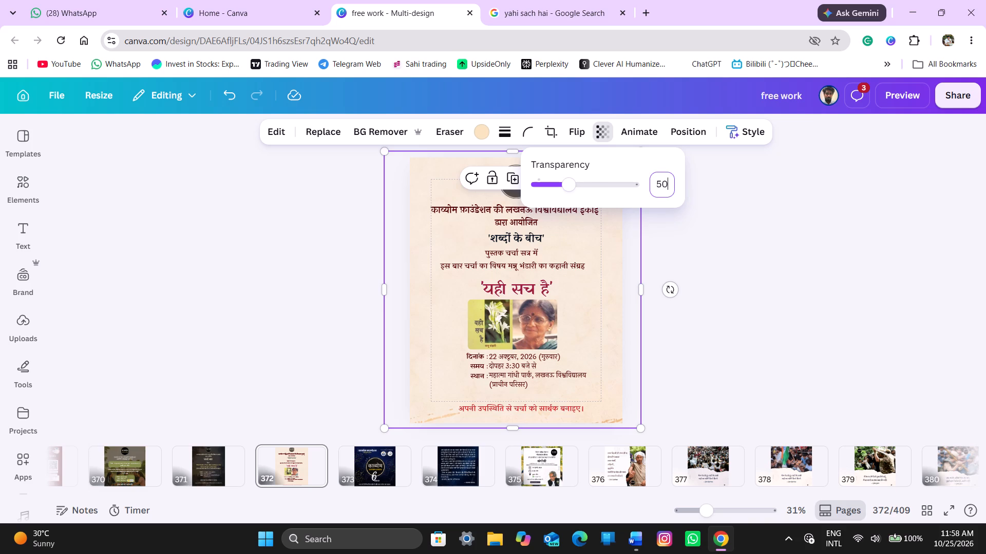
click(802, 275)
click(802, 275)
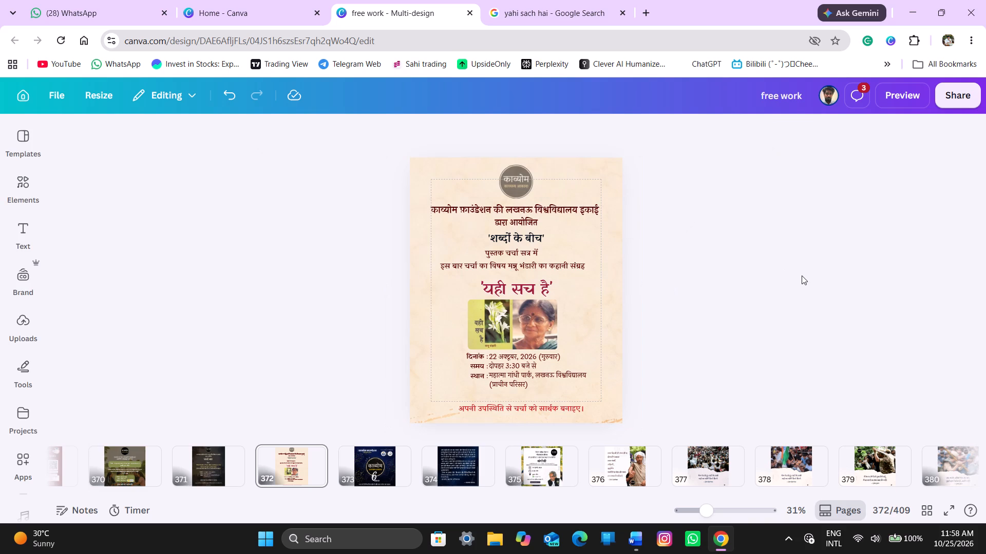
Send the marbled texture one layer backward, behind the round black काव्योम logo at the poster's top.
click(537, 195)
key(ctrl+bracketleft)
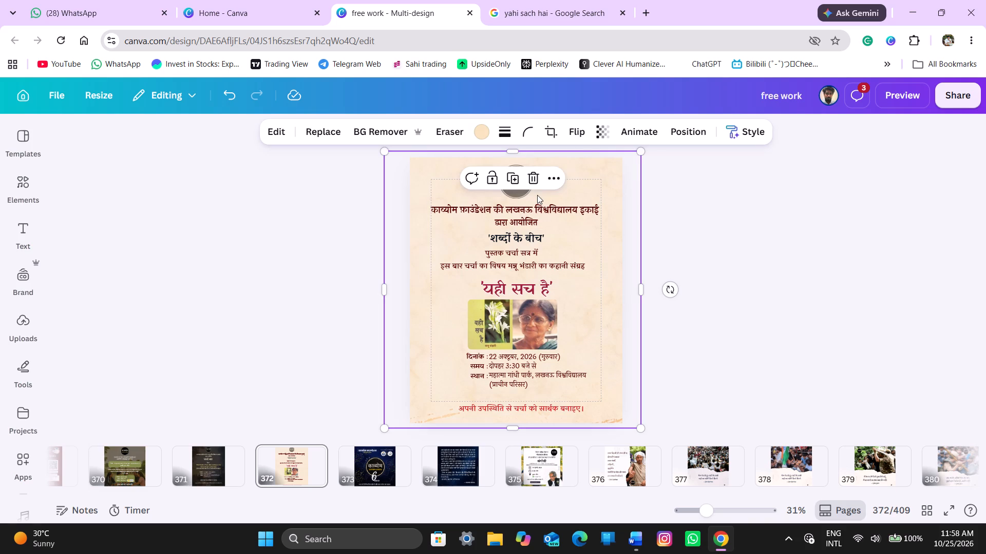
click(778, 268)
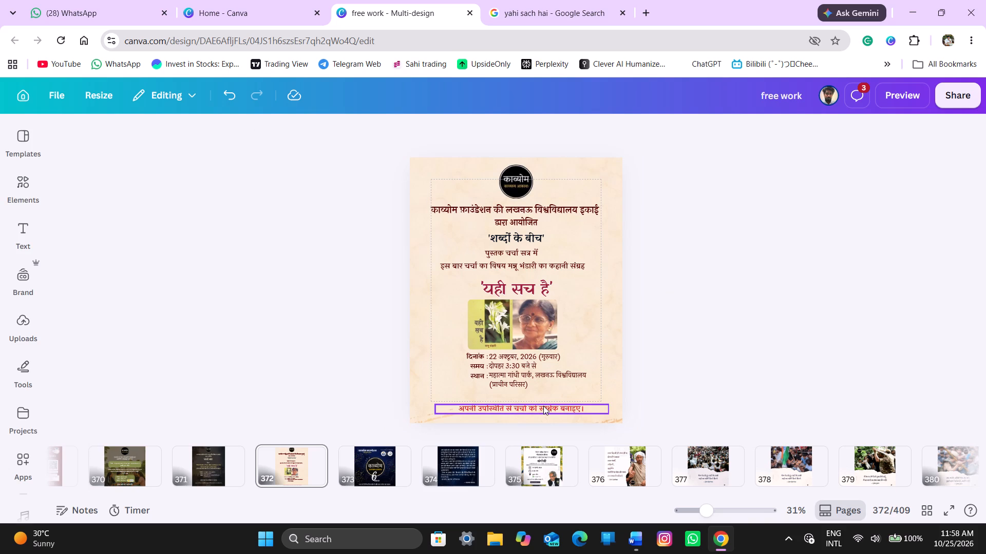
Nudge the grouped date, time and venue text slightly down, away from the cover-and-author image.
click(538, 377)
key(Down)
key(Down)
key(Down)
key(Down)
key(Down)
key(Down)
key(Down)
key(Down)
key(Down)
key(Down)
key(Down)
key(Down)
key(Down)
key(Down)
key(Down)
key(Down)
key(Down)
key(Down)
key(Down)
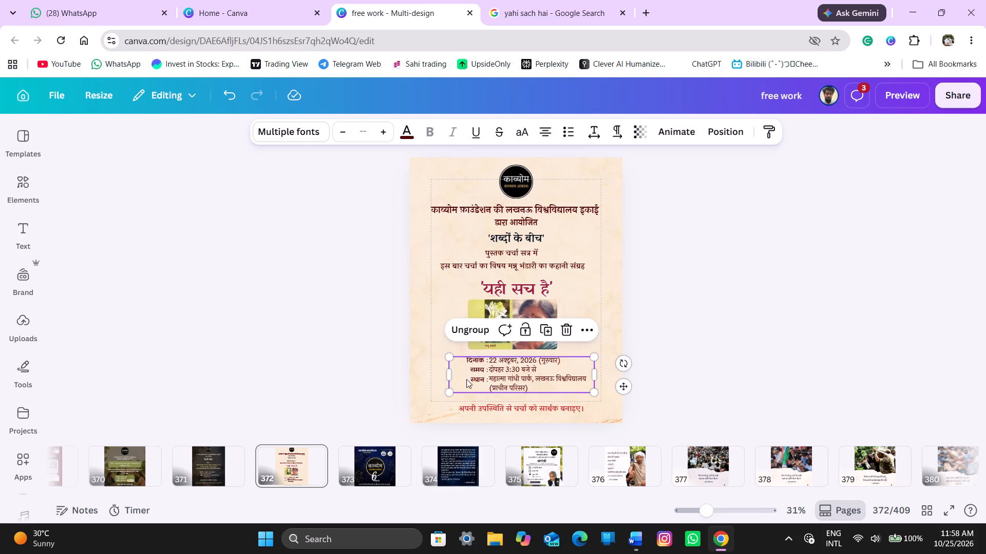
Enlarge the date, time and venue group to about 864 px wide, so it spans the margin guides.
drag(451, 357, 427, 357)
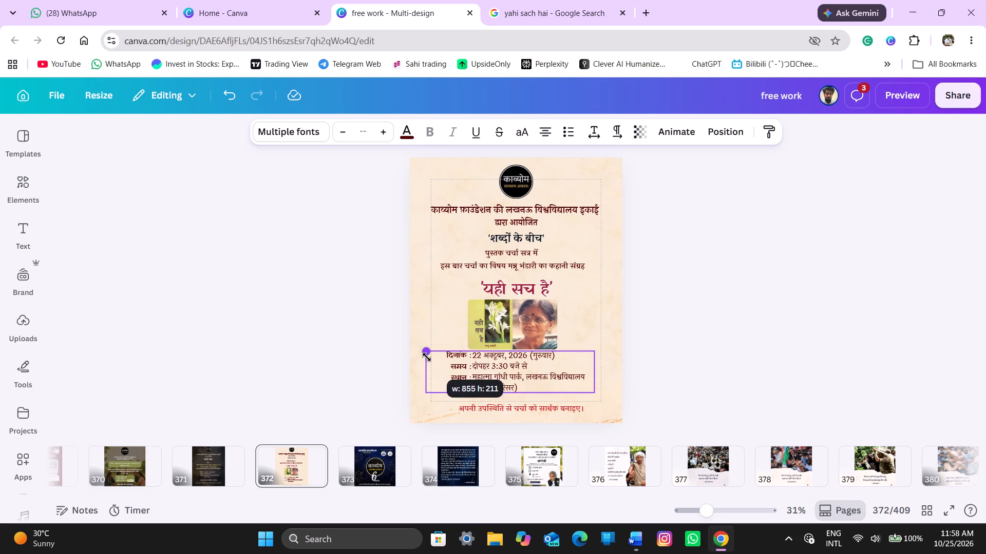
drag(427, 357, 439, 362)
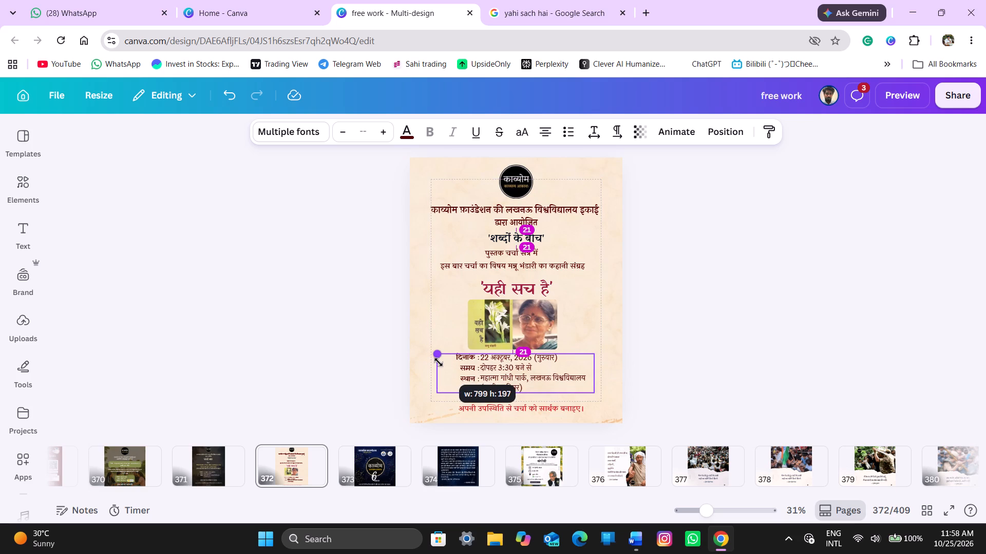
drag(439, 362, 432, 362)
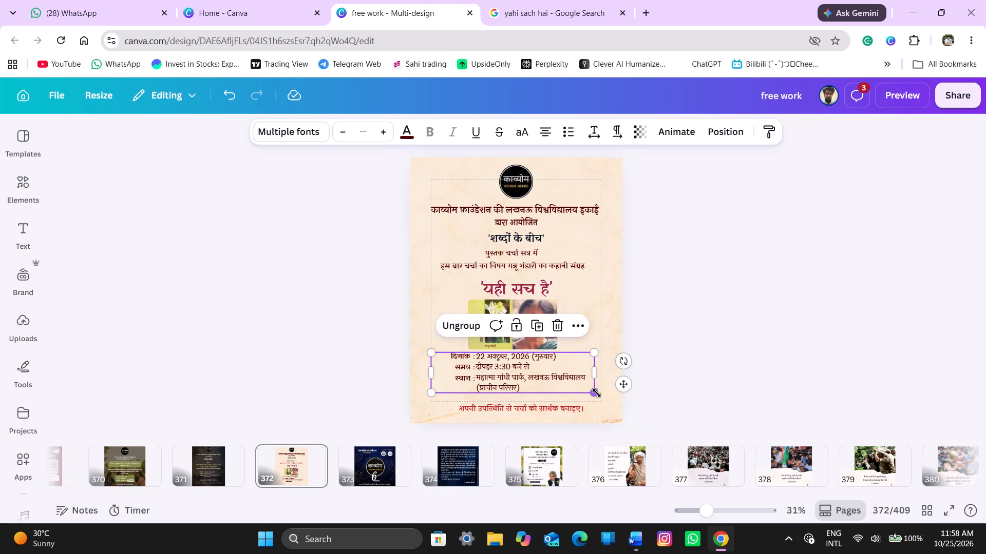
drag(595, 391, 602, 395)
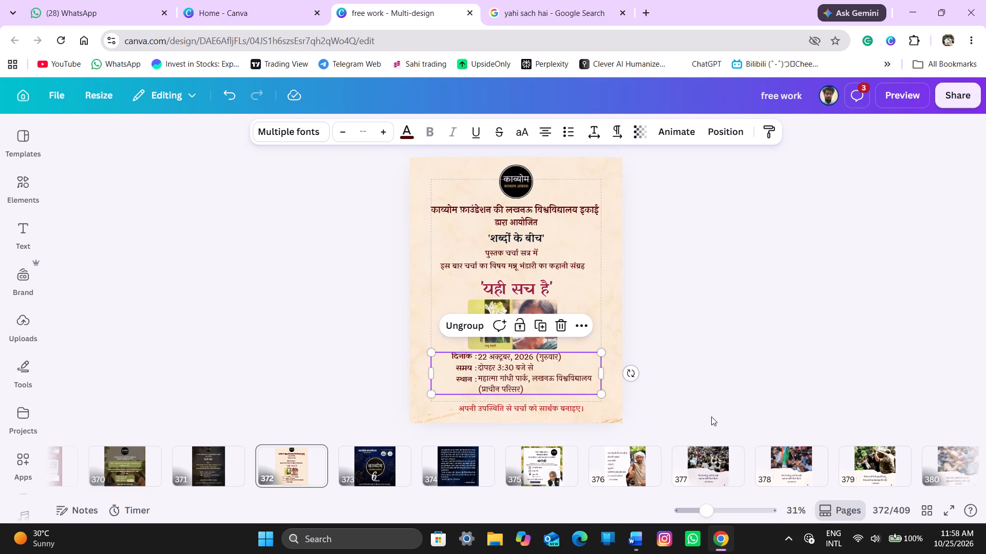
click(711, 417)
Send the marbled texture eight more layers backward, toward the bottom of the poster's stack.
click(543, 418)
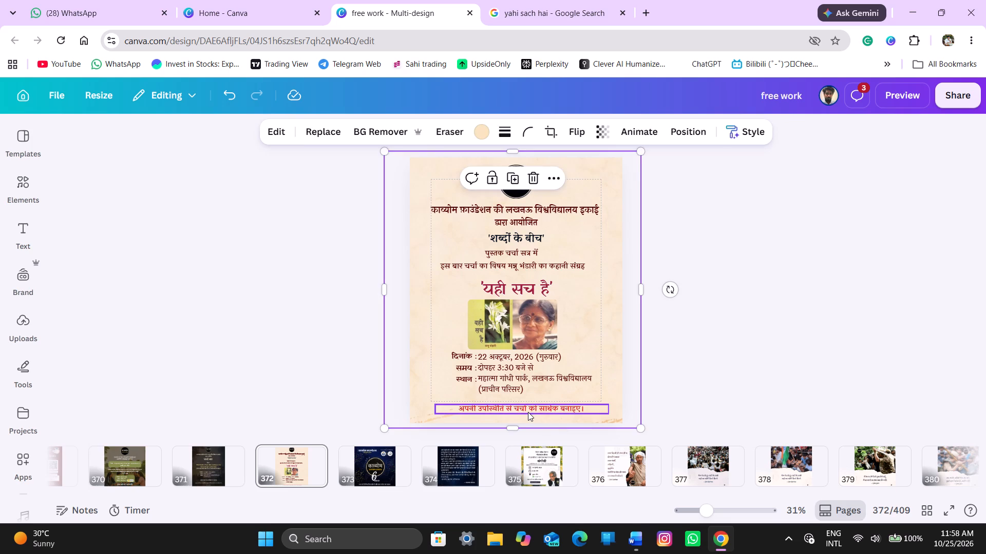
click(528, 412)
click(600, 316)
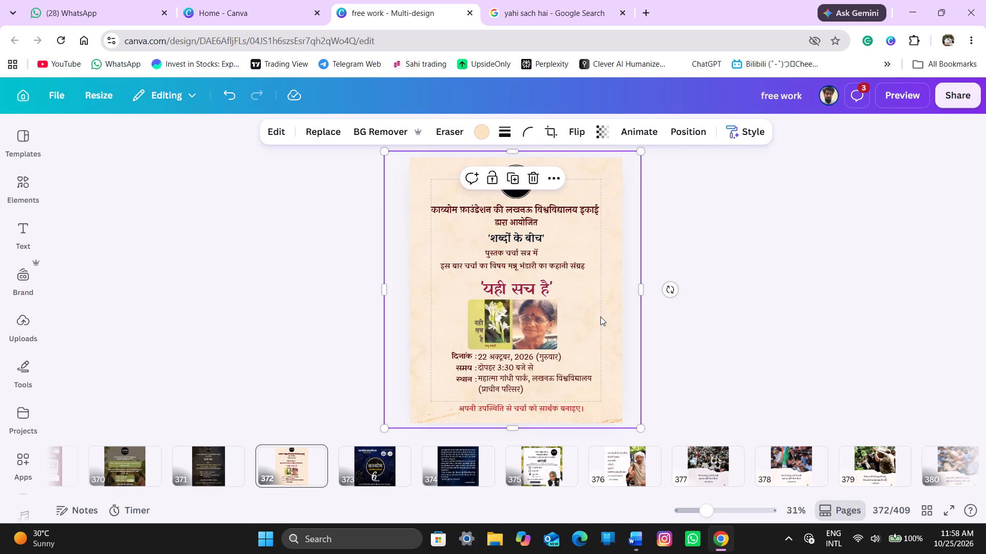
key(ctrl+bracketleft)
key(ctrl+bracketleft)
key(ctrl+bracketleft)
key(ctrl+bracketleft)
key(ctrl+bracketleft)
key(ctrl+bracketleft)
key(ctrl+bracketleft)
key(ctrl+bracketleft)
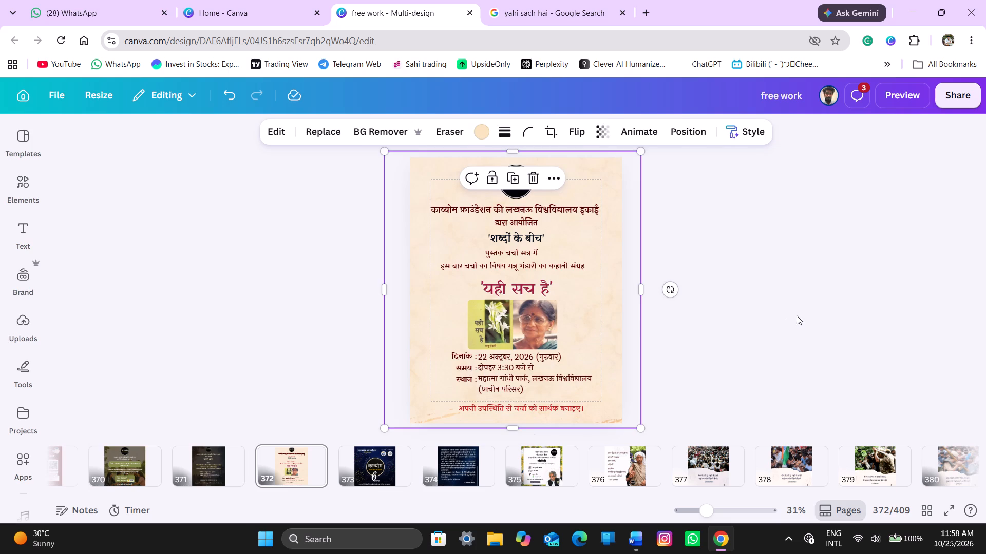
click(797, 315)
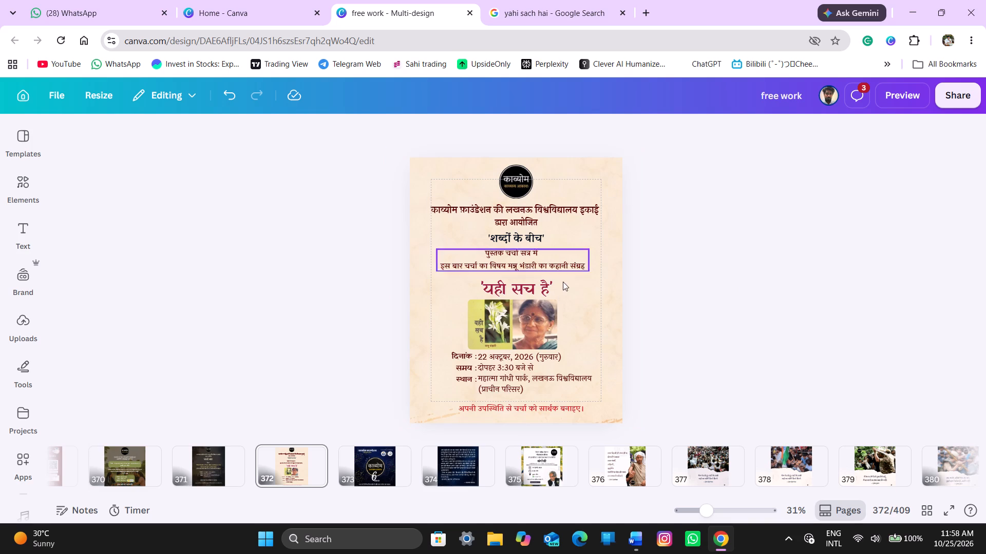
Set the font size of the closing line 'अपनी उपस्थिति से चर्चा को सार्थक बनाइए।' to 38.
click(527, 375)
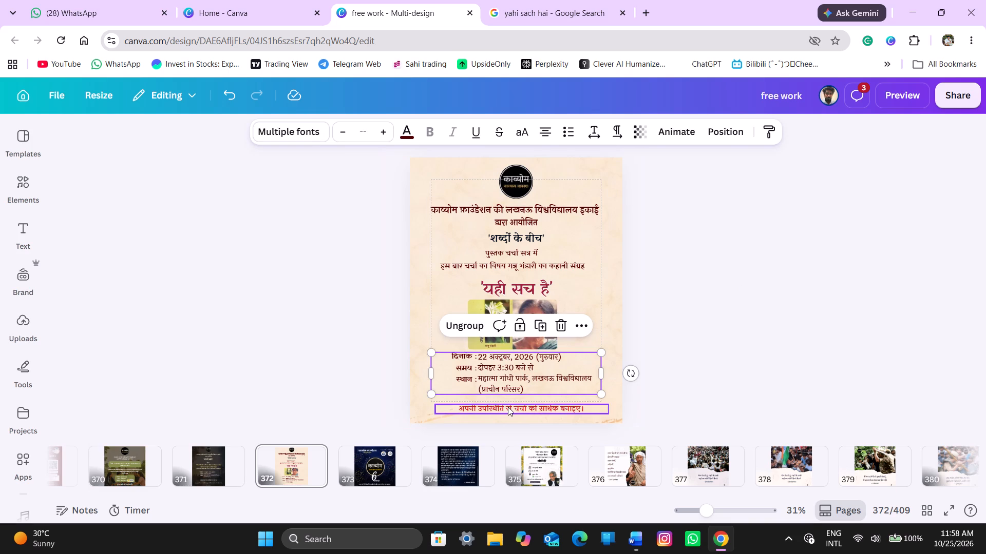
click(508, 407)
triple_click(360, 138)
triple_click(360, 138)
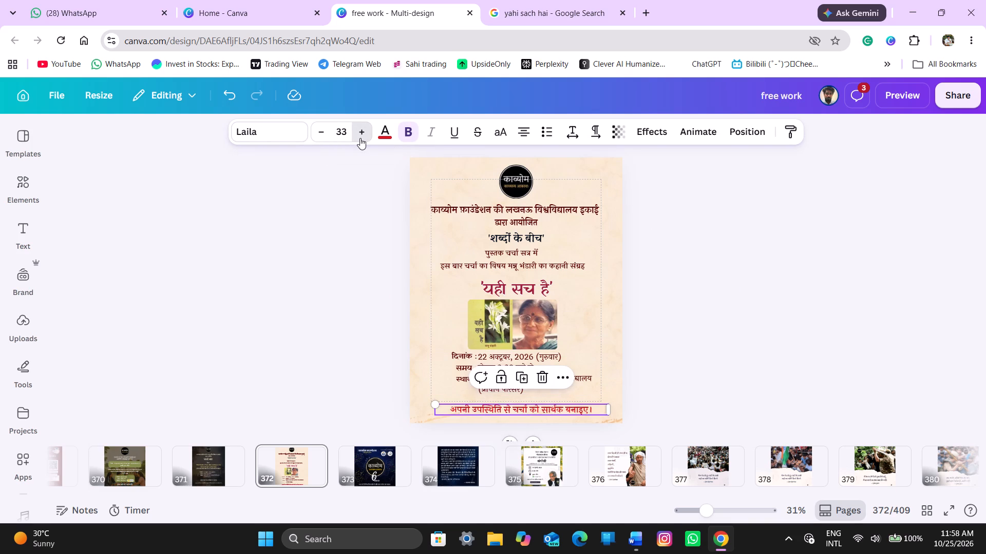
click(360, 138)
click(360, 138)
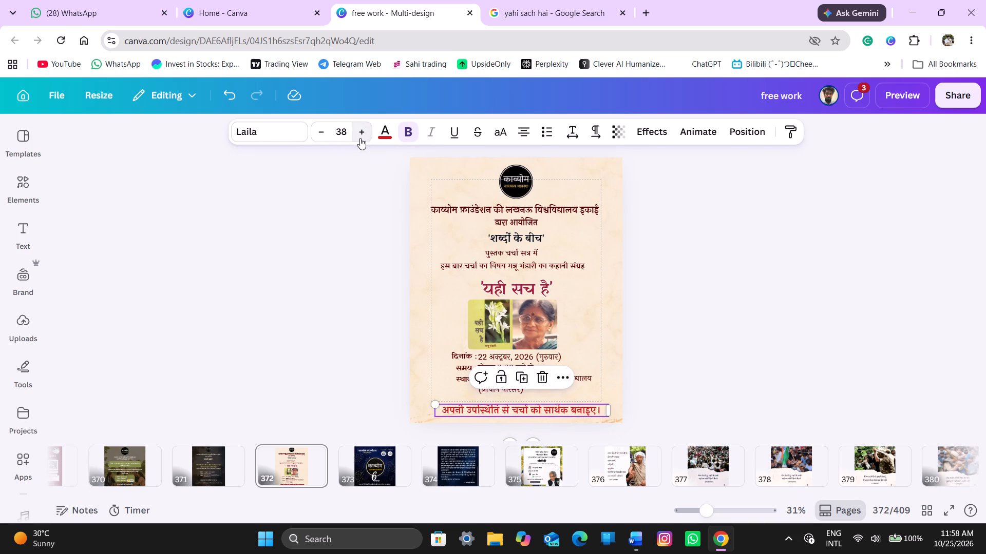
click(323, 316)
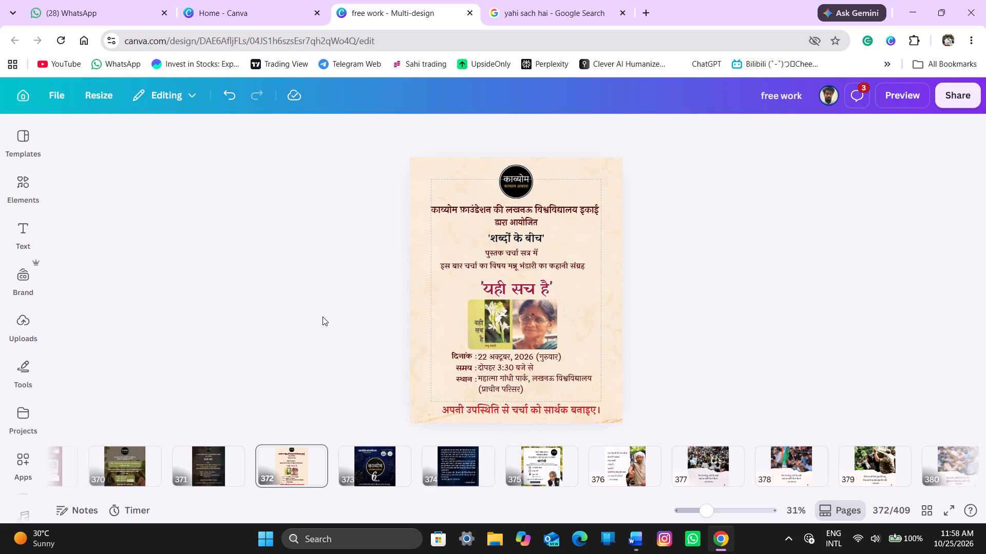
Try dark red on the closing invitation line, settling on vivid orange #ff4d01 as its text colour.
double_click(457, 405)
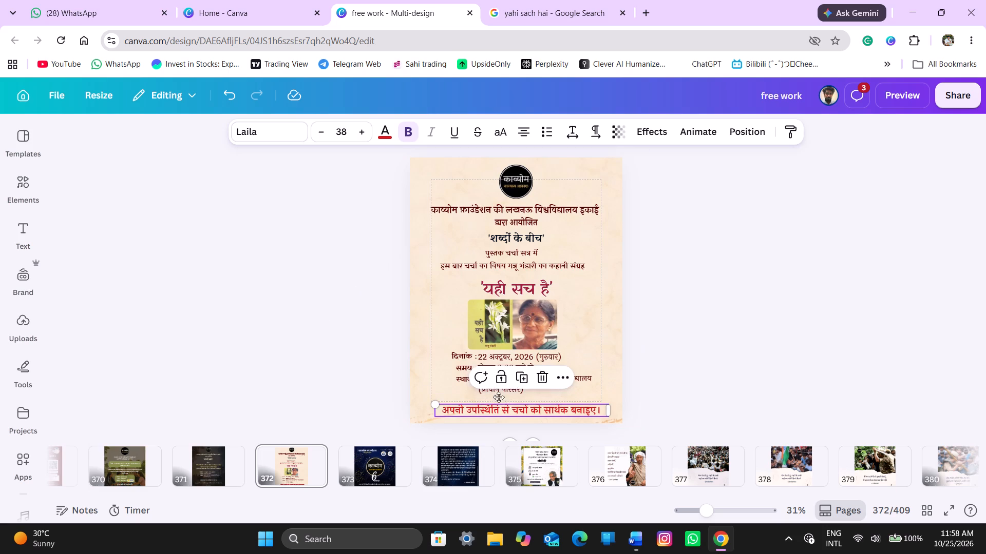
click(750, 369)
click(591, 411)
click(382, 138)
click(187, 315)
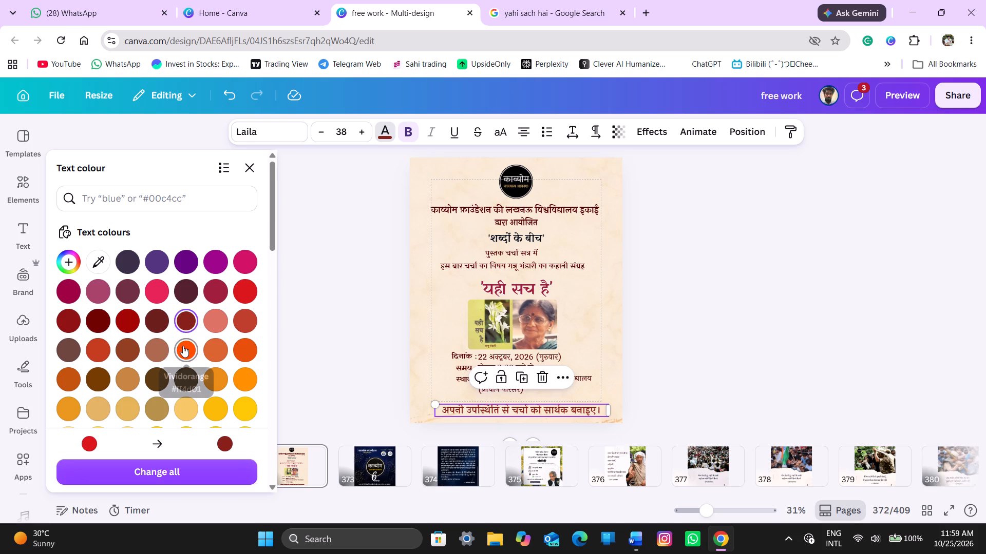
click(183, 346)
scroll(183, 346, down, 1)
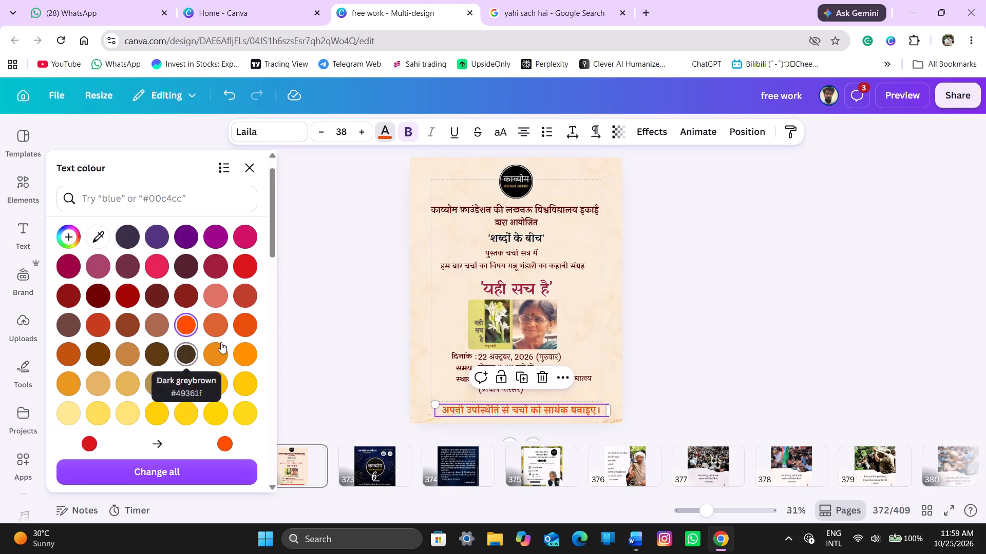
Try orange, purple, dark greypurple and black on the date, time and venue group, settling on dark maroon text.
click(470, 367)
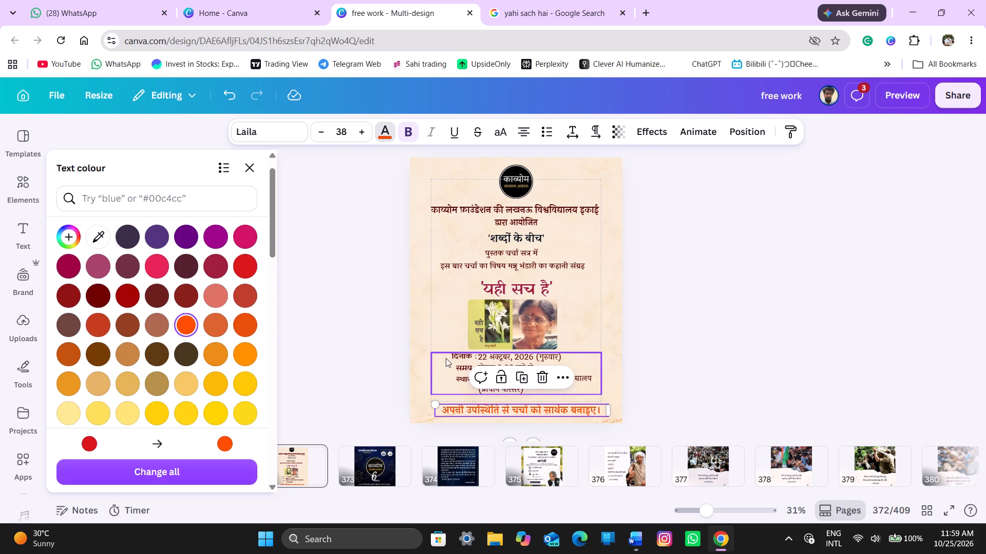
click(446, 358)
click(248, 327)
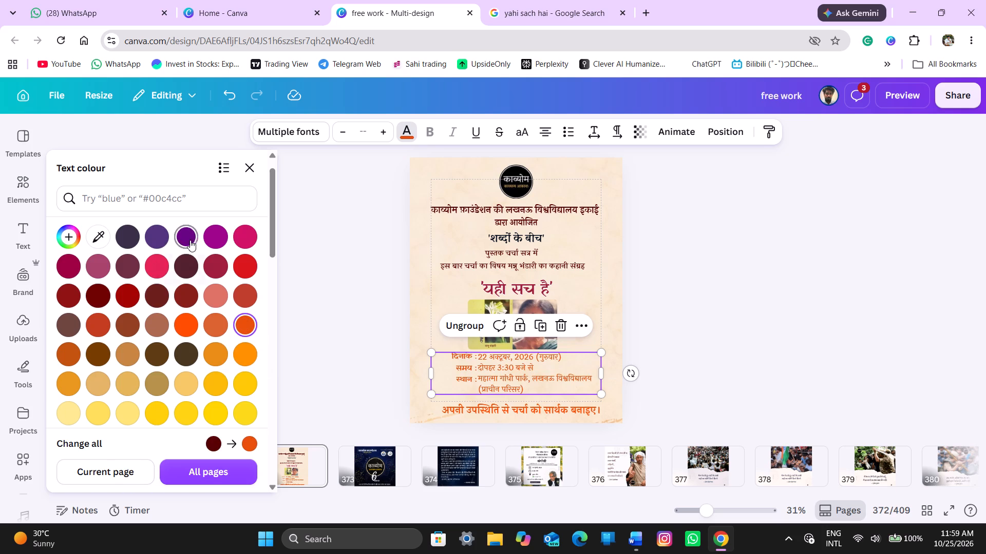
click(215, 236)
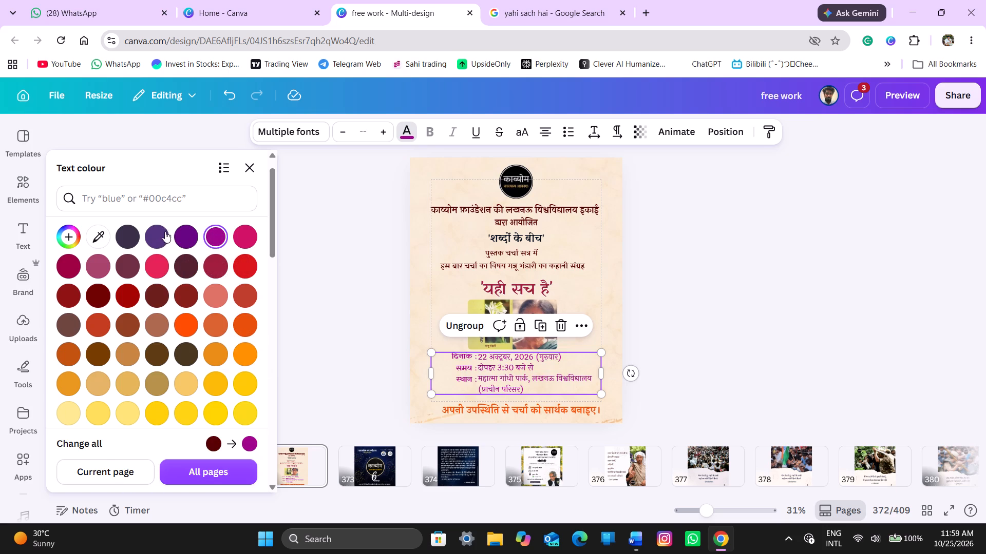
click(128, 240)
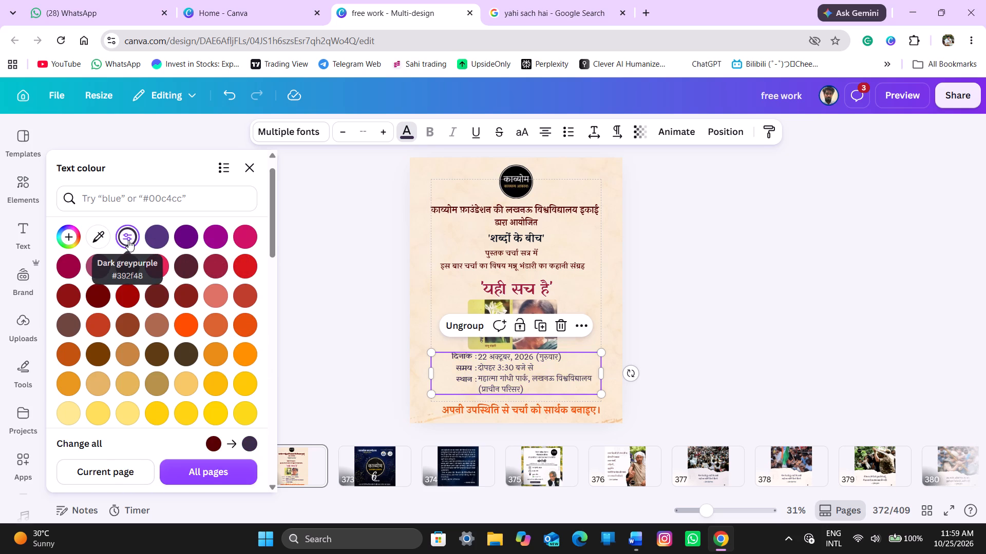
scroll(128, 240, down, 3)
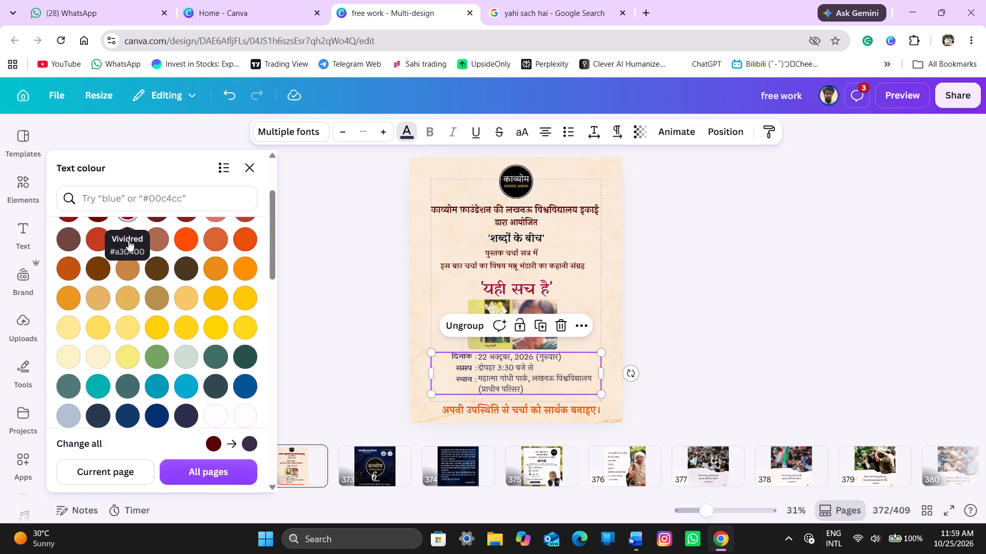
scroll(128, 240, down, 1)
scroll(120, 290, up, 1)
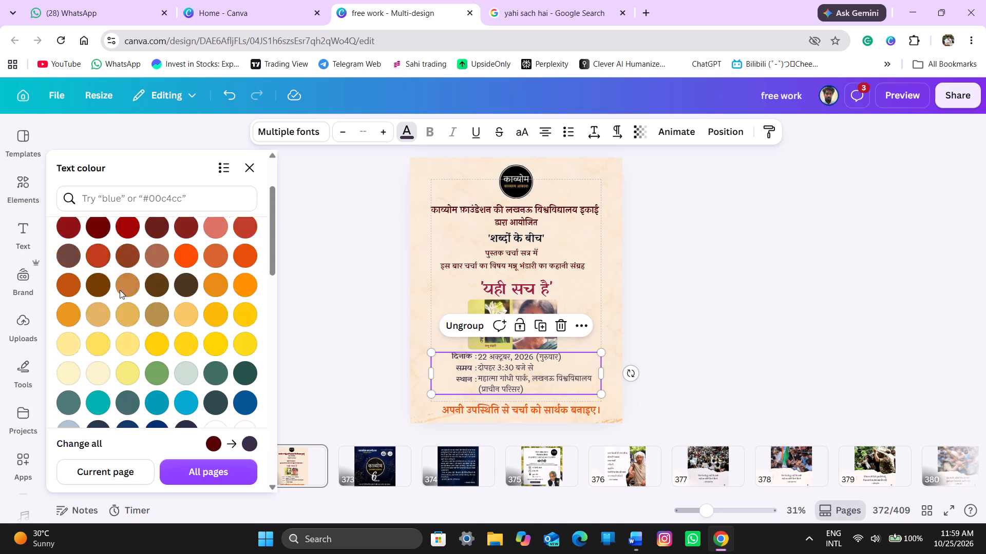
scroll(120, 290, up, 1)
scroll(120, 290, down, 5)
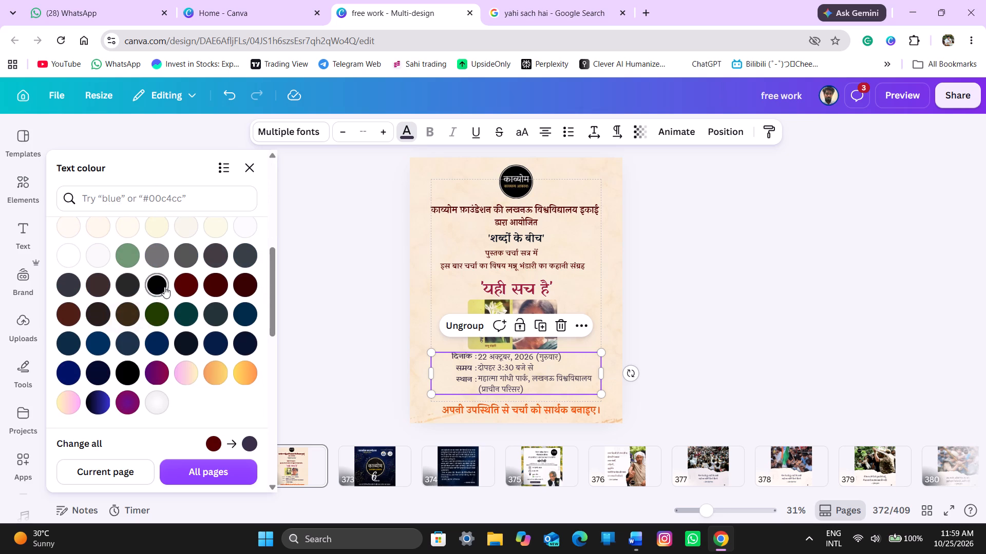
click(164, 287)
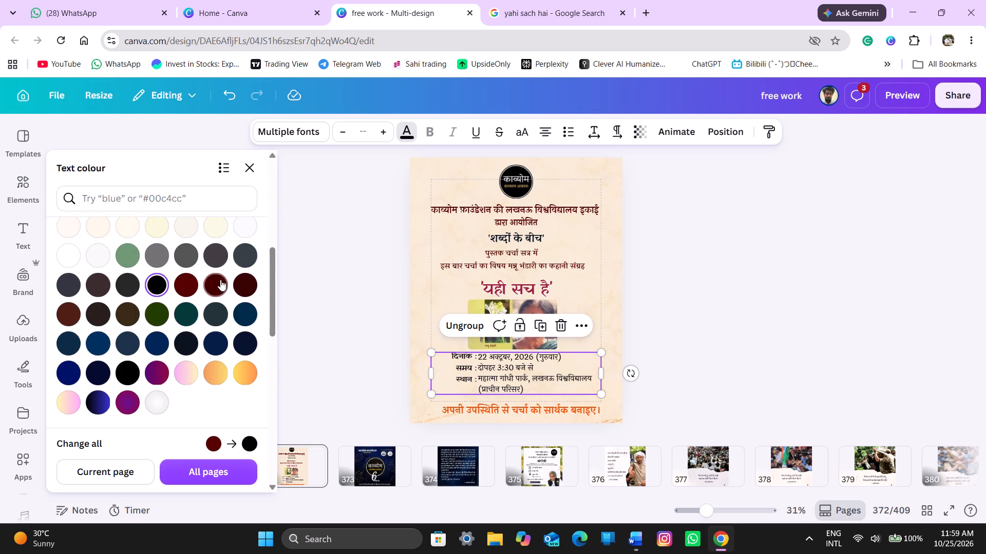
click(217, 280)
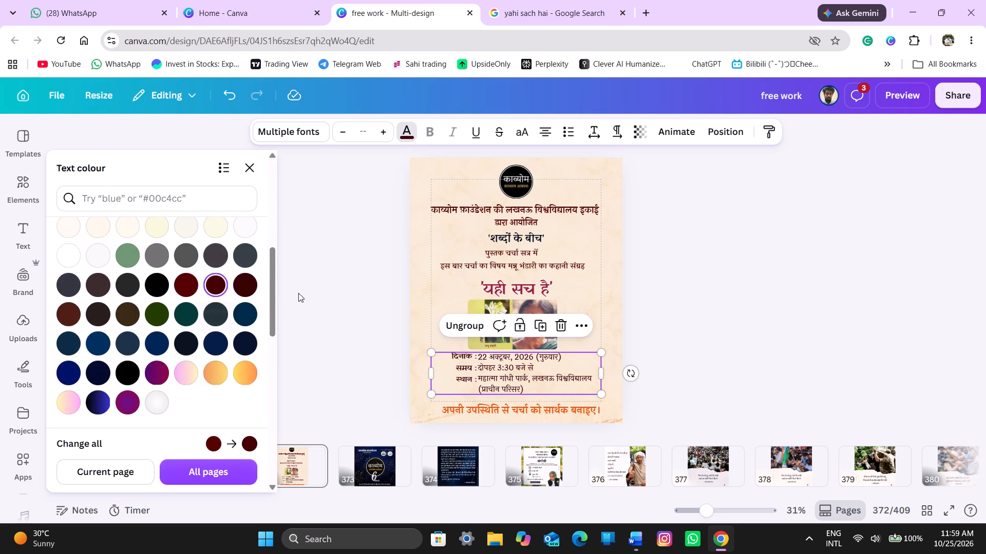
click(297, 306)
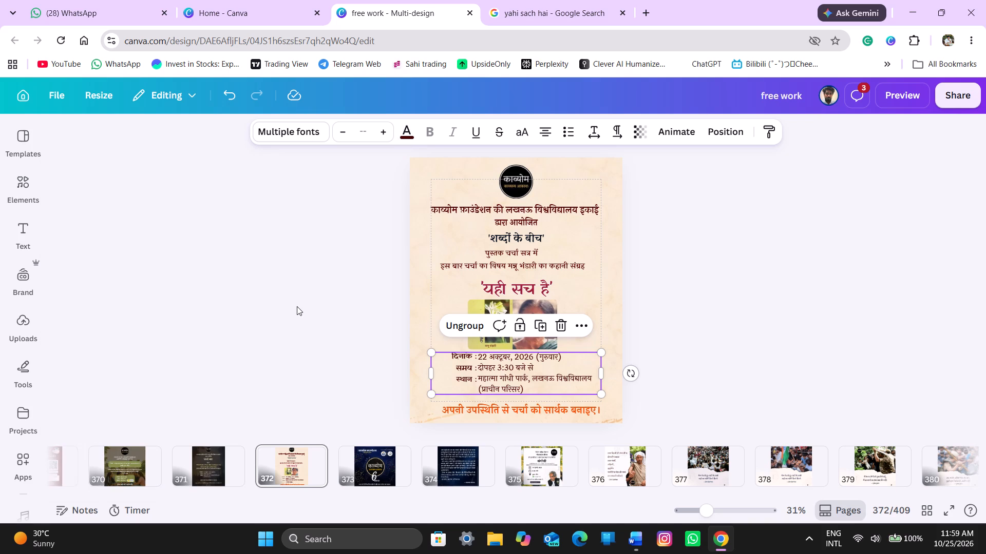
Centre the orange closing invitation line horizontally on the page.
click(720, 136)
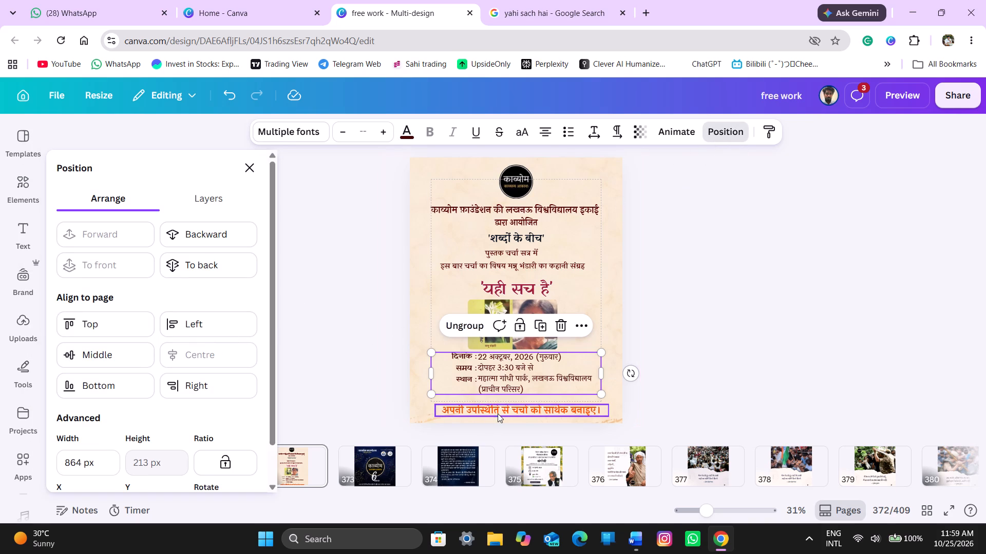
click(498, 413)
click(225, 358)
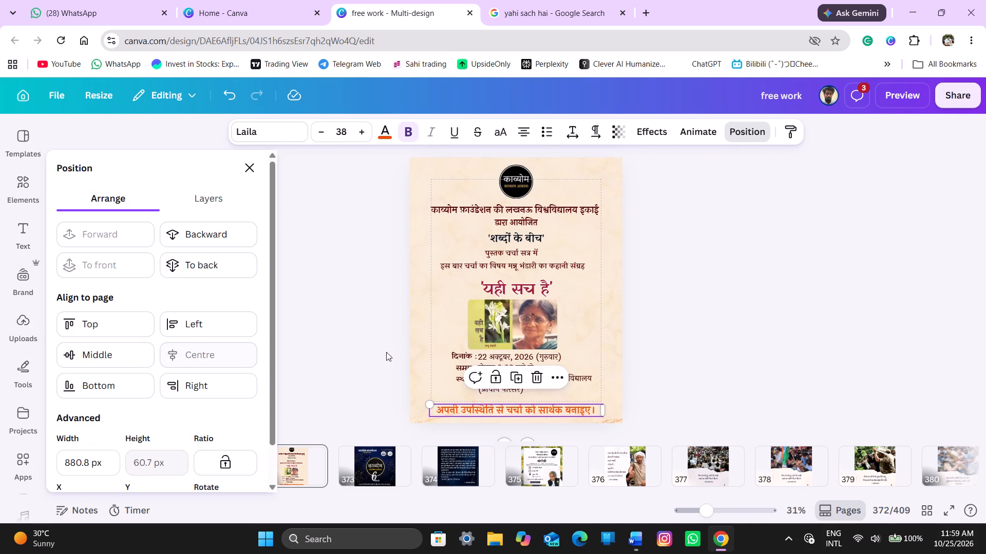
Centre the two-line text starting 'पुस्तक चर्चा सत्र में' horizontally on the page, then check the alignment of the heading and logo.
click(509, 289)
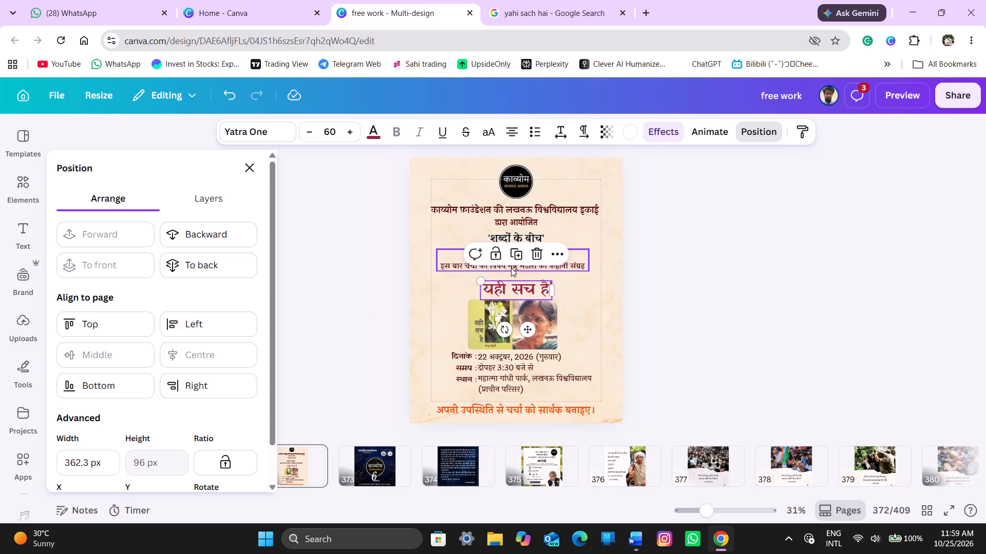
click(490, 274)
click(471, 265)
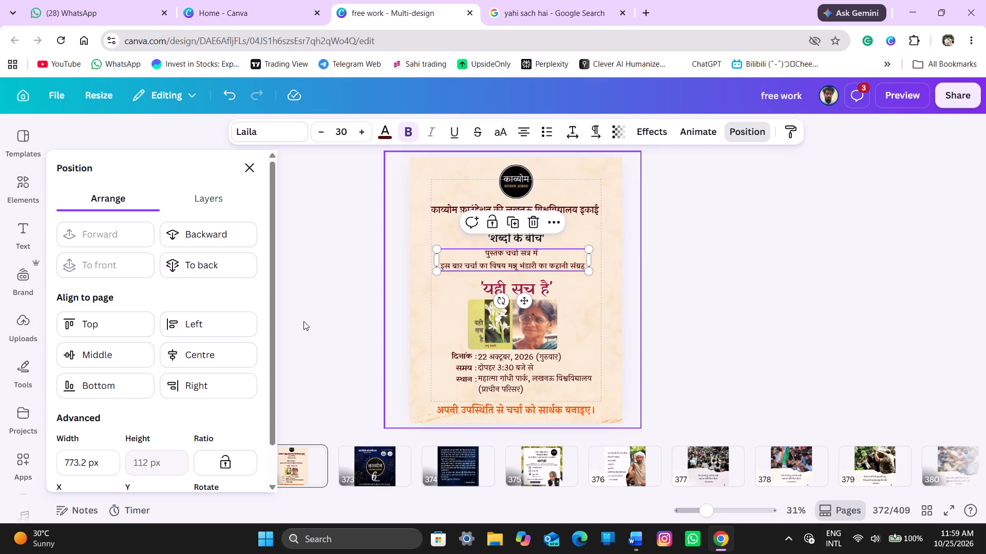
click(253, 352)
click(489, 238)
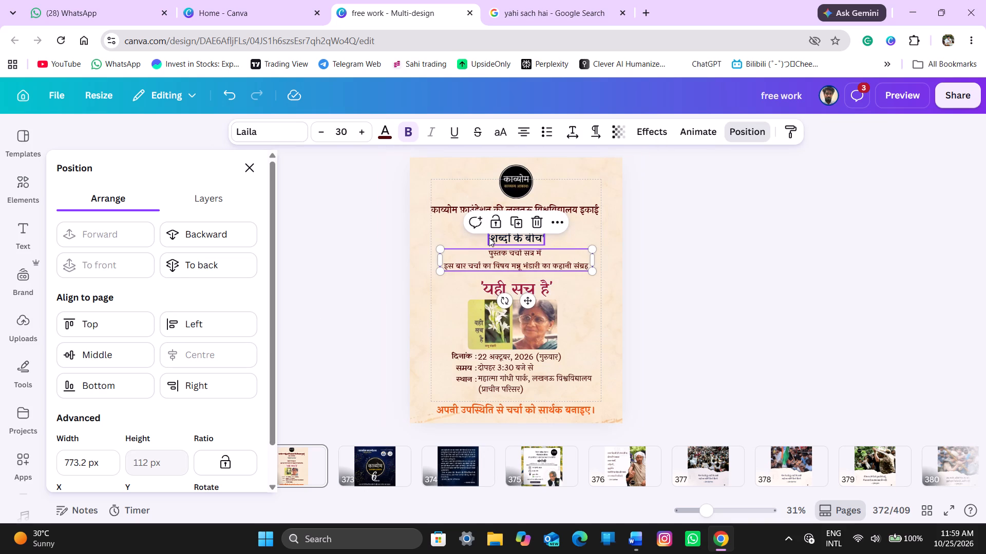
click(456, 209)
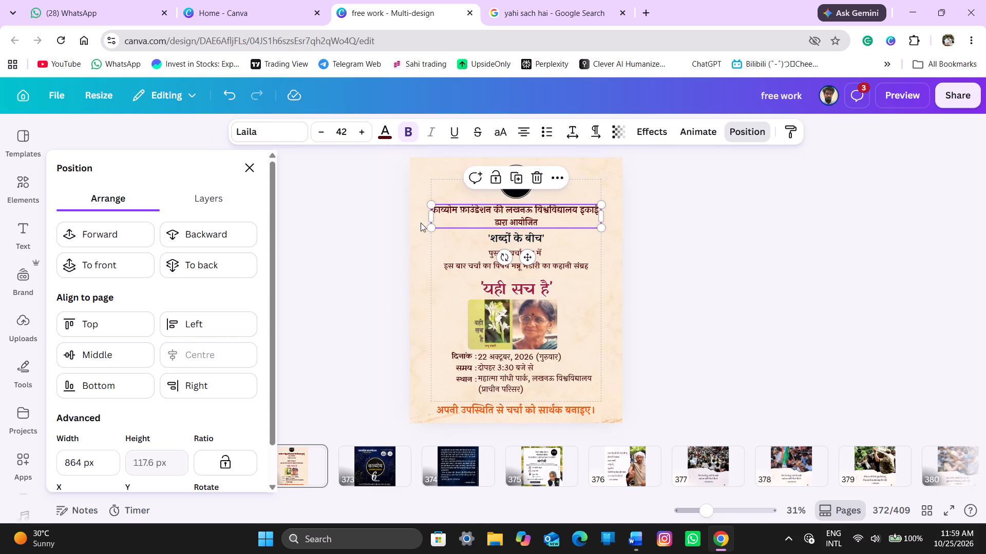
click(506, 194)
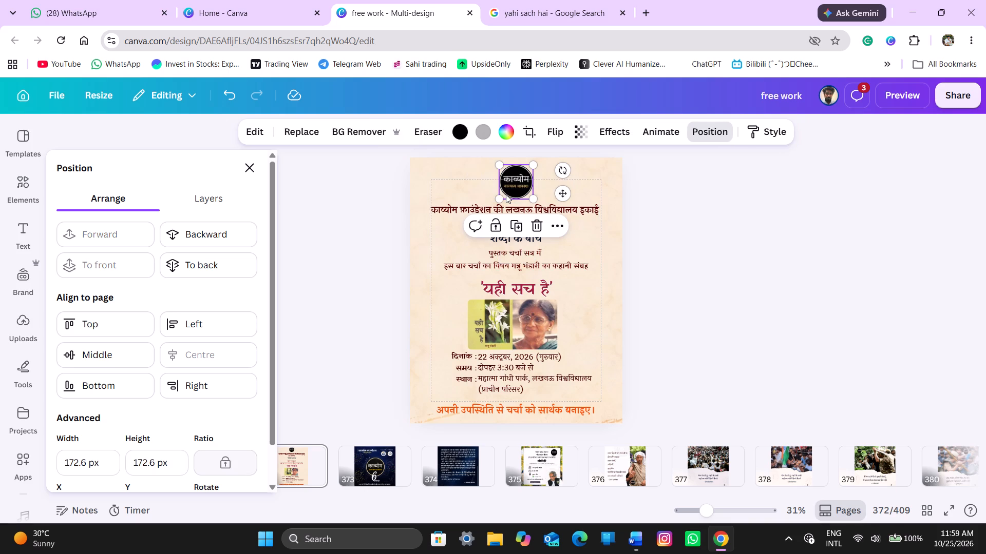
click(246, 168)
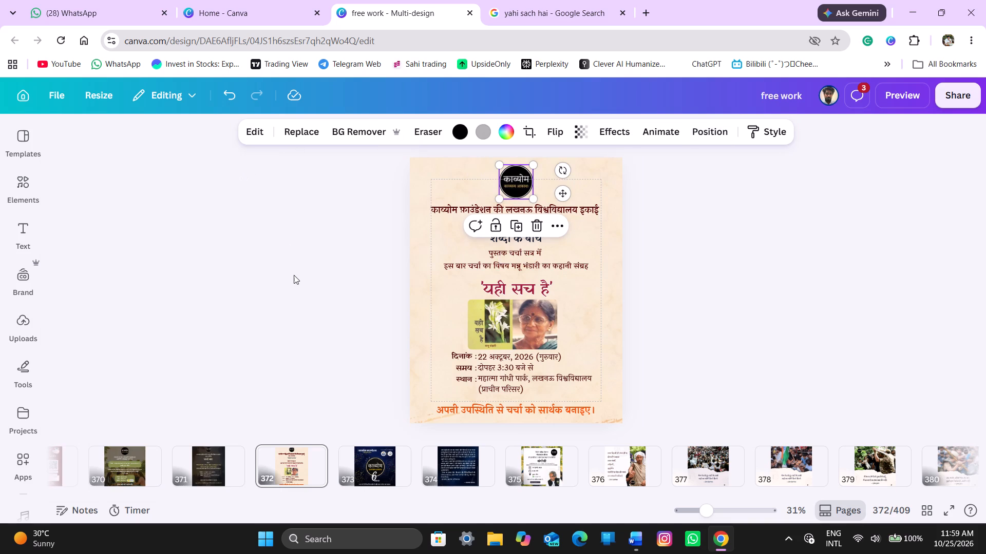
click(294, 275)
Centre the combined book cover and author picture horizontally on the page, below the title 'यही सच है'.
click(502, 333)
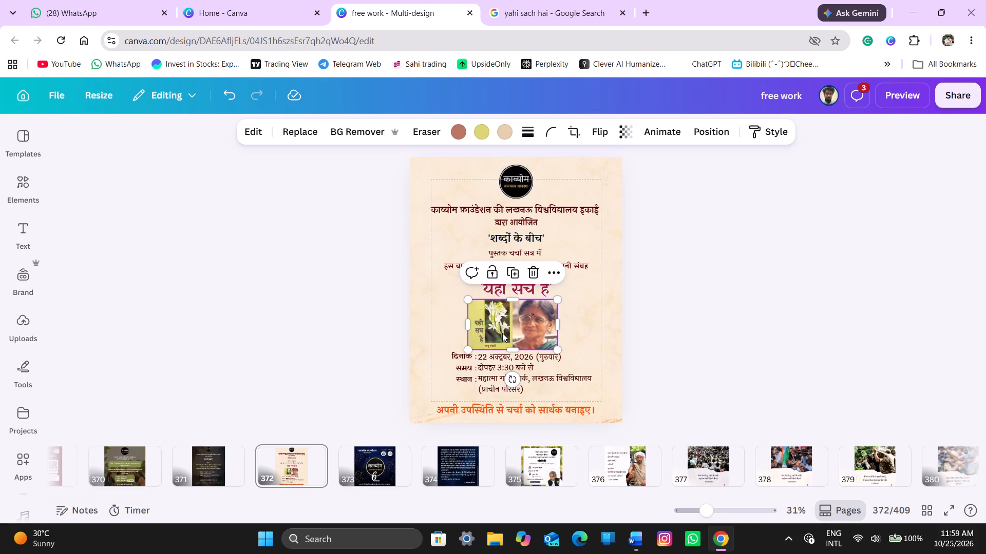
click(751, 346)
click(559, 330)
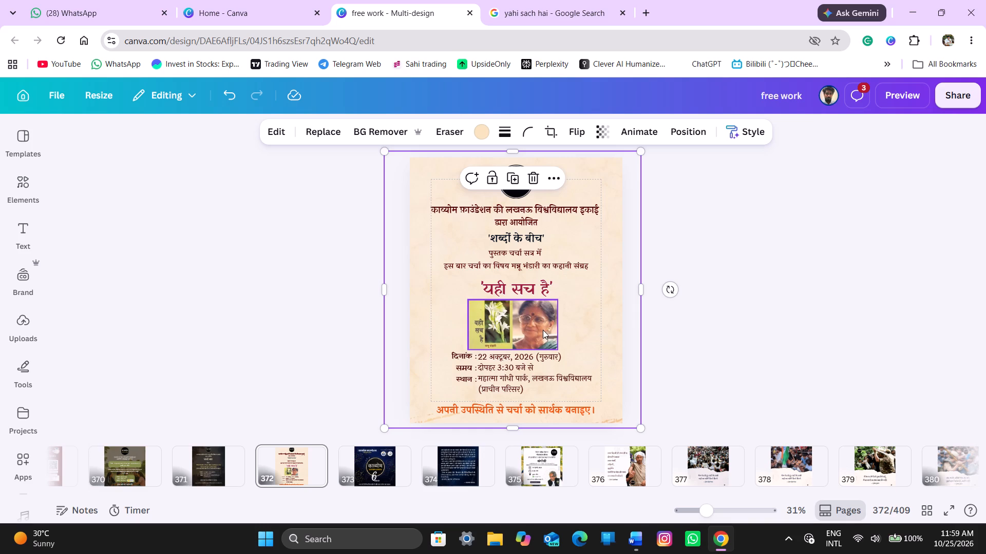
click(527, 362)
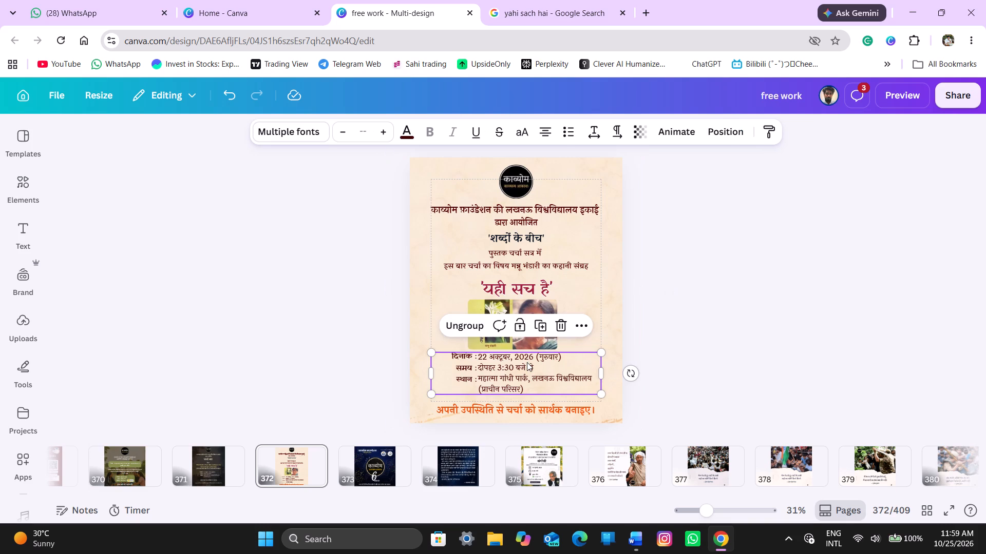
click(529, 345)
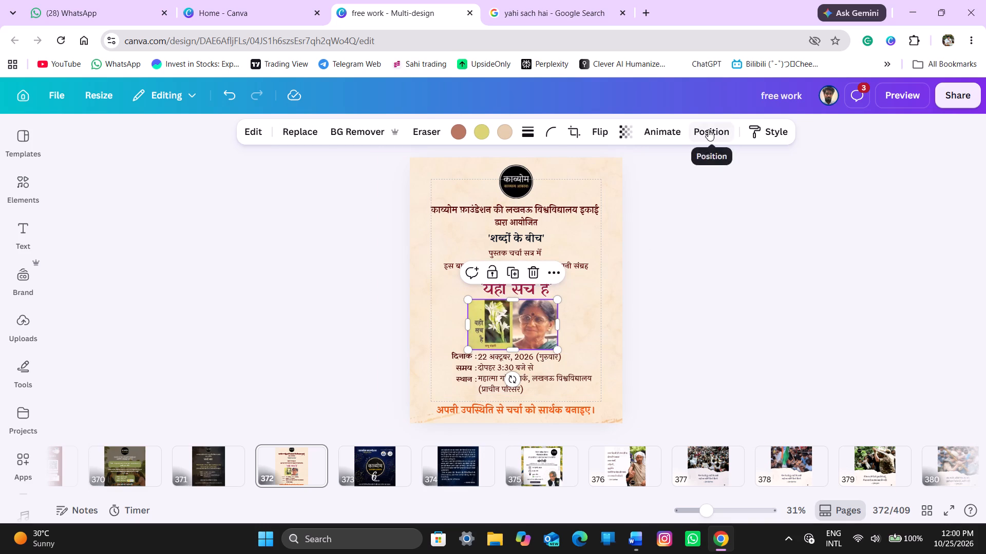
click(708, 129)
click(238, 363)
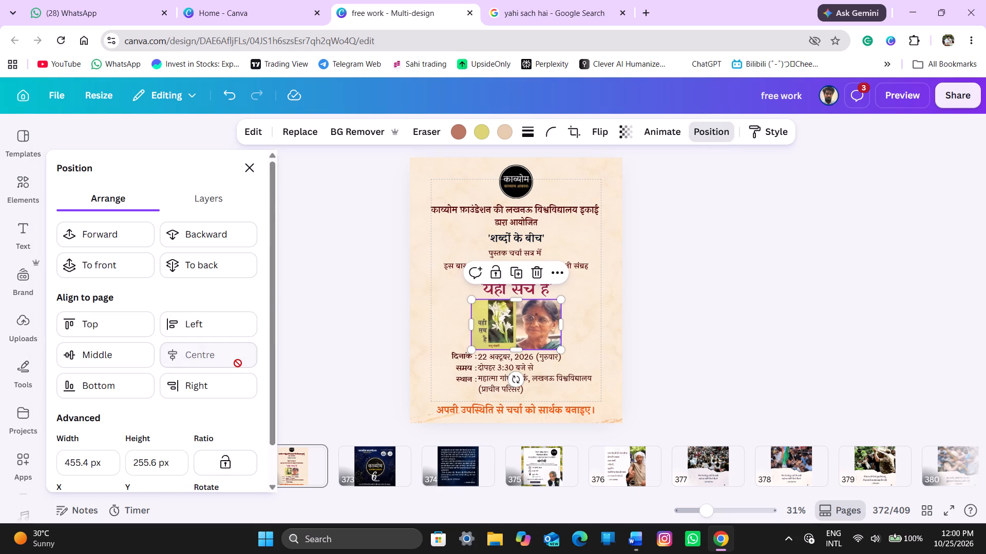
click(250, 164)
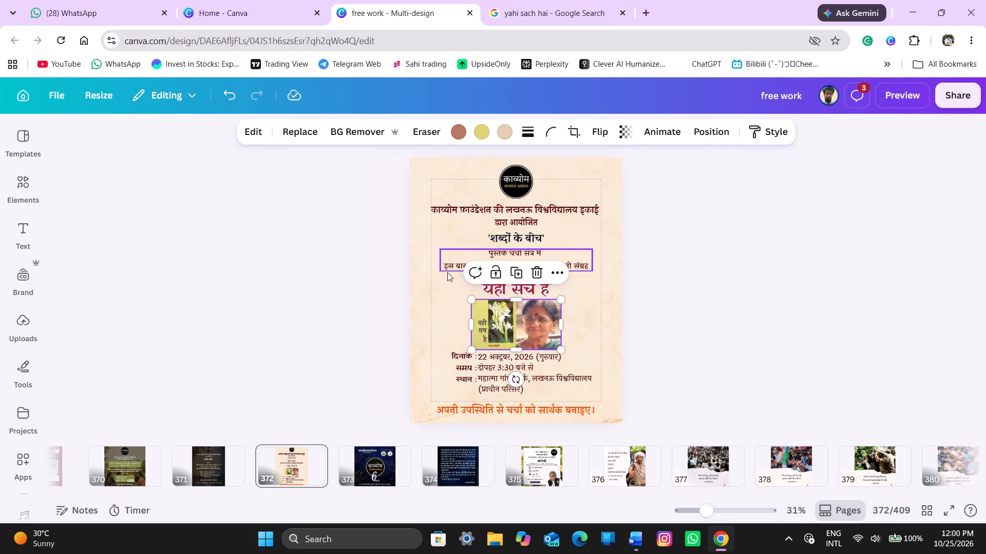
click(265, 287)
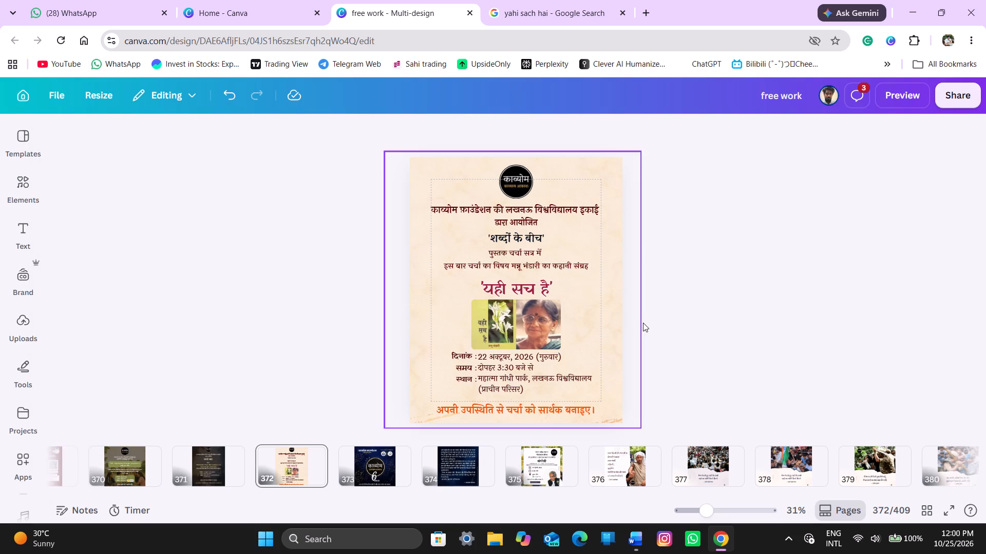
Inspect the poster up close and look through the image editing options for the book cover and author picture.
click(781, 324)
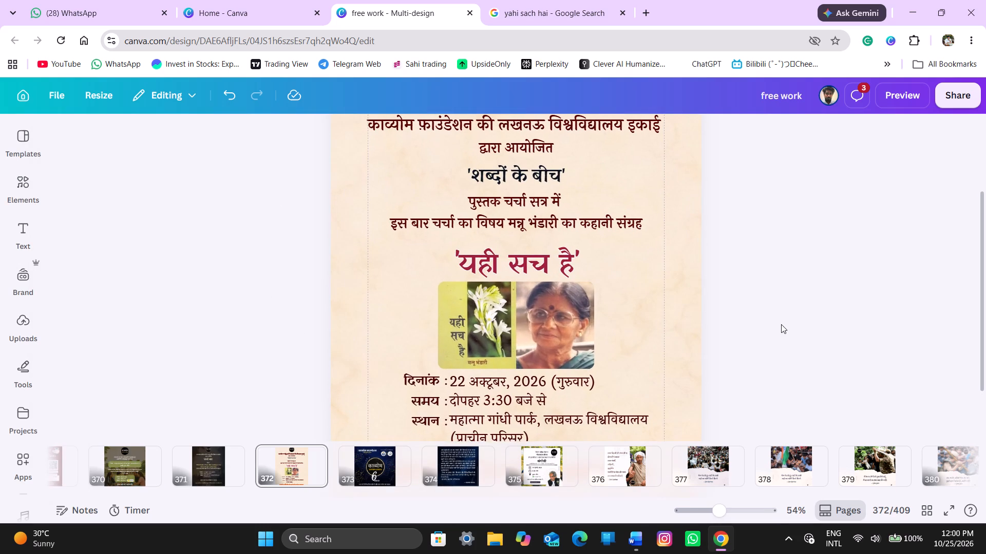
scroll(781, 324, down, 1)
click(545, 292)
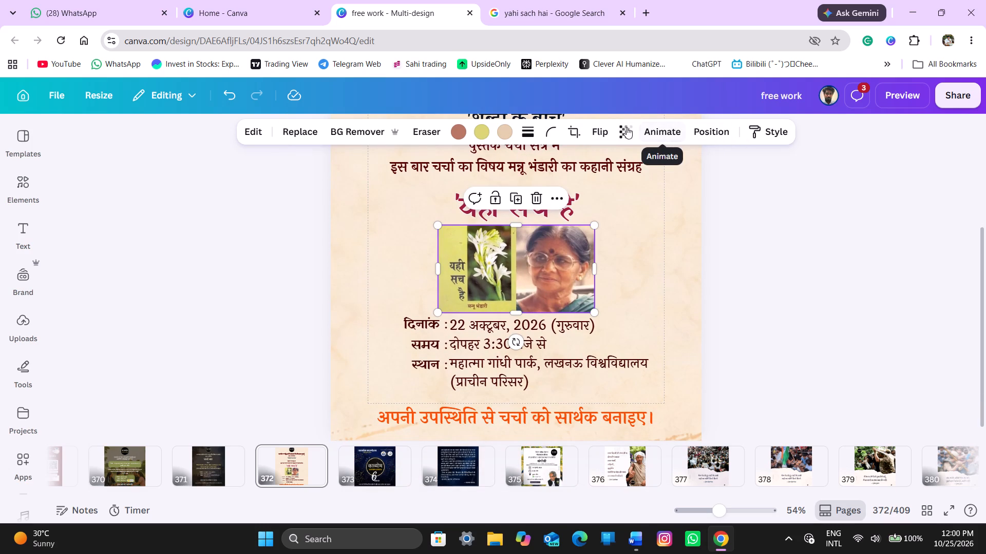
click(260, 129)
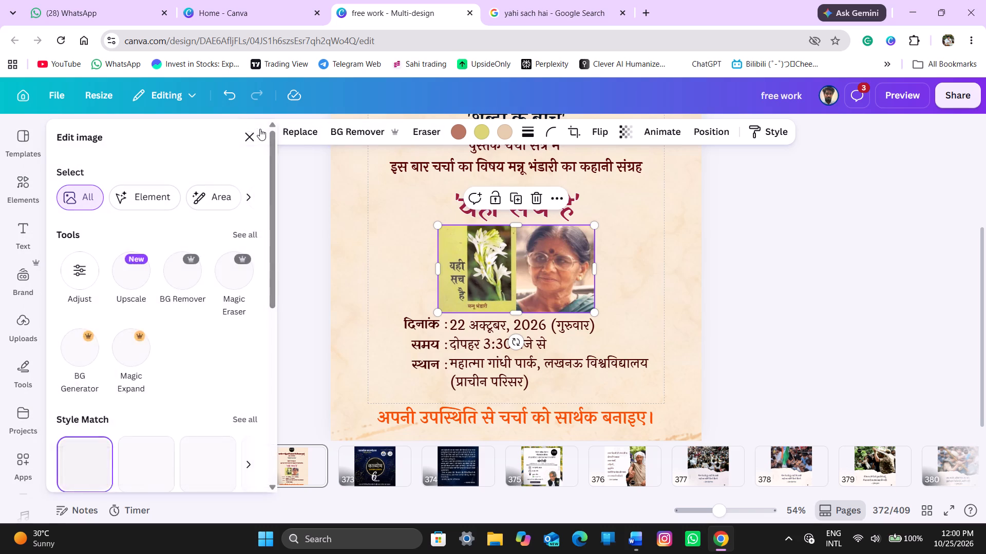
scroll(182, 326, down, 3)
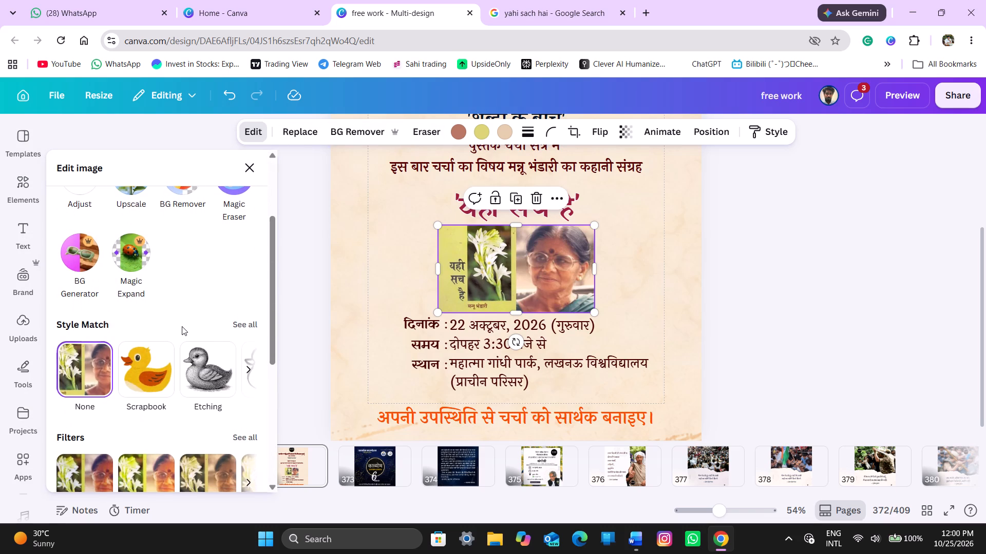
click(253, 163)
click(210, 254)
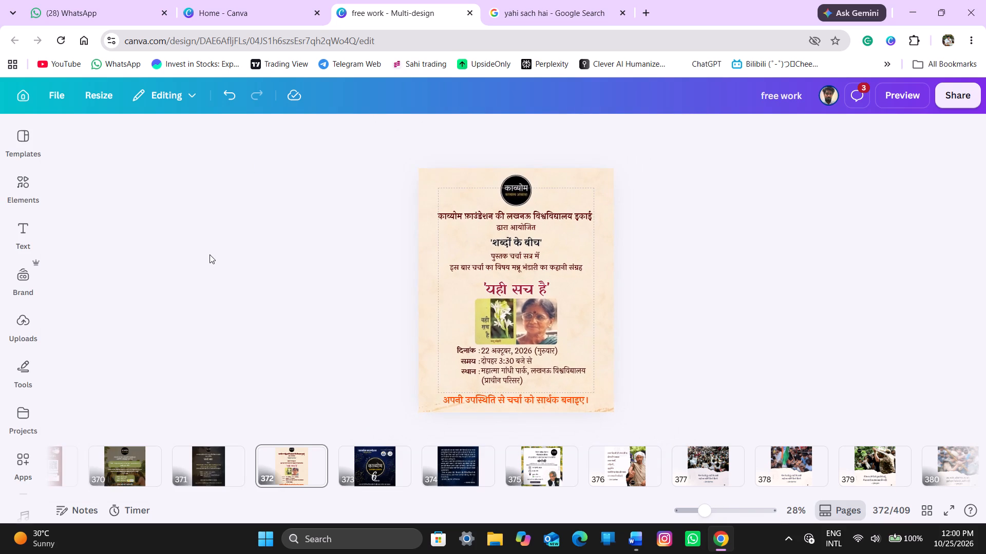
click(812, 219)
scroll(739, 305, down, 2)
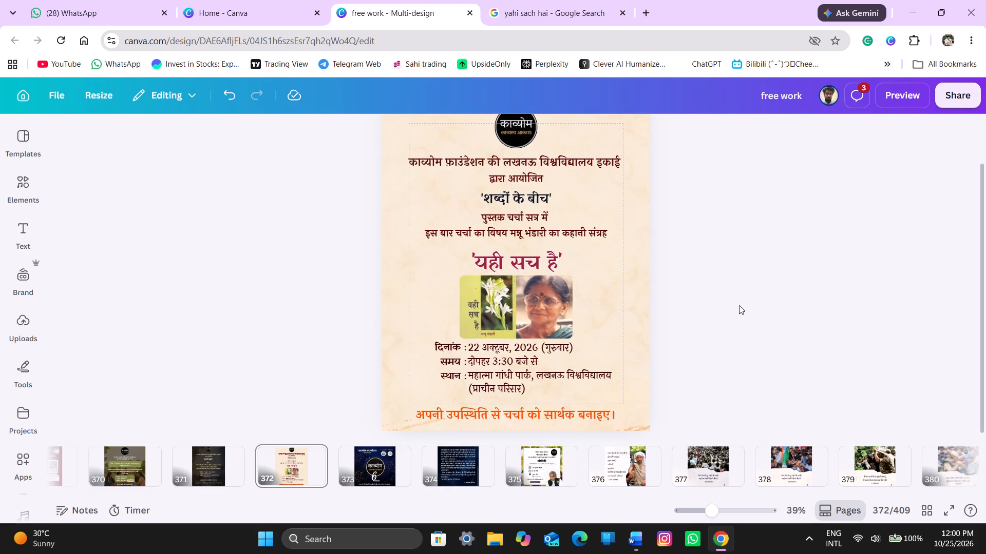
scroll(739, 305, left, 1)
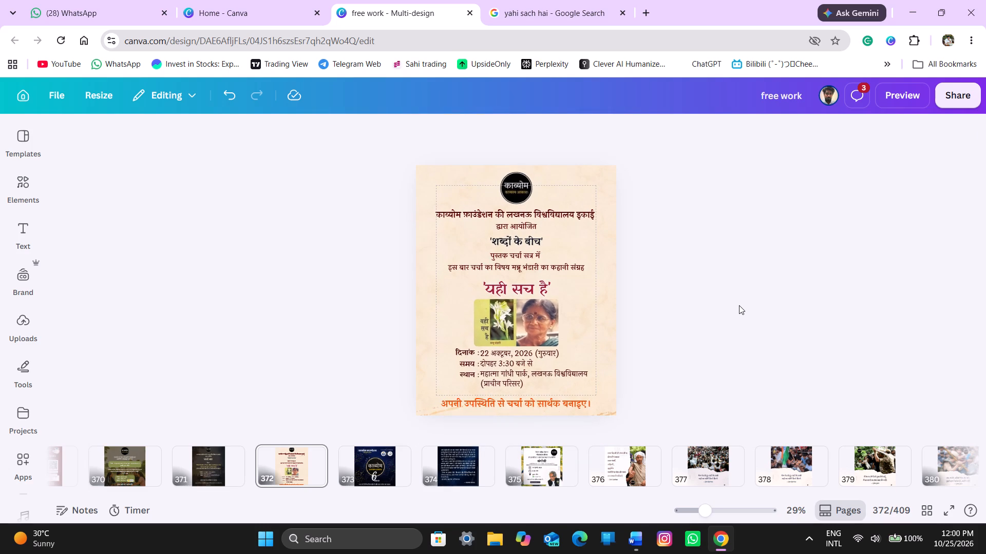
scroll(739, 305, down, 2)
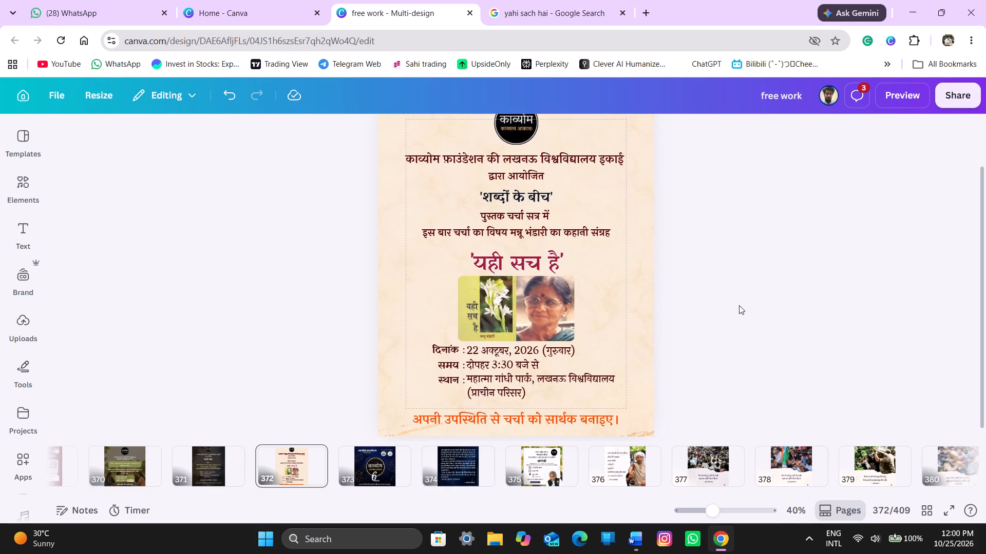
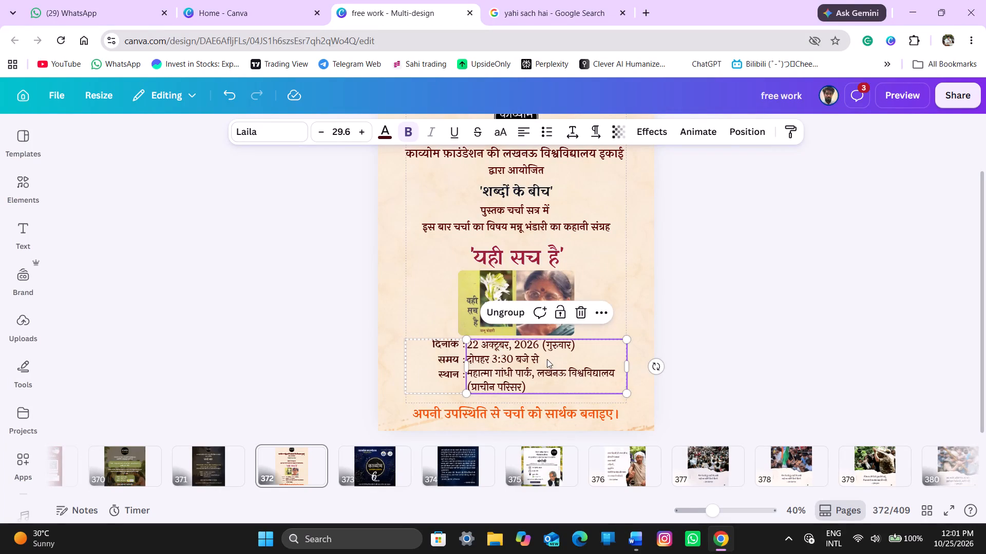
Remove the trailing word 'से' from the time line so that it reads 'दोपहर 3:30 बजे'.
key(BackSpace)
key(BackSpace)
key(BackSpace)
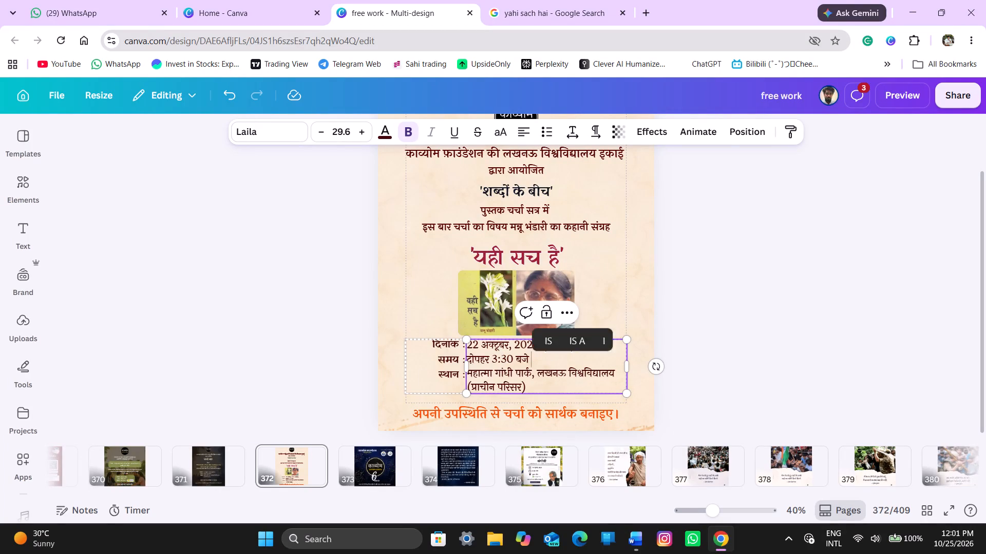
Set the day of the event date to 27 in the poster's date line.
click(477, 344)
key(BackSpace)
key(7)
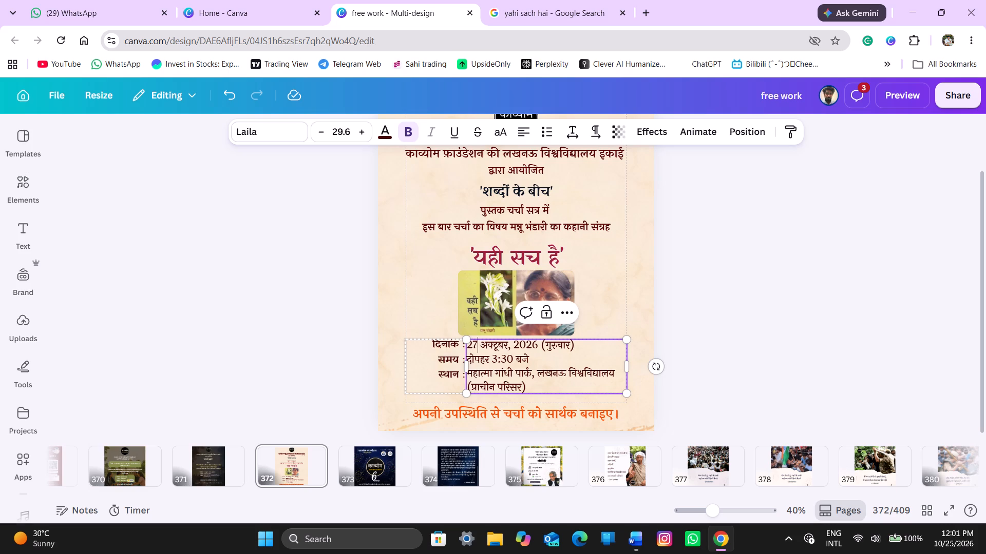
Clear the weekday inside the brackets after the date and bring up the keyboard input language choice for retyping it.
click(567, 346)
click(570, 347)
key(BackSpace)
key(BackSpace)
key(BackSpace)
key(BackSpace)
key(BackSpace)
key(BackSpace)
key(BackSpace)
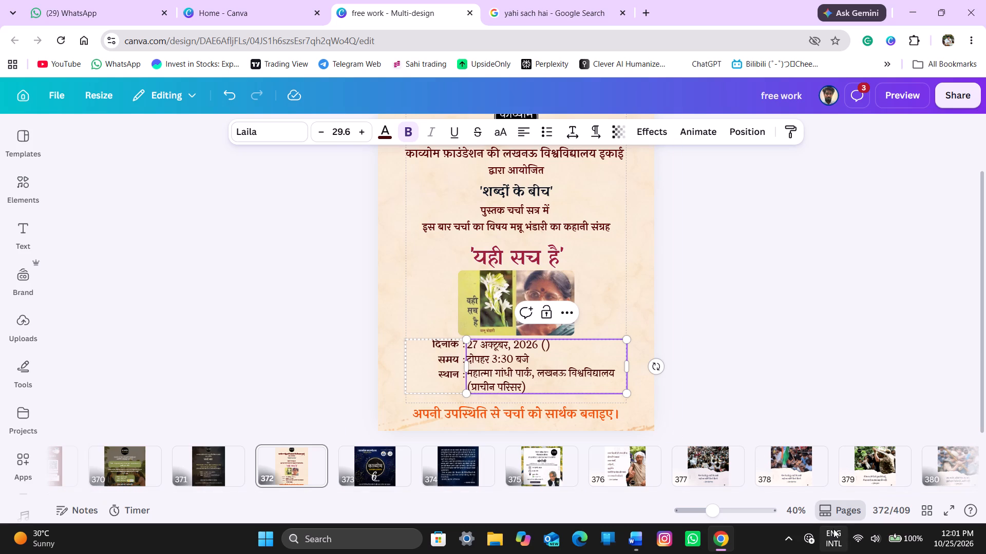
click(833, 529)
click(823, 546)
Switch the keyboard layout to Hindi Phonetic and enter the weekday मंगलवार inside the empty parentheses after the date, without a trailing space.
click(839, 548)
click(839, 548)
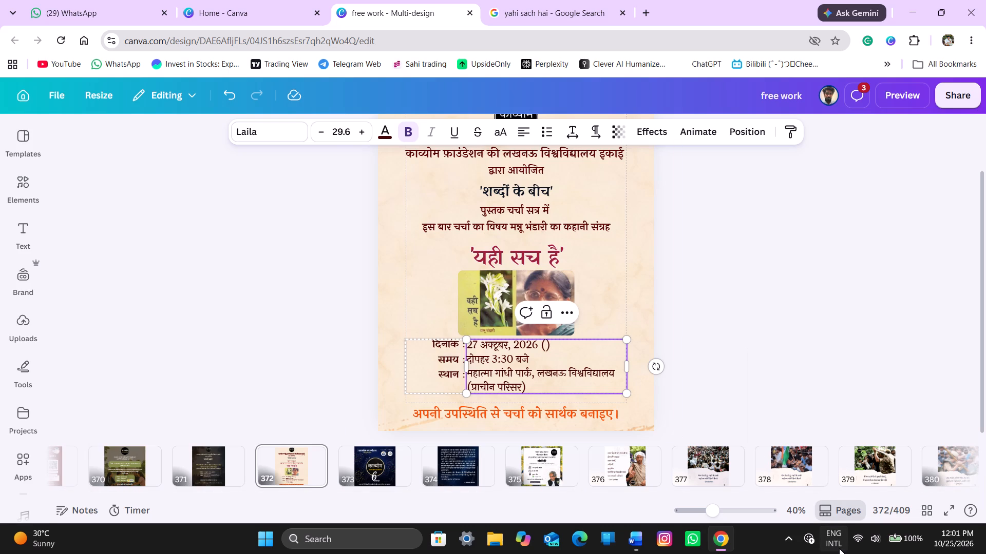
click(839, 548)
click(839, 548)
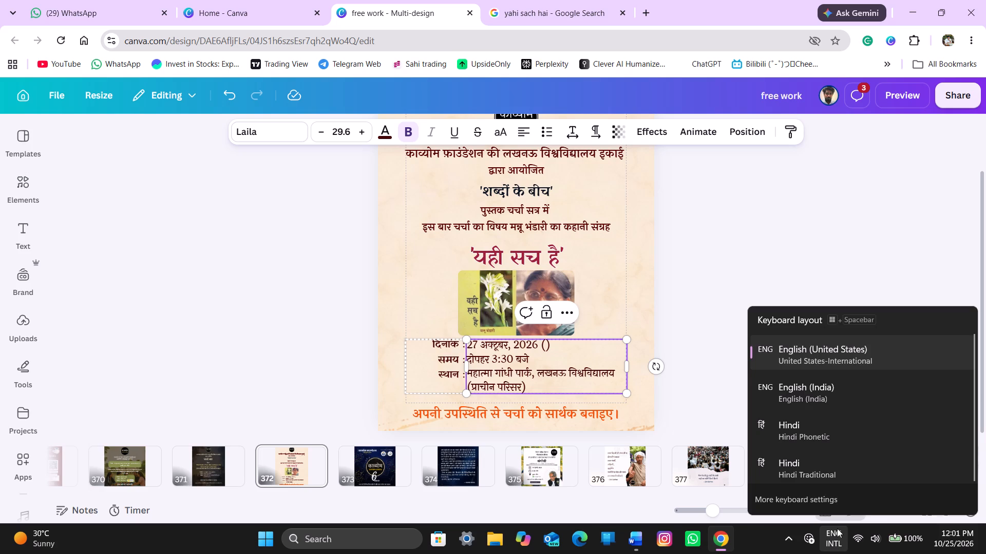
click(804, 440)
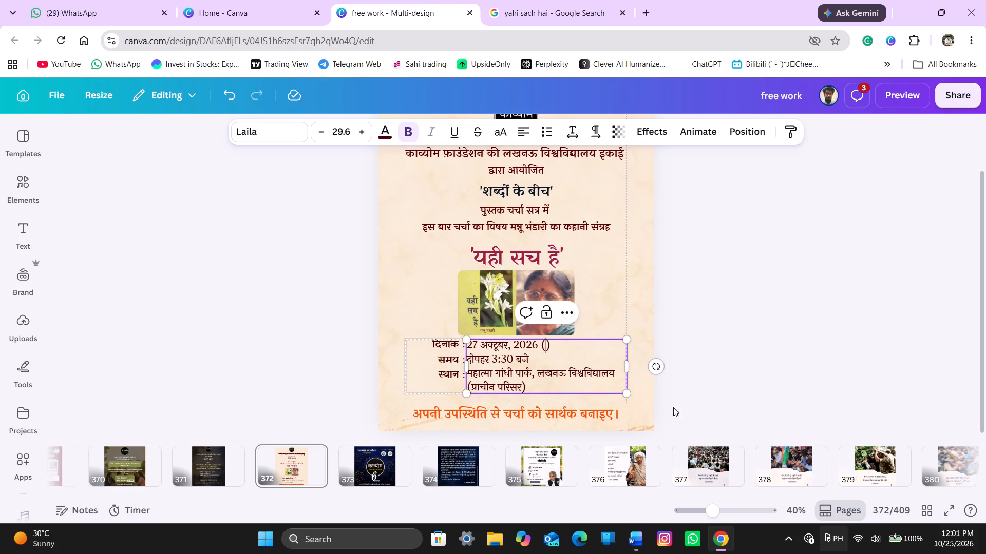
text(mangalwaar)
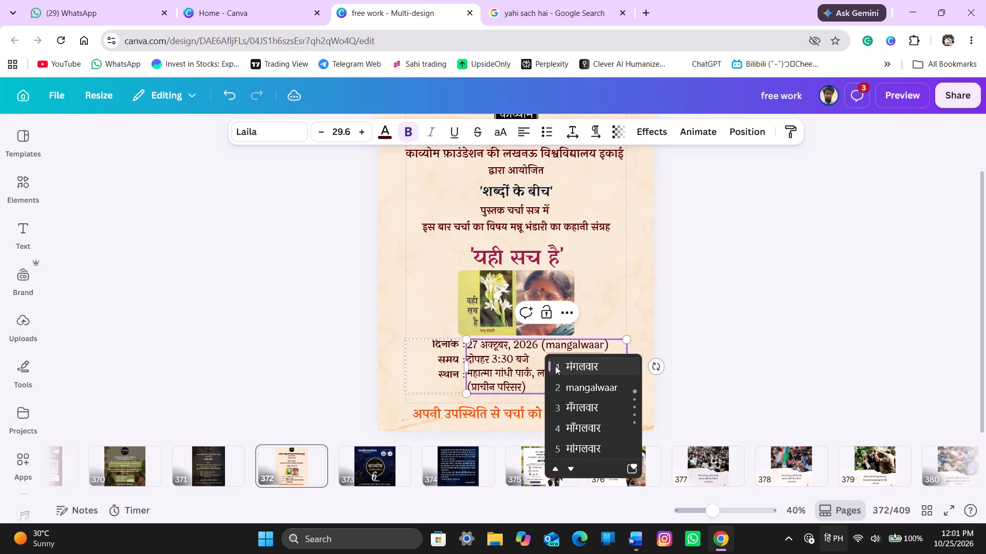
click(555, 366)
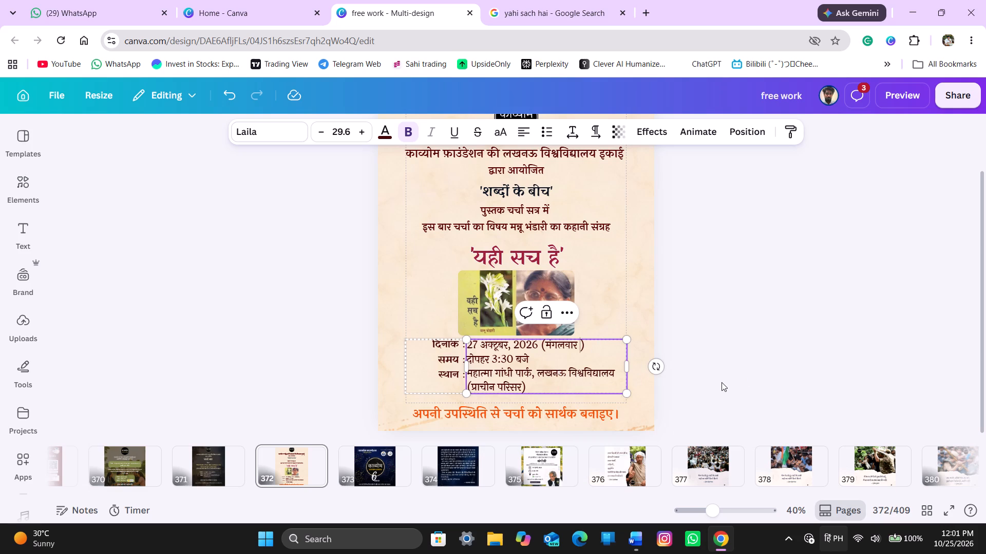
key(BackSpace)
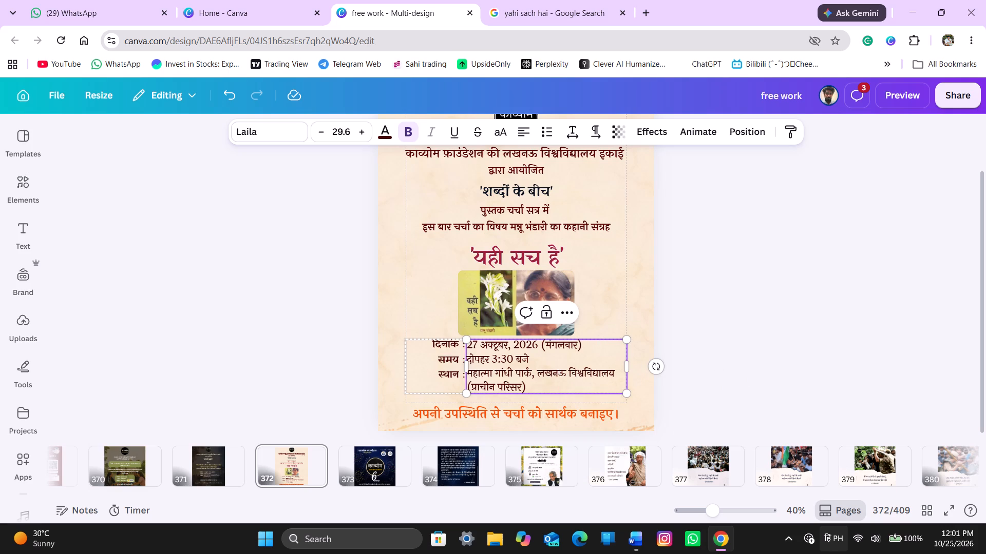
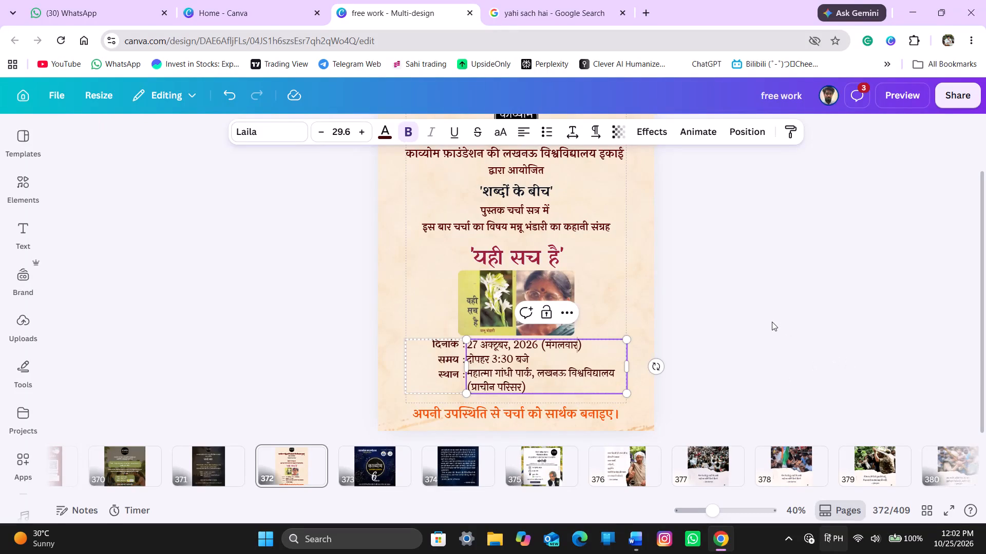
Reduce the text size of the grouped date, time and venue details by one increment.
click(768, 319)
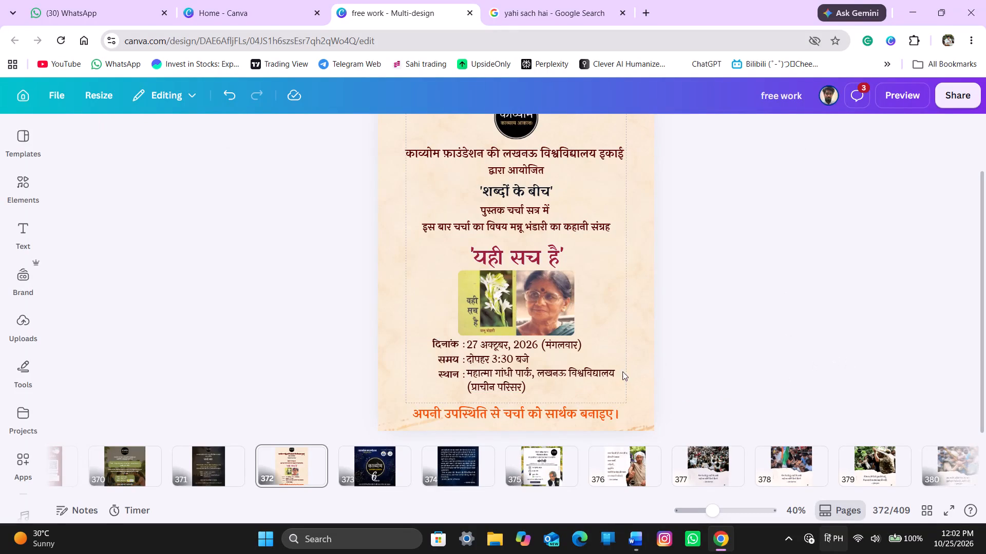
click(573, 360)
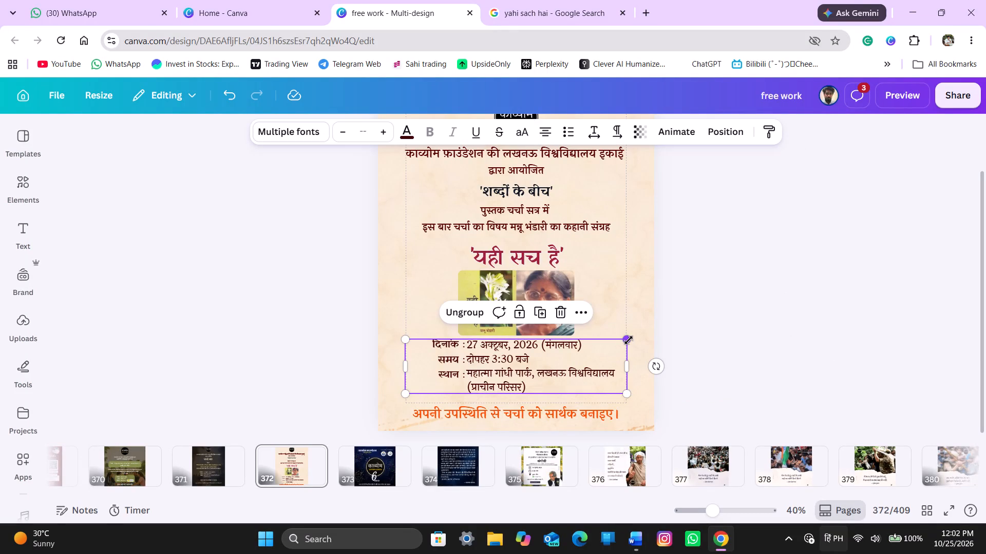
click(339, 132)
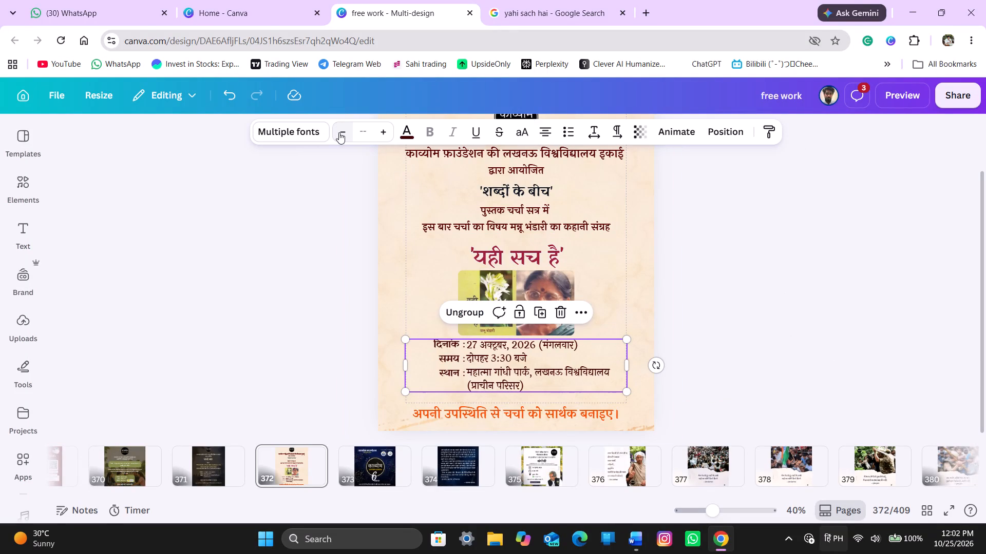
click(786, 330)
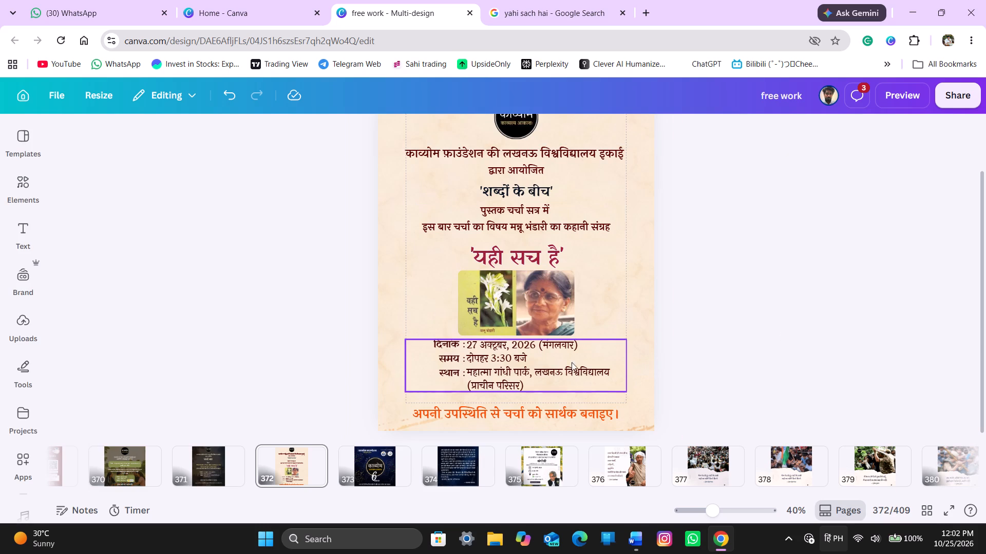
Nudge the grouped date, time and venue block slightly down, away from the book and author photos.
click(545, 364)
key(Down)
key(Down)
key(Down)
key(Down)
key(Down)
key(Down)
key(Down)
key(Down)
key(Down)
key(Down)
key(Down)
key(Down)
key(Down)
key(Down)
key(Down)
key(Down)
key(Down)
key(Down)
key(Down)
key(Down)
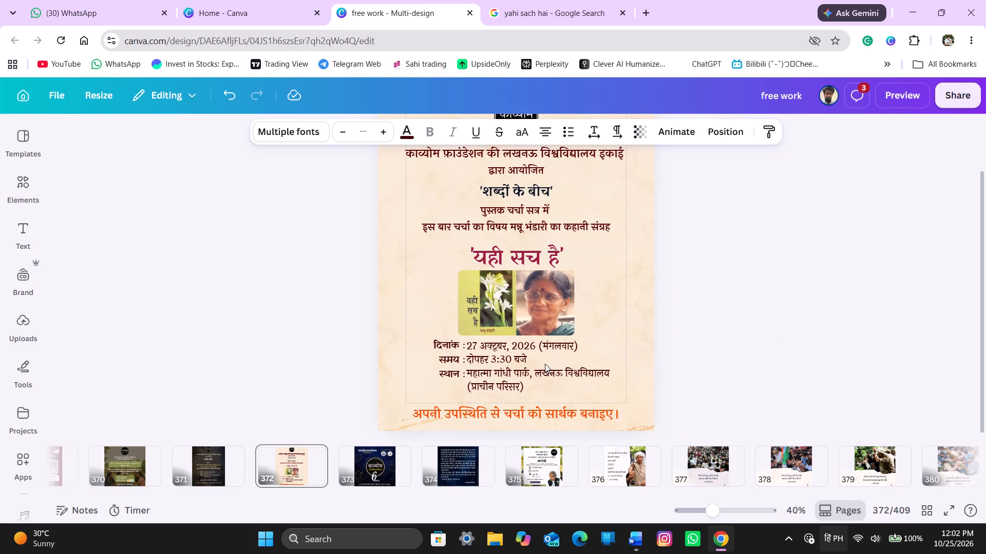
key(Down)
key(Down)
key(Down)
key(Down)
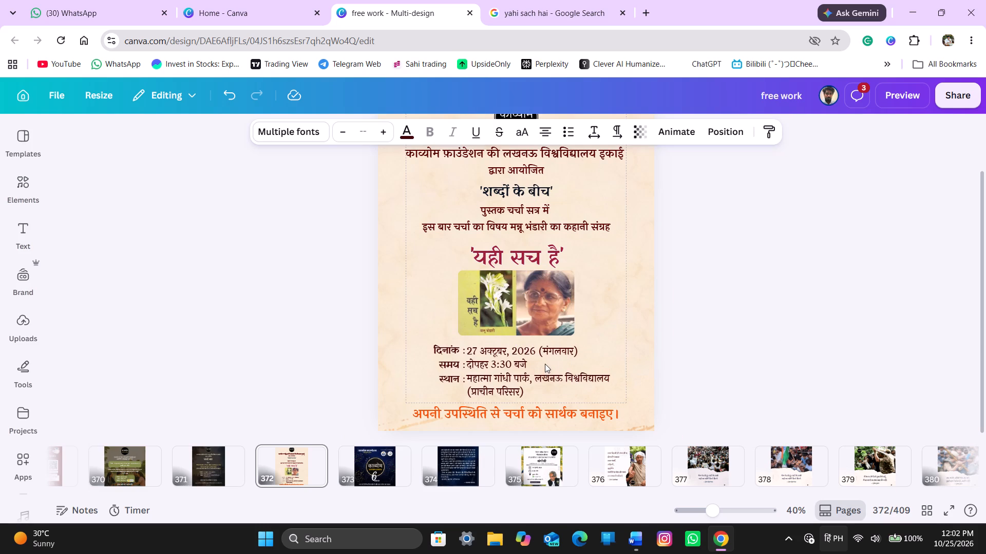
key(Up)
key(Up)
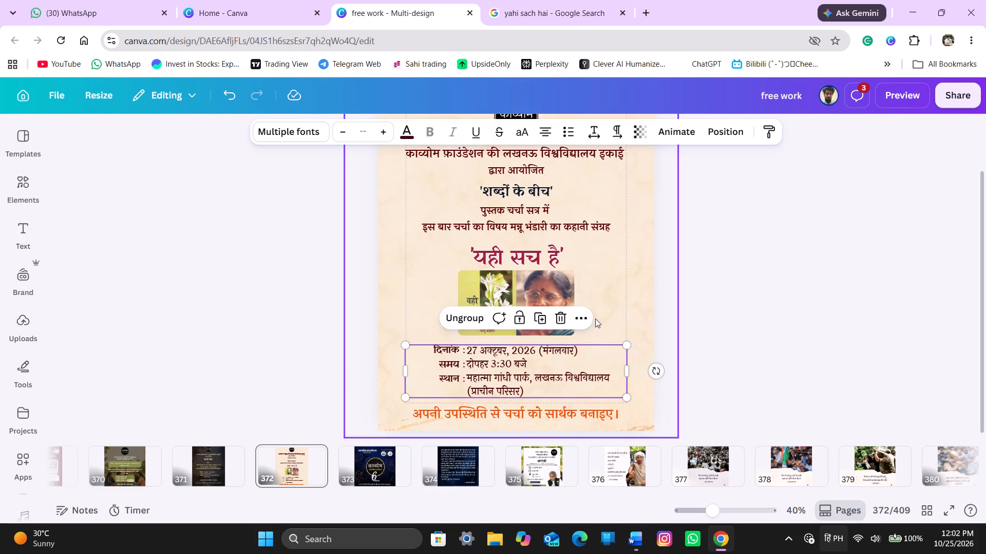
Nudge the title 'यही सच है' slightly up so it sits clear of the photos below.
click(539, 259)
key(Up)
key(Up)
key(Up)
key(Up)
key(Up)
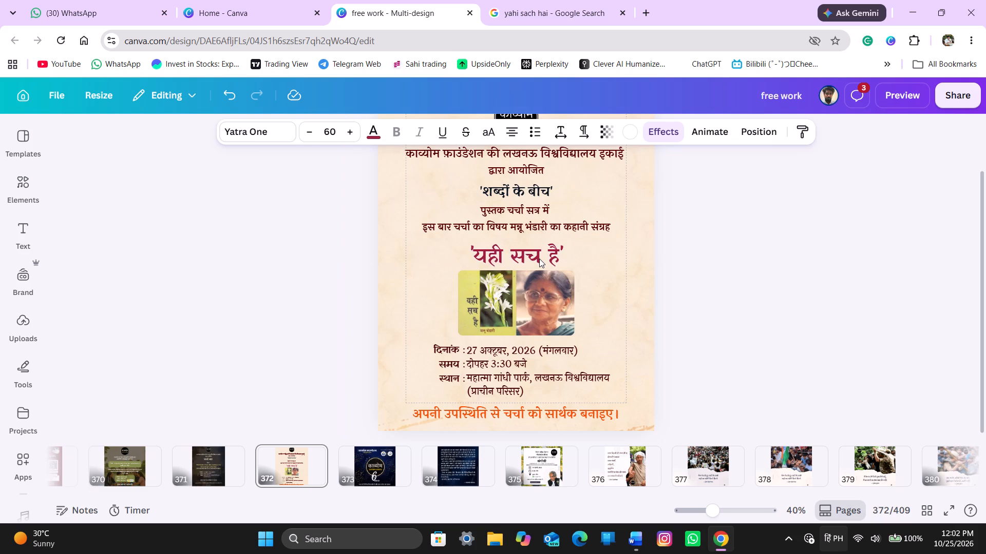
key(Up)
key(Up)
key(Up)
key(Up)
key(Up)
key(Up)
key(Up)
key(Up)
key(Up)
key(Up)
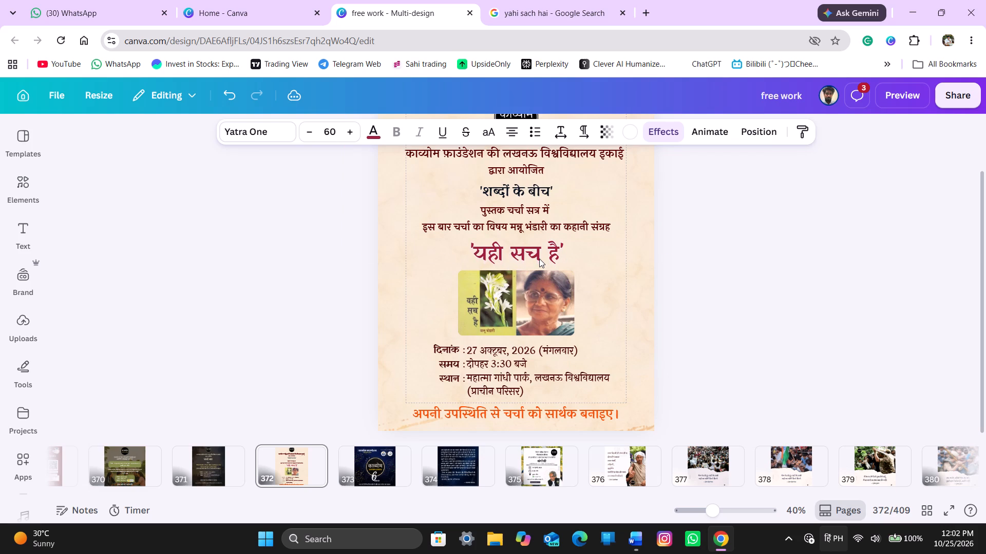
key(Up)
key(Up)
key(Down)
key(Down)
key(Up)
key(Up)
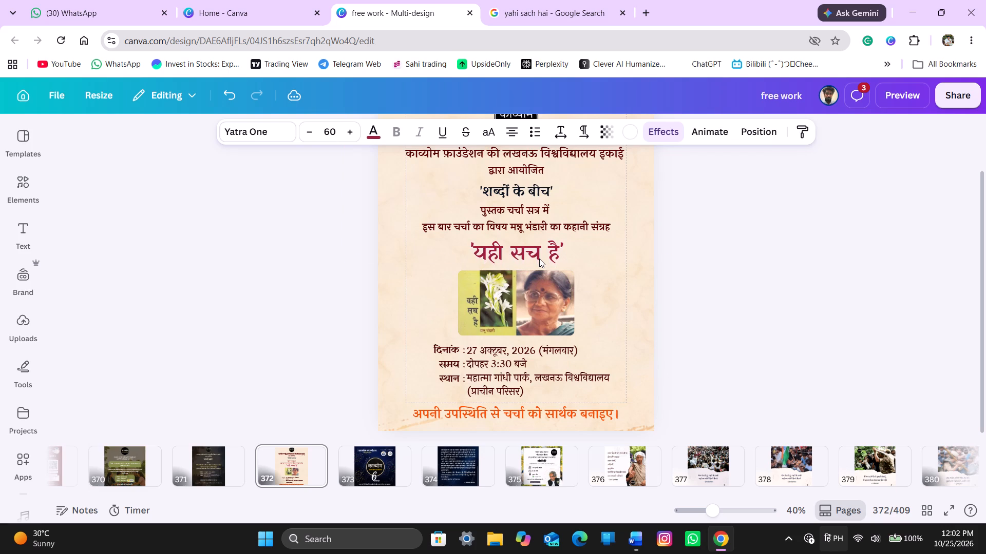
key(Up)
key(Down)
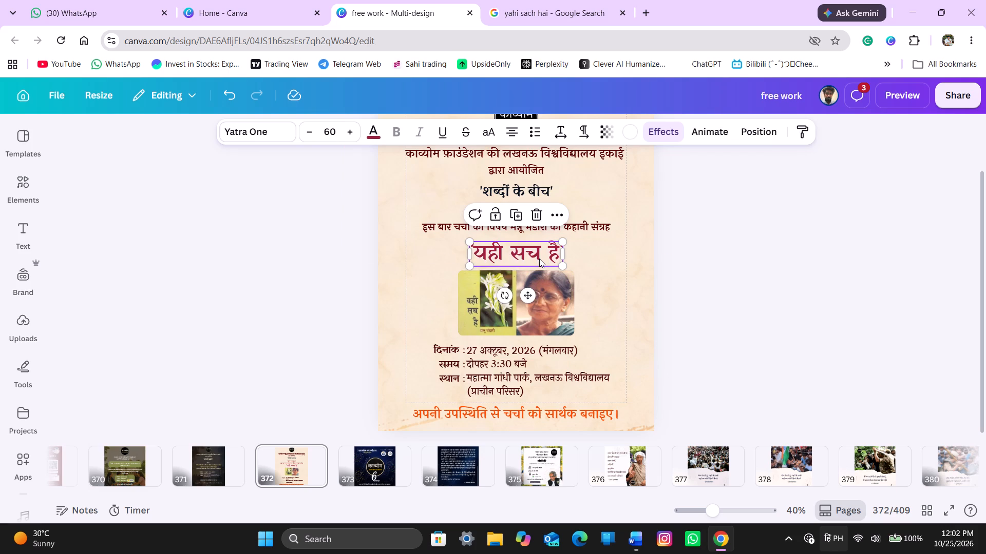
click(725, 268)
click(725, 268)
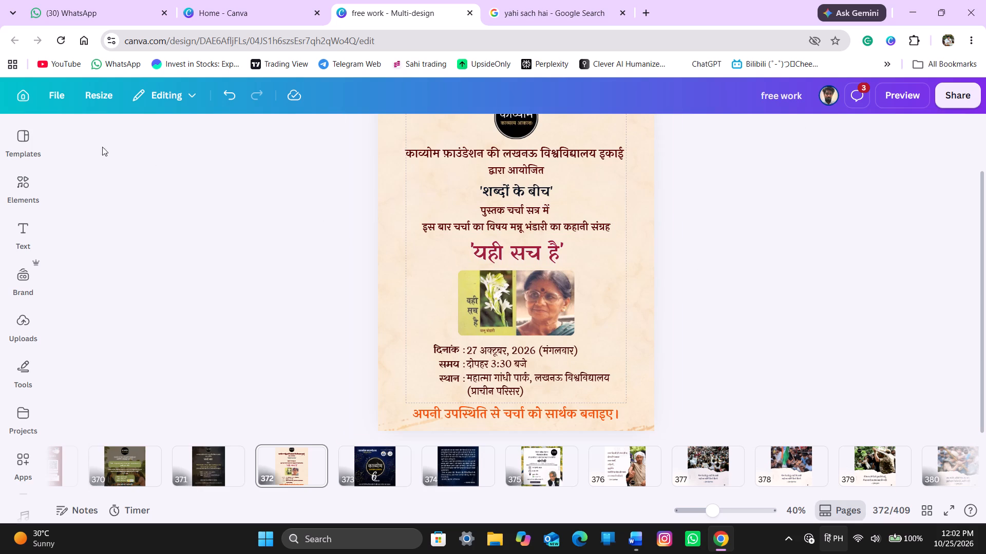
Open the elements library and clear the 'beige texture' search.
click(24, 182)
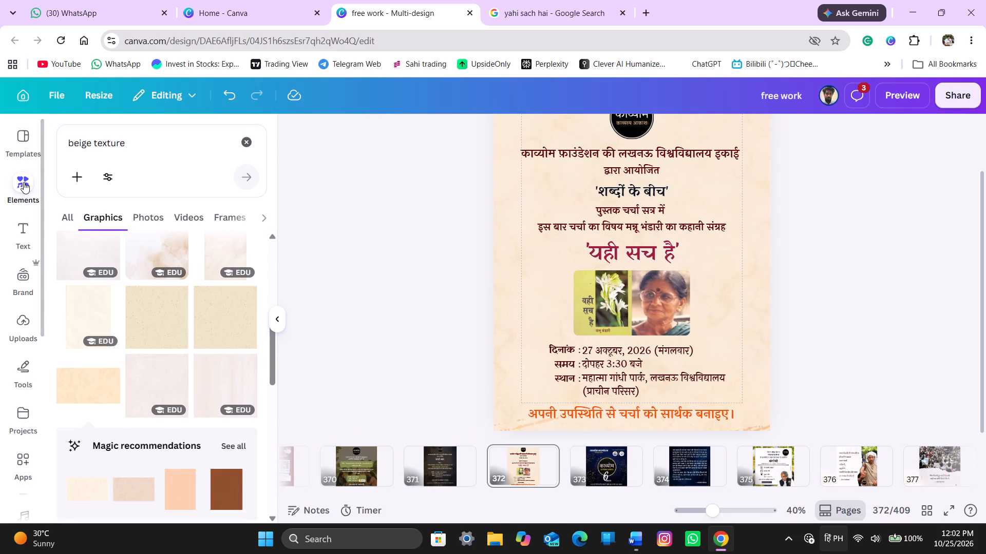
click(248, 144)
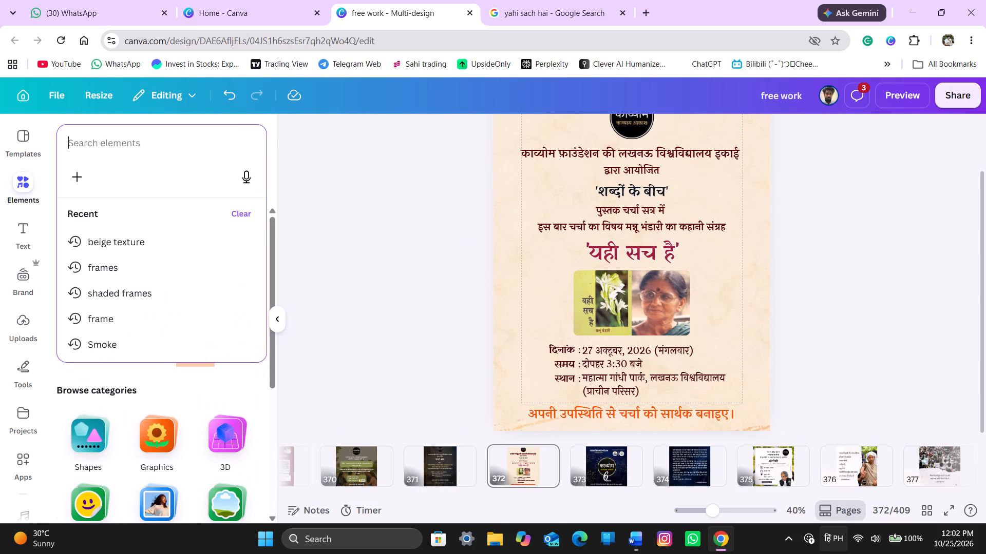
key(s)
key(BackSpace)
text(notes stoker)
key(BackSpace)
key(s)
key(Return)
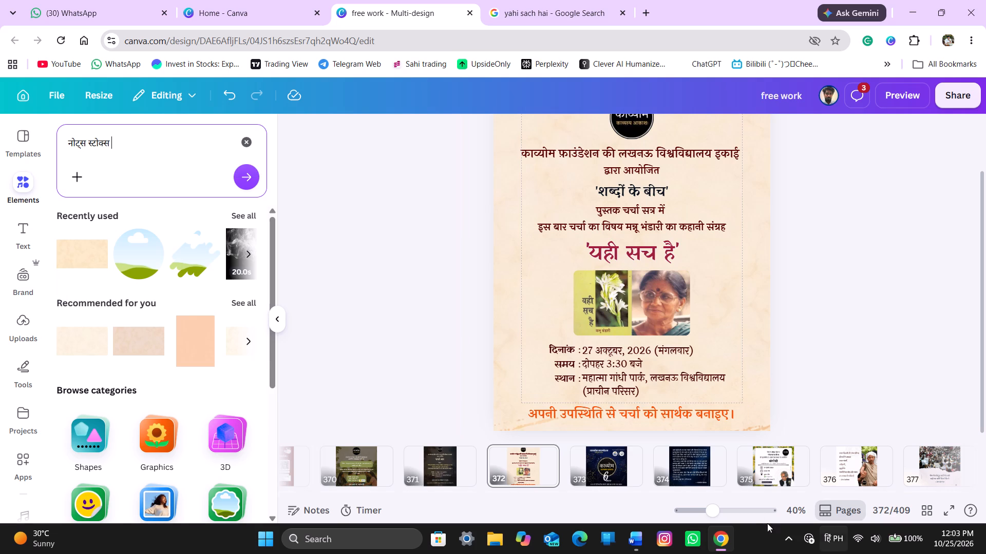
Switch the keyboard layout to English (United States) and search the elements for 'note strokes', expanding the full graphics results.
click(832, 535)
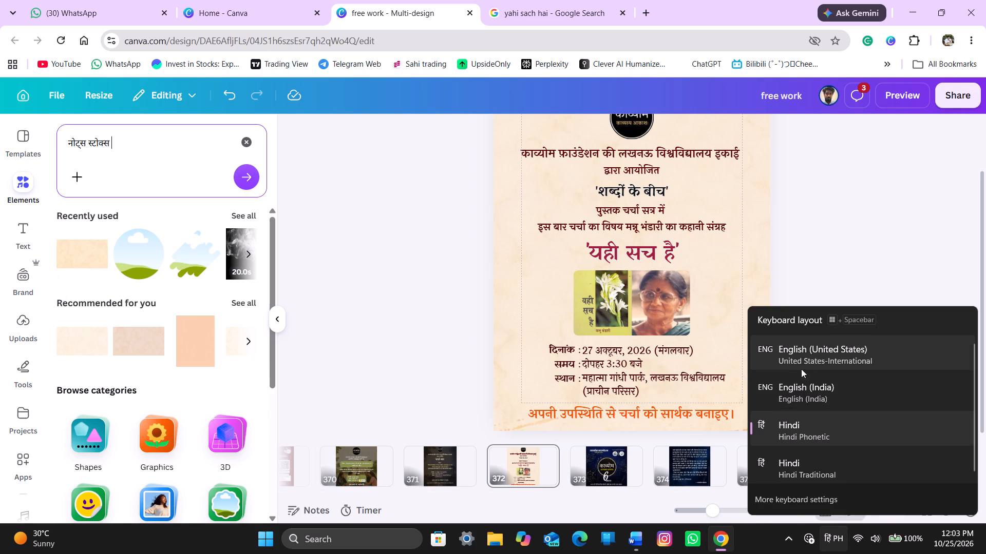
click(801, 361)
double_click(115, 148)
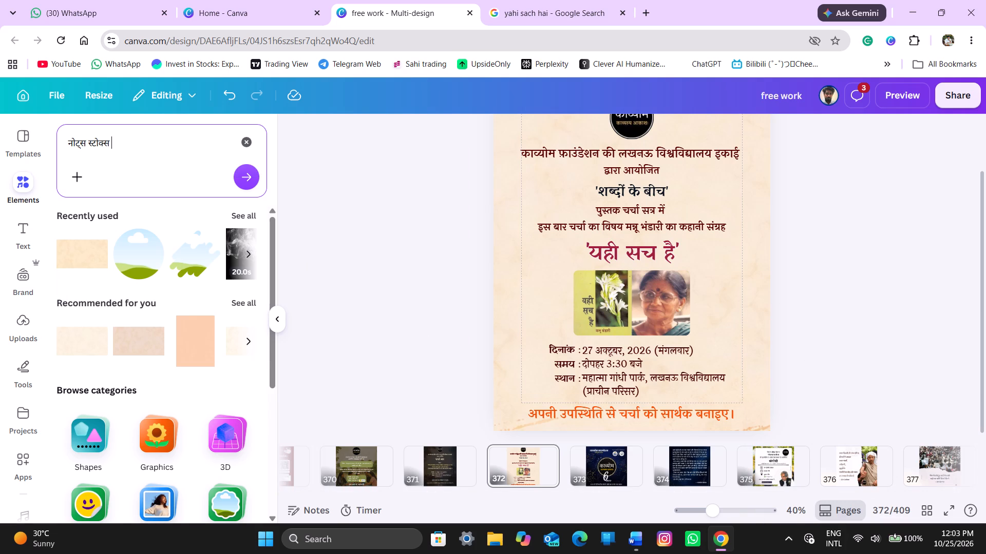
key(BackSpace)
key(BackSpace)
key(BackSpace)
key(BackSpace)
key(BackSpace)
key(BackSpace)
key(BackSpace)
key(BackSpace)
key(BackSpace)
key(BackSpace)
key(BackSpace)
key(BackSpace)
key(BackSpace)
key(BackSpace)
key(BackSpace)
key(BackSpace)
key(BackSpace)
key(BackSpace)
key(BackSpace)
key(BackSpace)
text(note strokes)
key(Return)
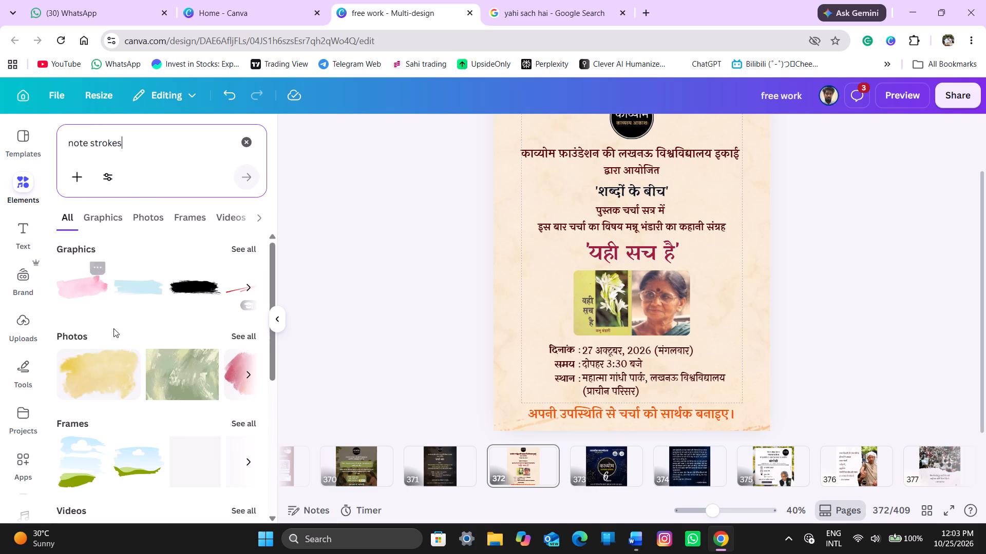
click(253, 250)
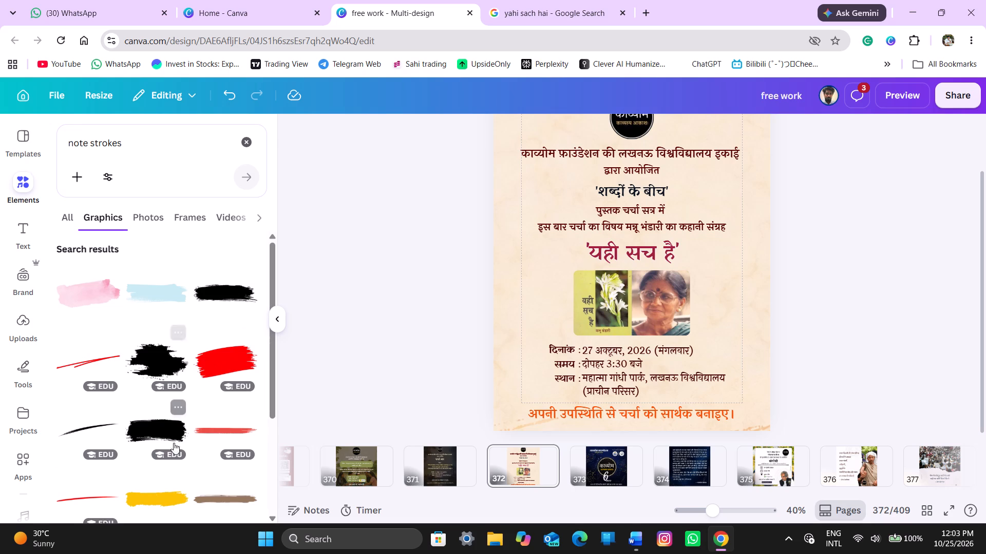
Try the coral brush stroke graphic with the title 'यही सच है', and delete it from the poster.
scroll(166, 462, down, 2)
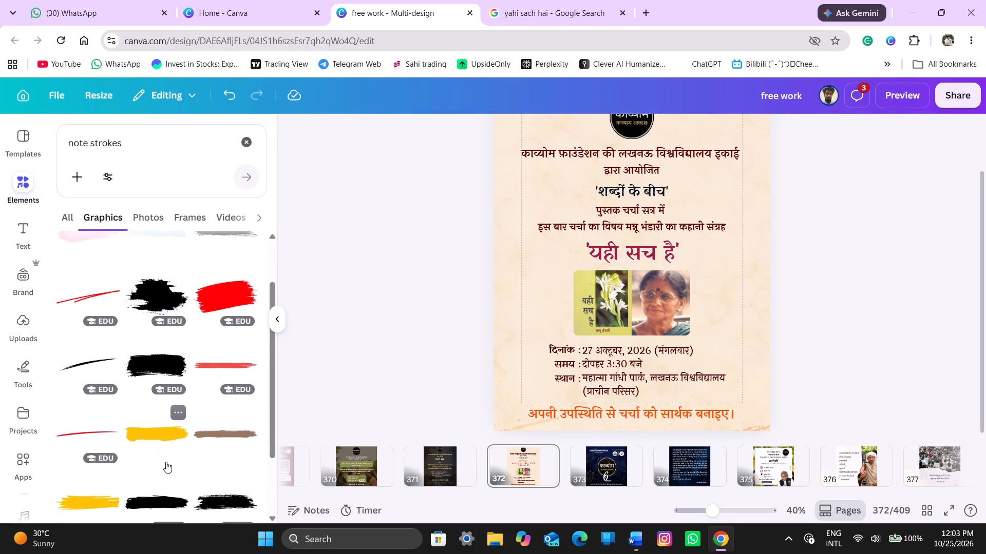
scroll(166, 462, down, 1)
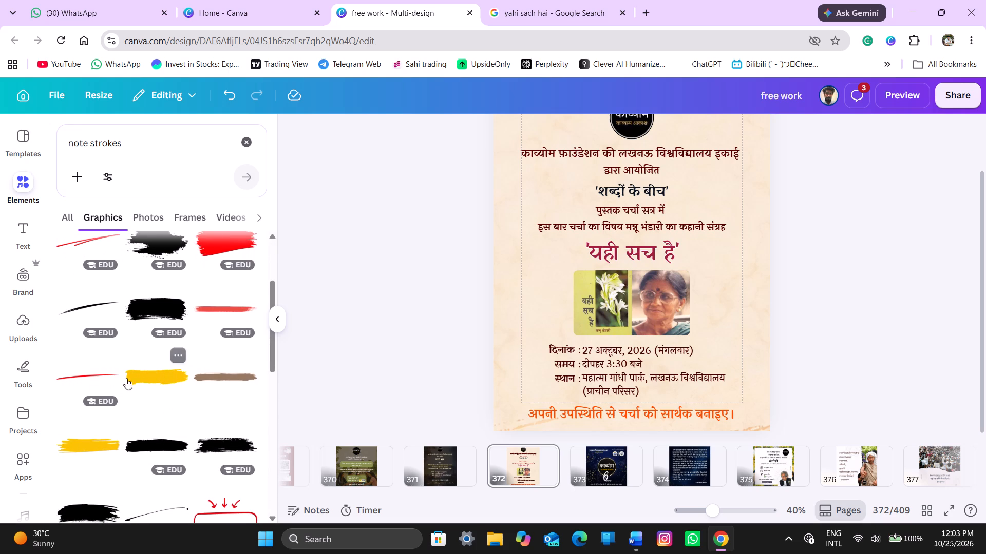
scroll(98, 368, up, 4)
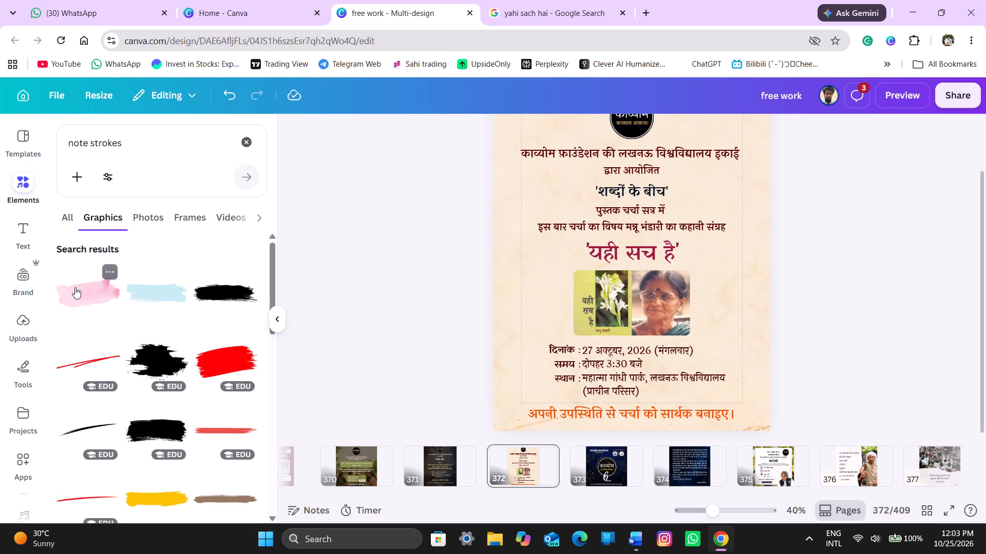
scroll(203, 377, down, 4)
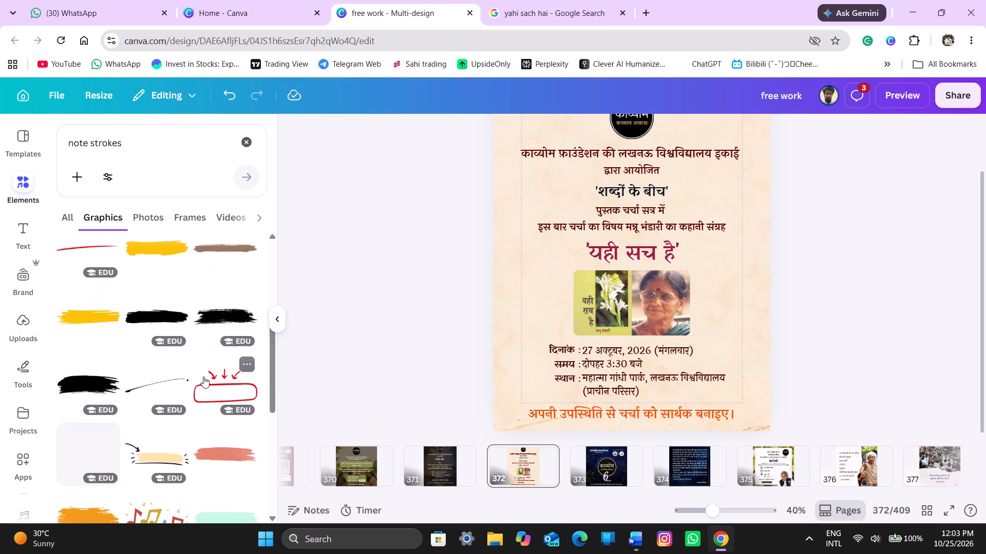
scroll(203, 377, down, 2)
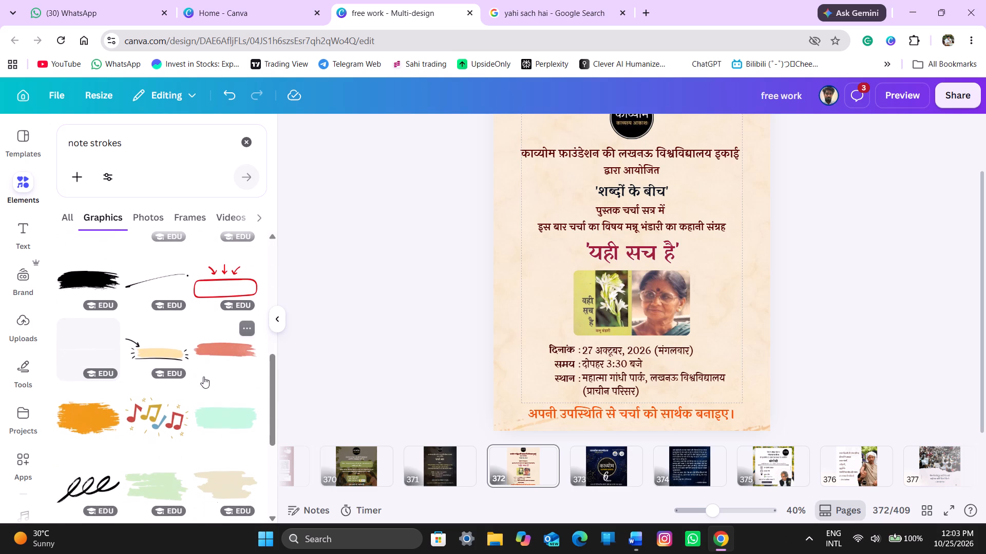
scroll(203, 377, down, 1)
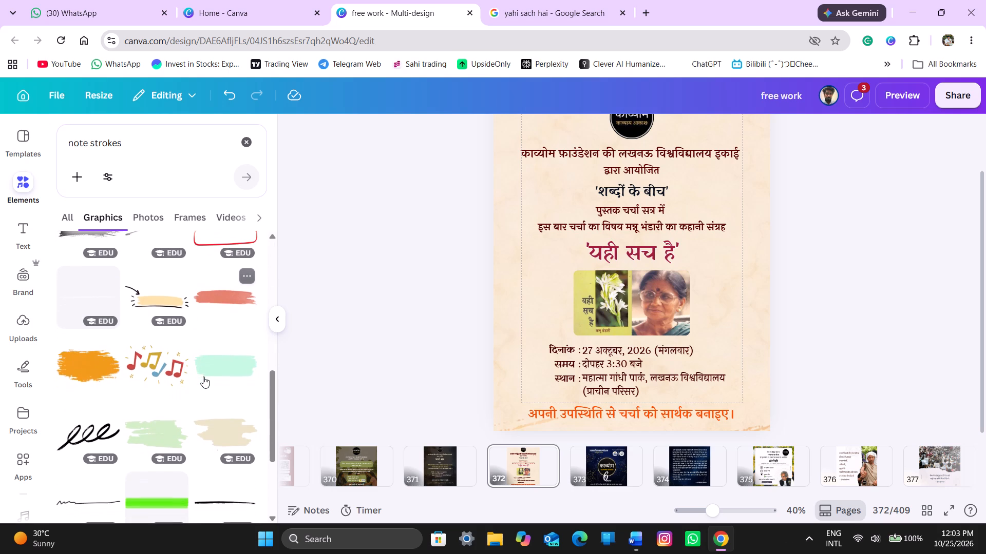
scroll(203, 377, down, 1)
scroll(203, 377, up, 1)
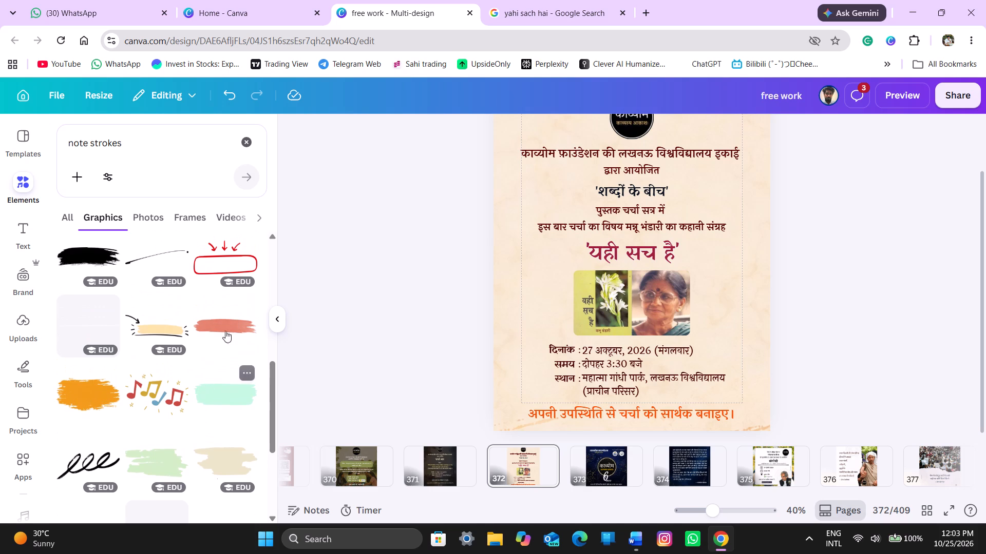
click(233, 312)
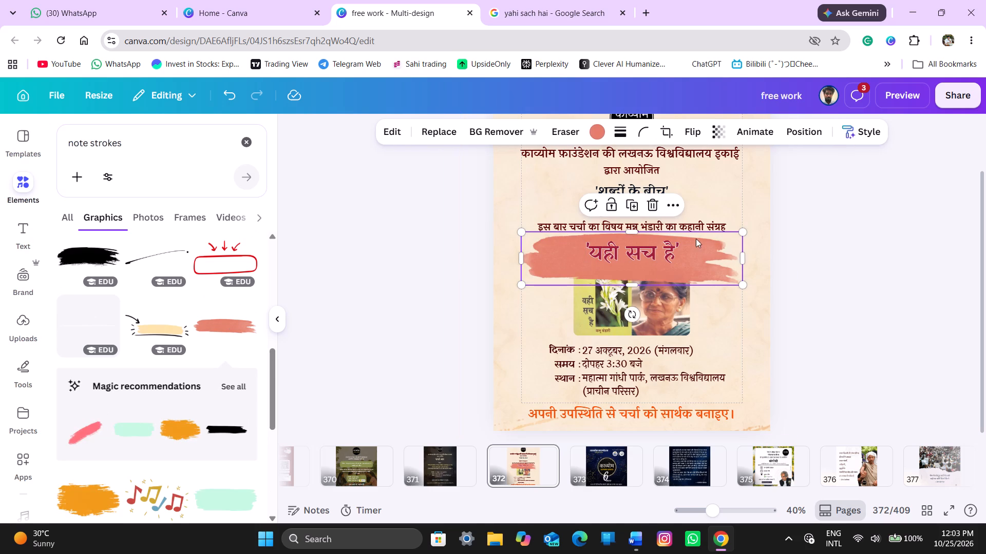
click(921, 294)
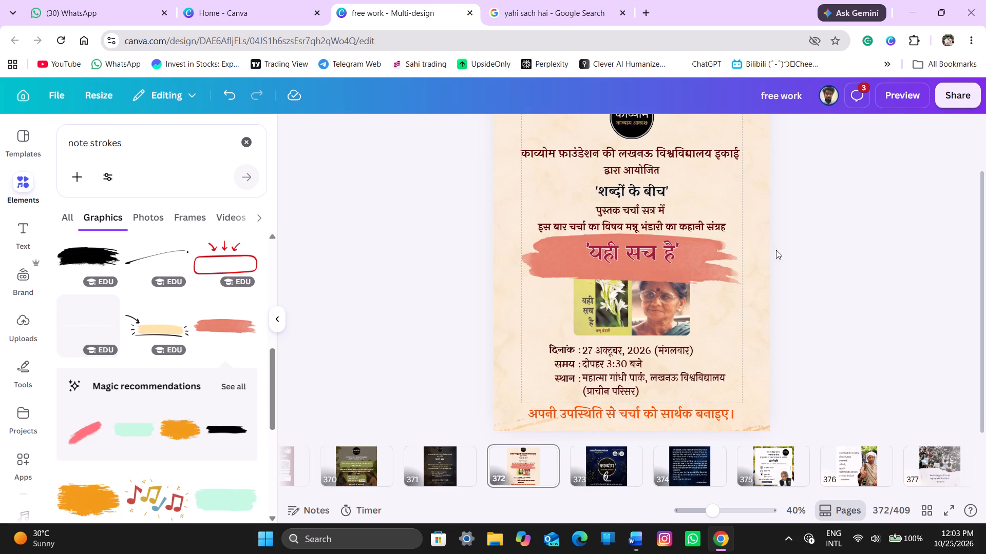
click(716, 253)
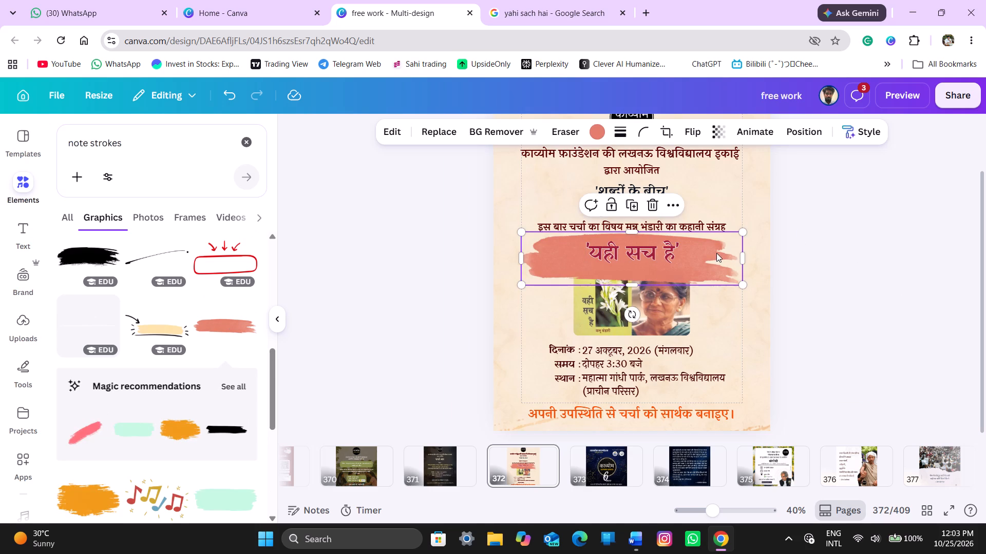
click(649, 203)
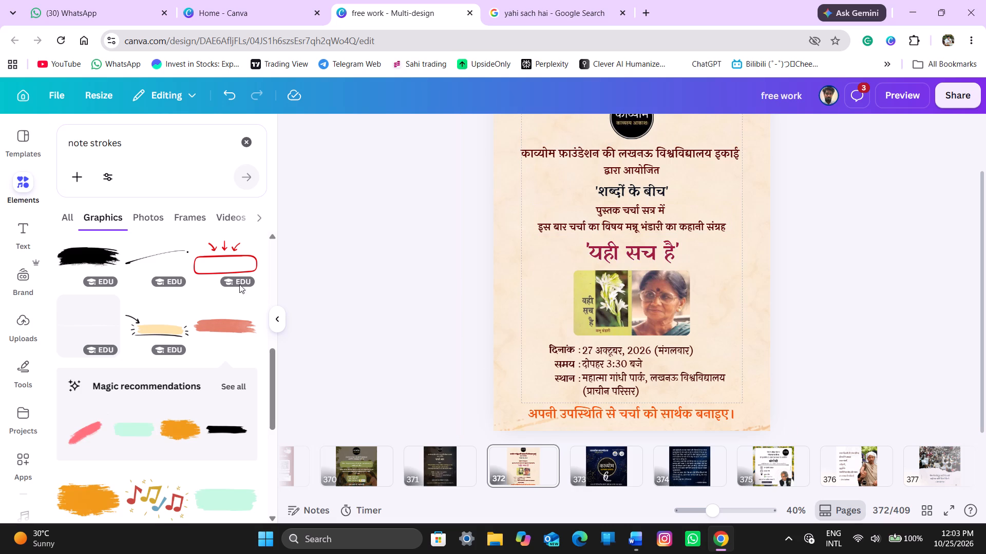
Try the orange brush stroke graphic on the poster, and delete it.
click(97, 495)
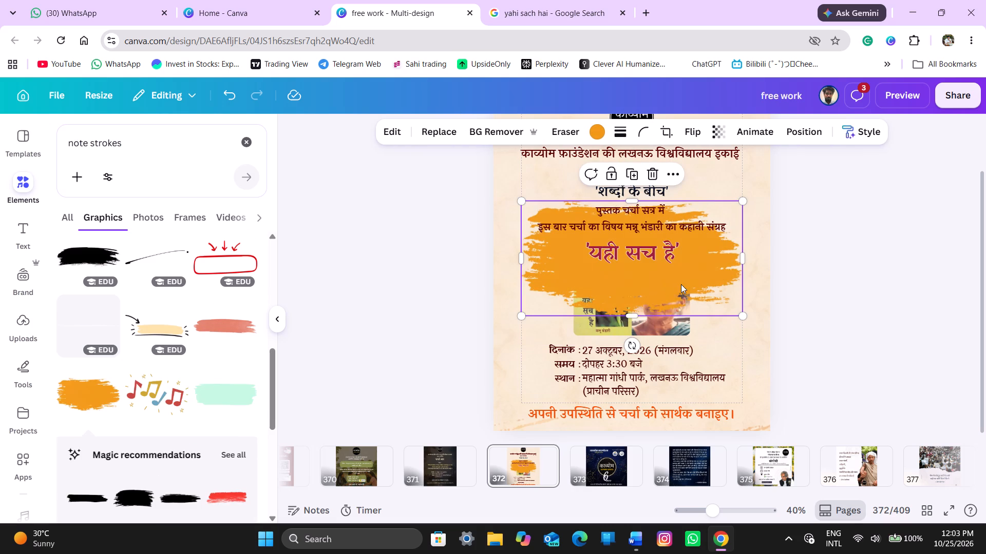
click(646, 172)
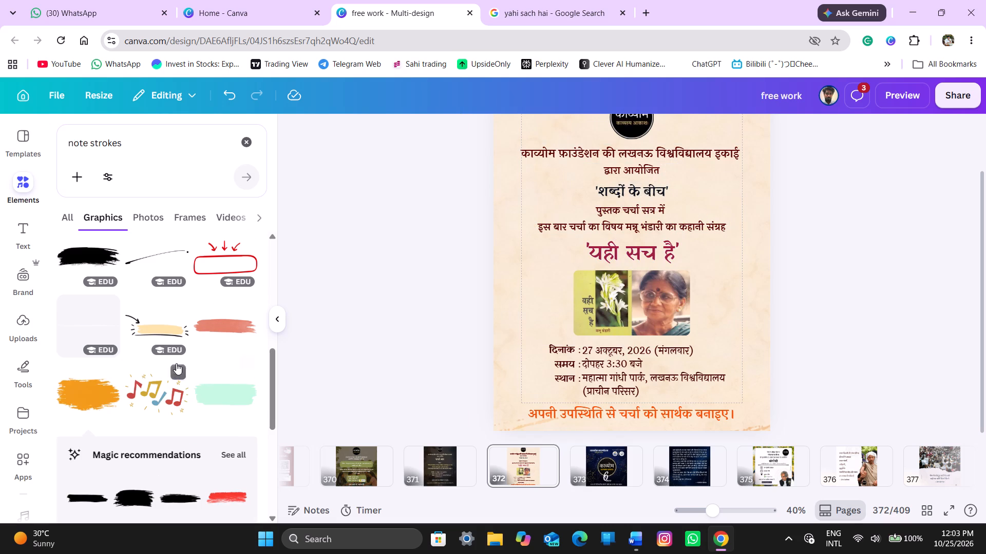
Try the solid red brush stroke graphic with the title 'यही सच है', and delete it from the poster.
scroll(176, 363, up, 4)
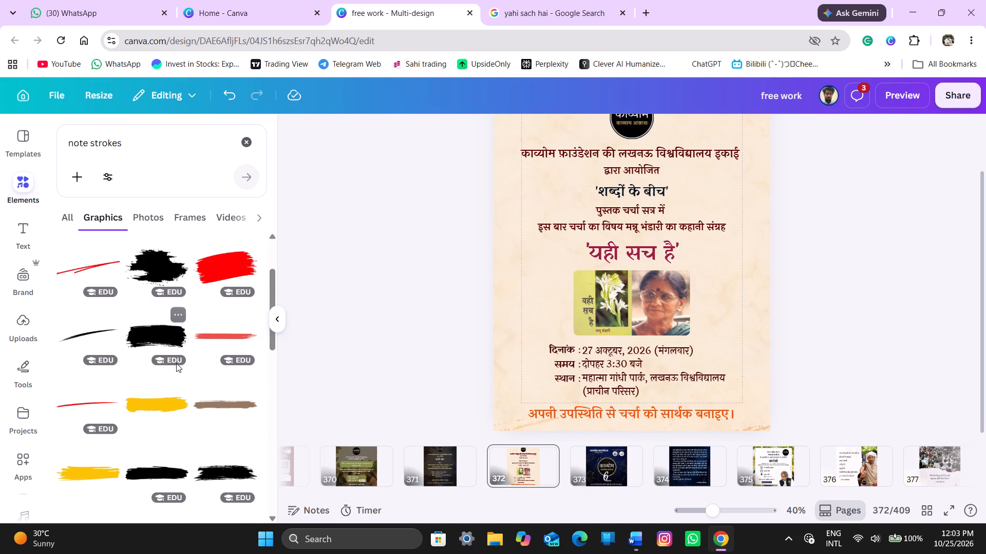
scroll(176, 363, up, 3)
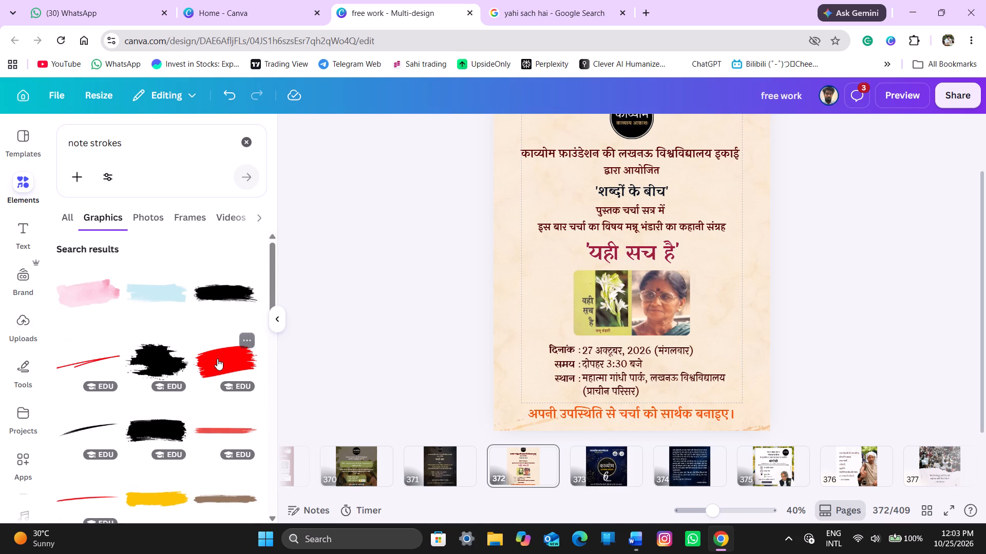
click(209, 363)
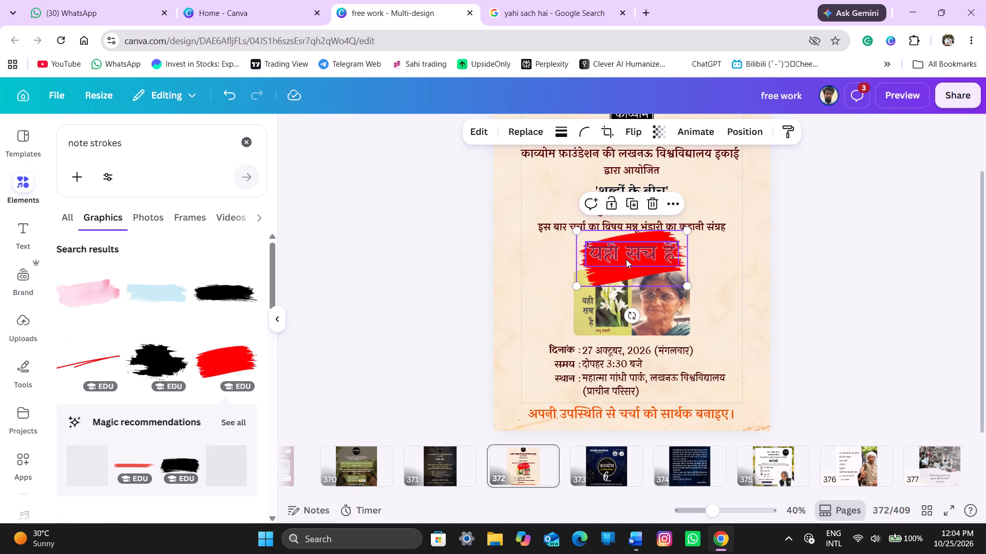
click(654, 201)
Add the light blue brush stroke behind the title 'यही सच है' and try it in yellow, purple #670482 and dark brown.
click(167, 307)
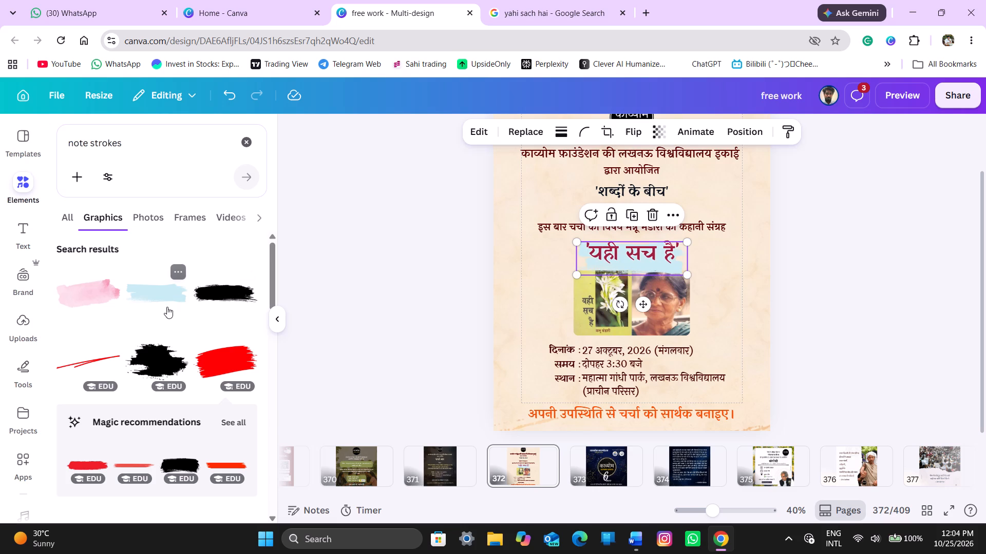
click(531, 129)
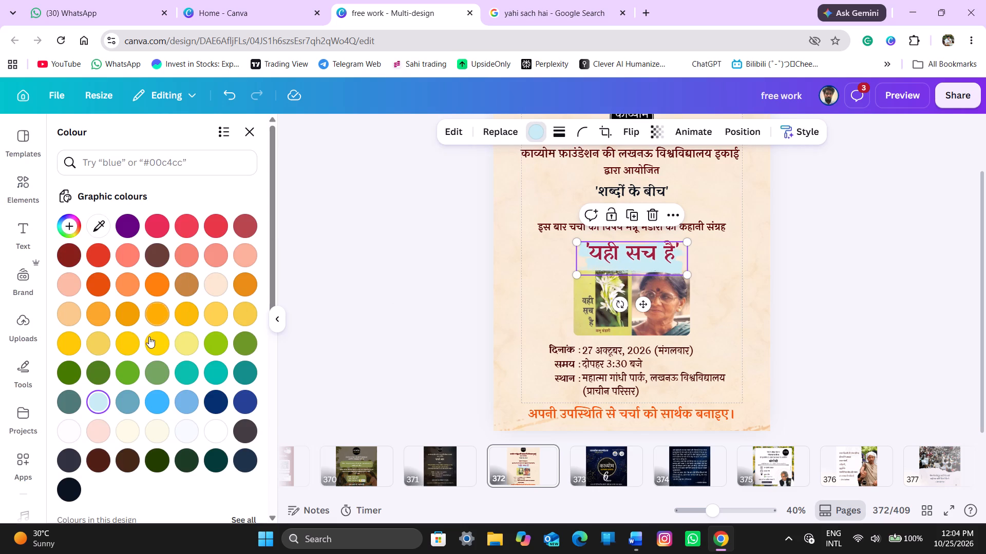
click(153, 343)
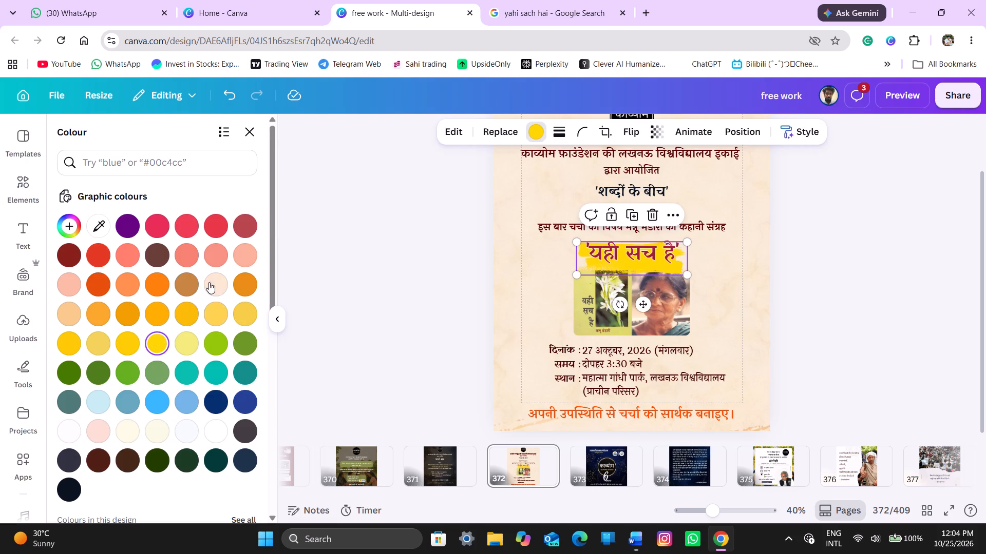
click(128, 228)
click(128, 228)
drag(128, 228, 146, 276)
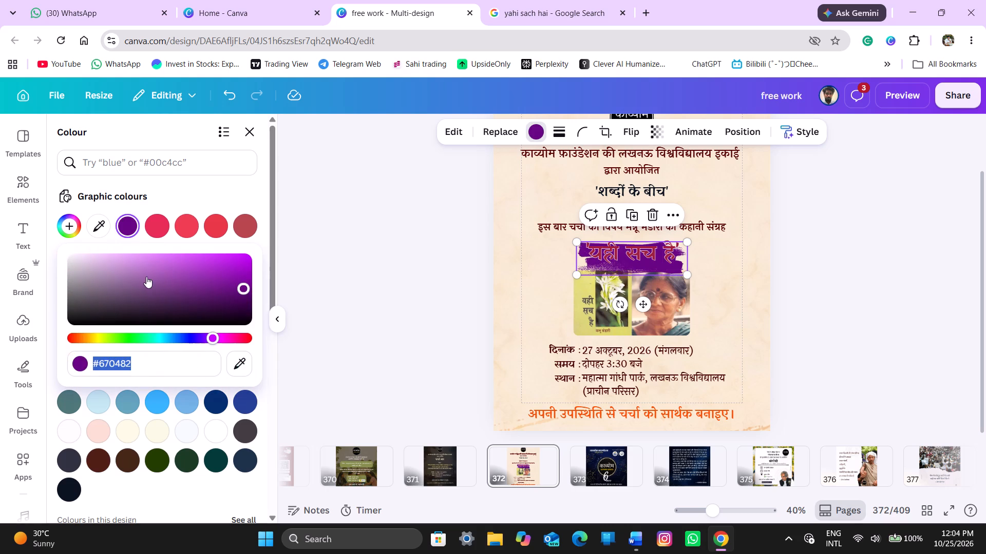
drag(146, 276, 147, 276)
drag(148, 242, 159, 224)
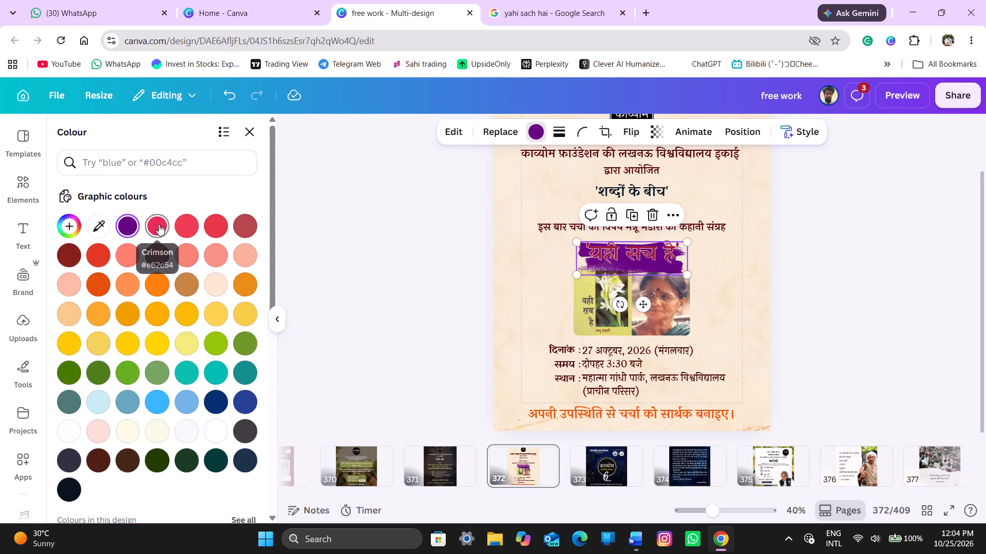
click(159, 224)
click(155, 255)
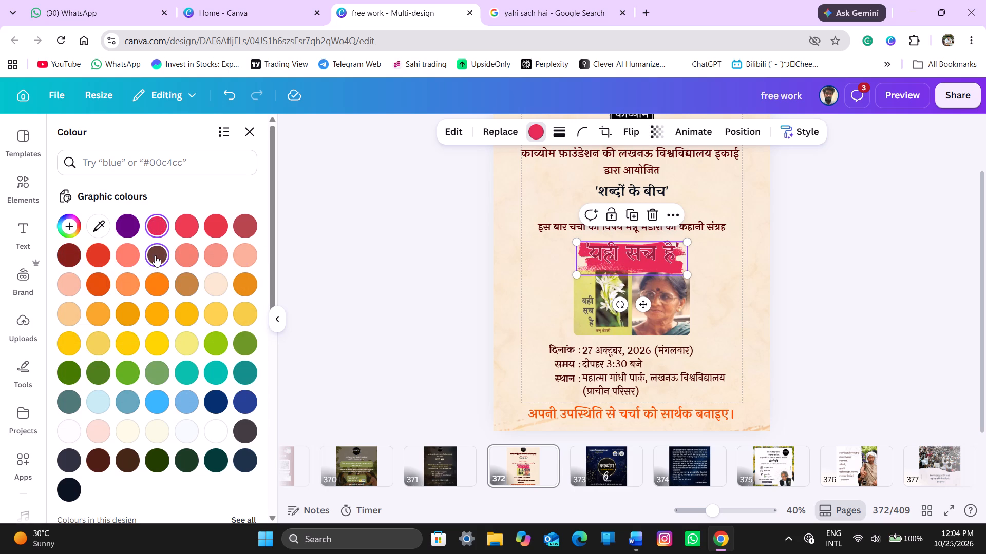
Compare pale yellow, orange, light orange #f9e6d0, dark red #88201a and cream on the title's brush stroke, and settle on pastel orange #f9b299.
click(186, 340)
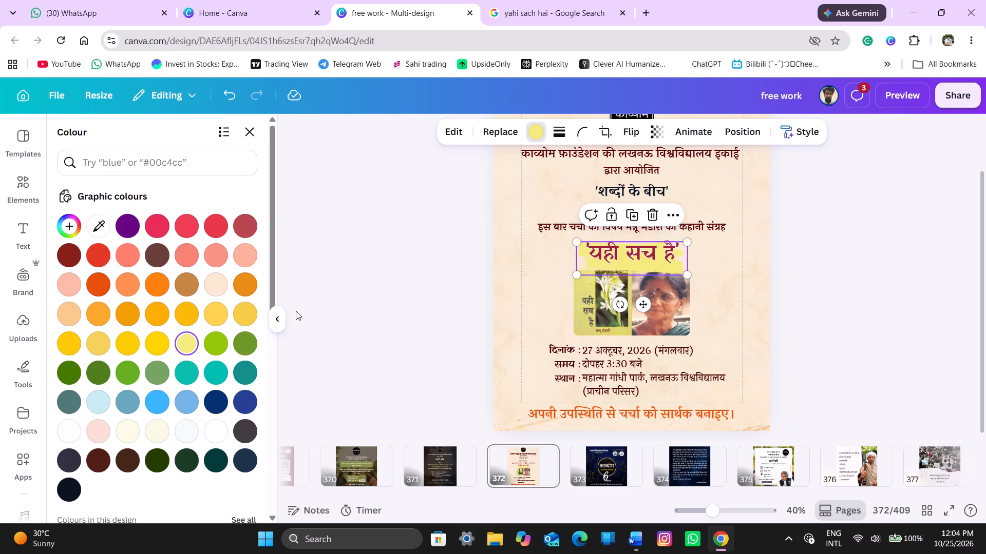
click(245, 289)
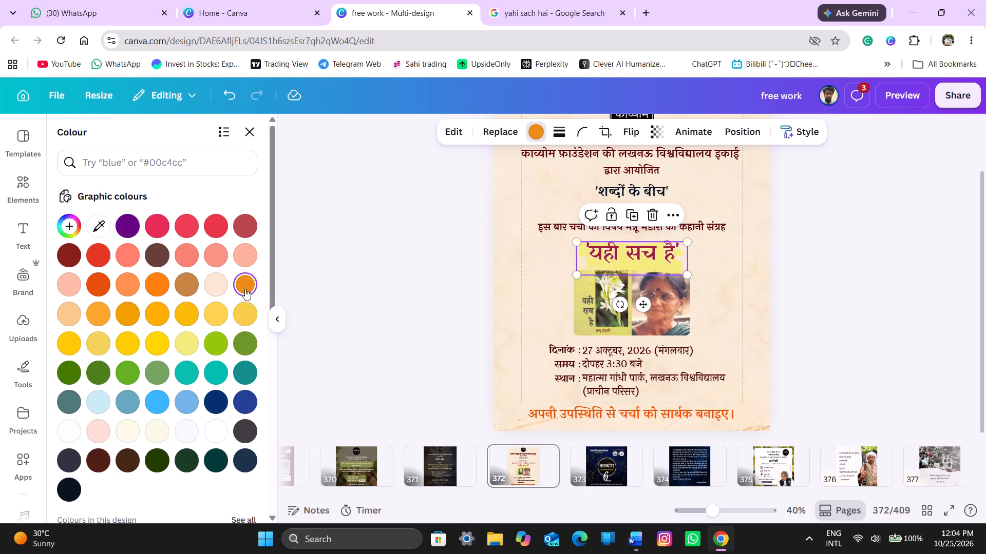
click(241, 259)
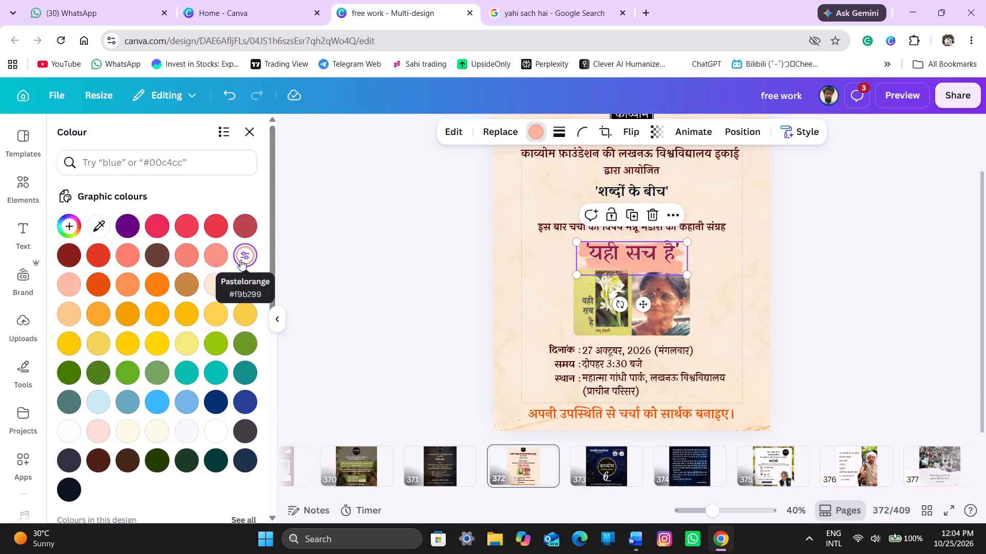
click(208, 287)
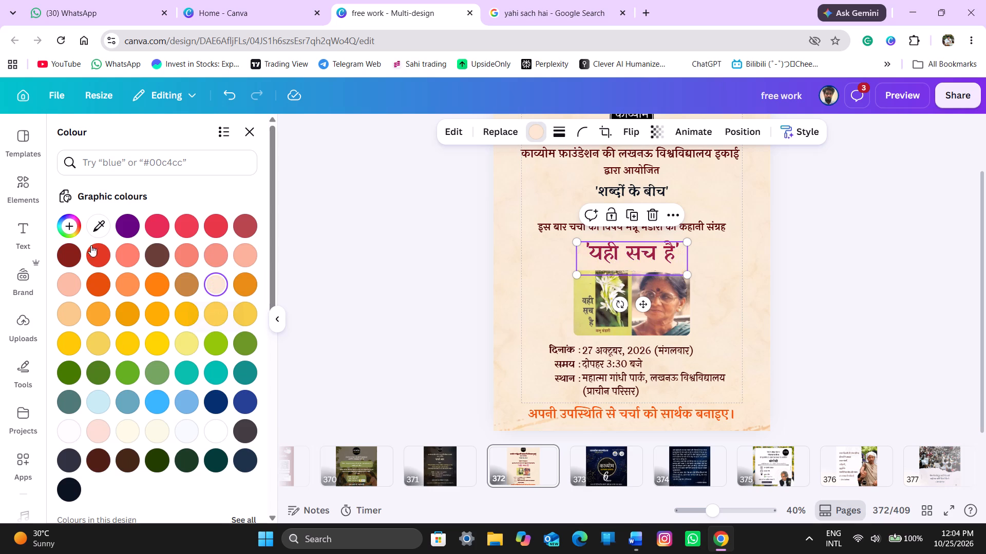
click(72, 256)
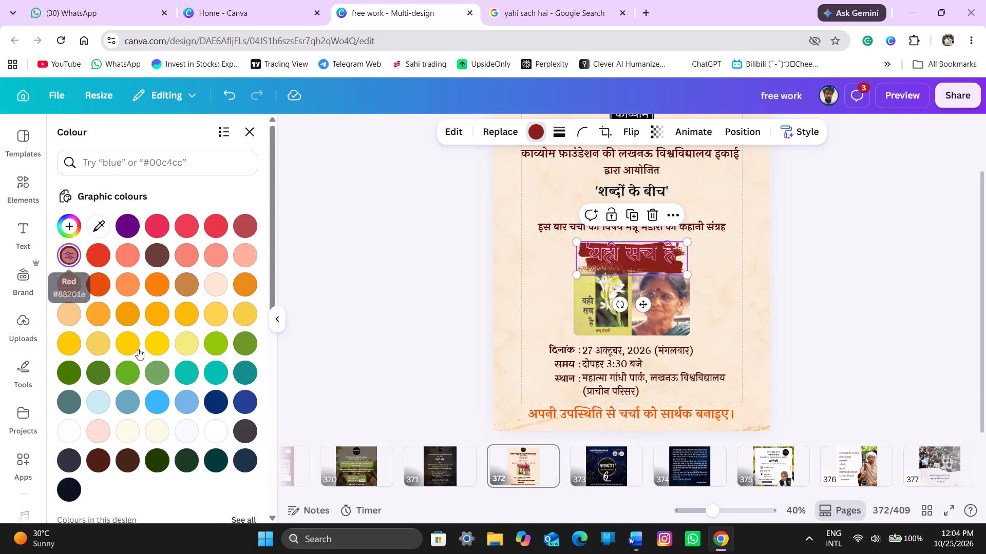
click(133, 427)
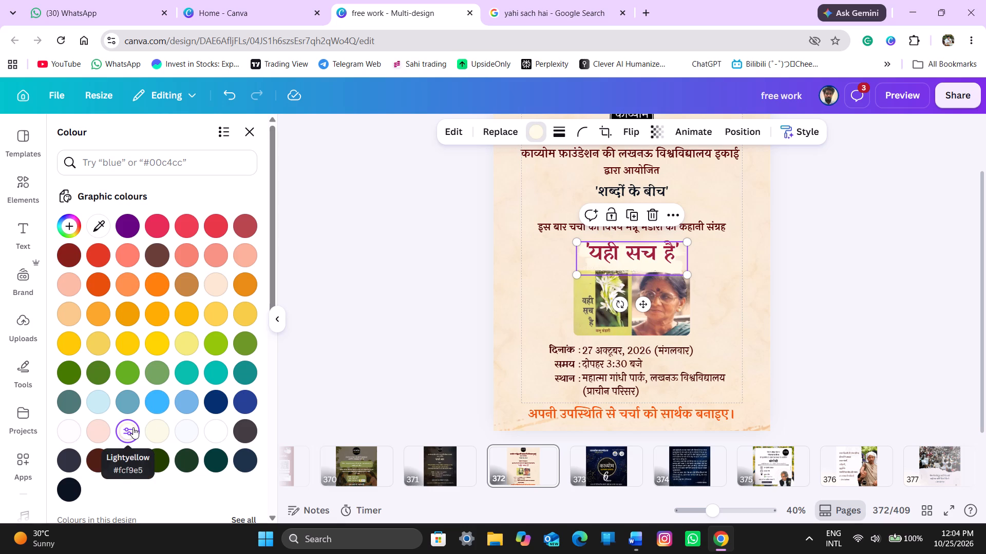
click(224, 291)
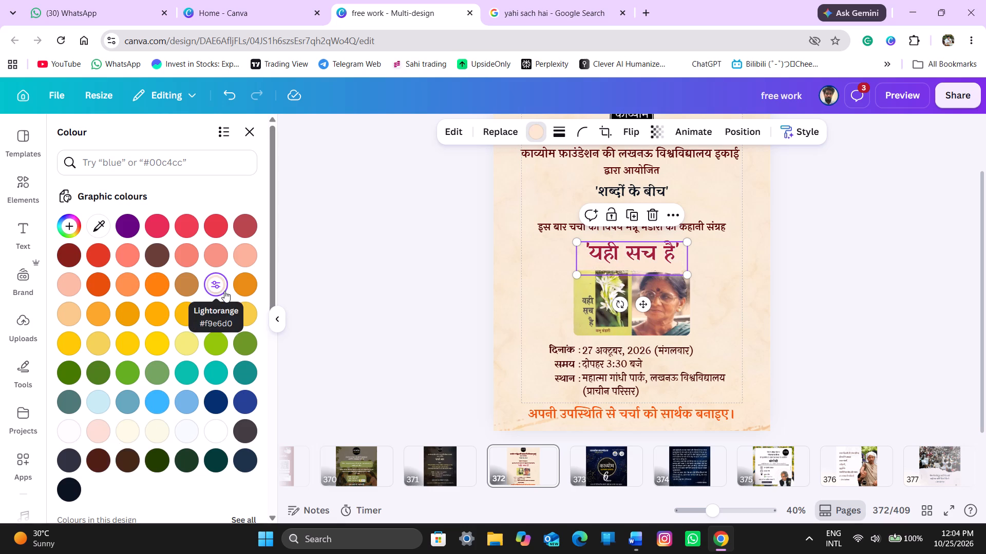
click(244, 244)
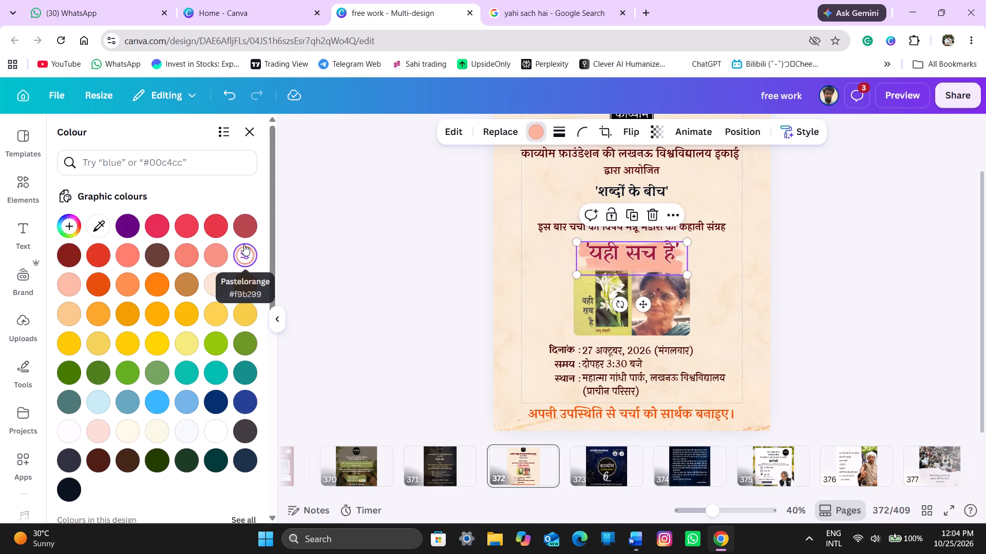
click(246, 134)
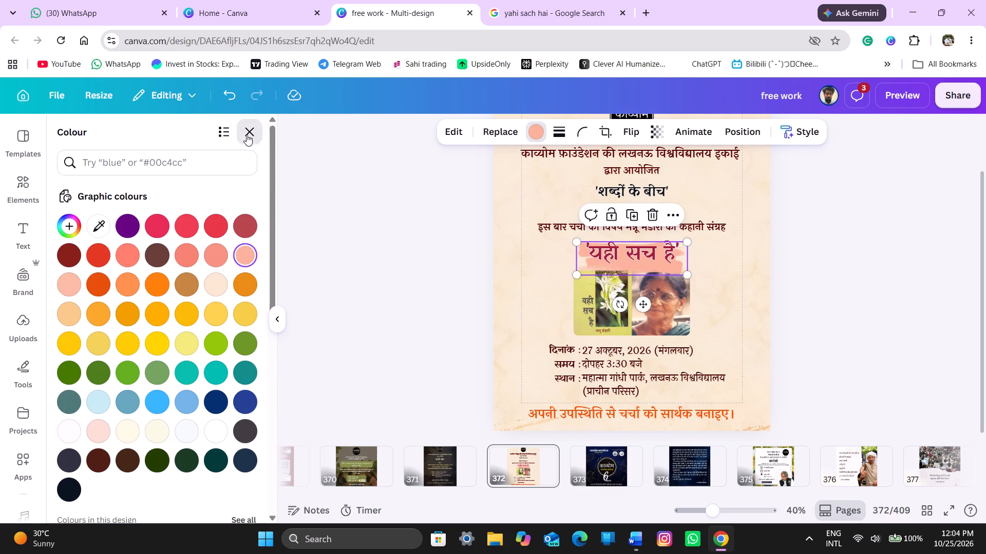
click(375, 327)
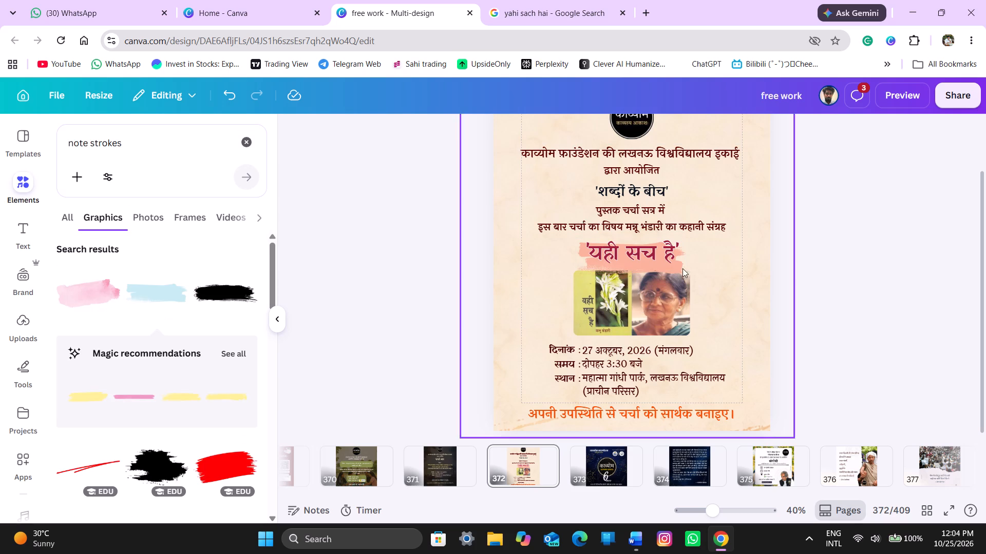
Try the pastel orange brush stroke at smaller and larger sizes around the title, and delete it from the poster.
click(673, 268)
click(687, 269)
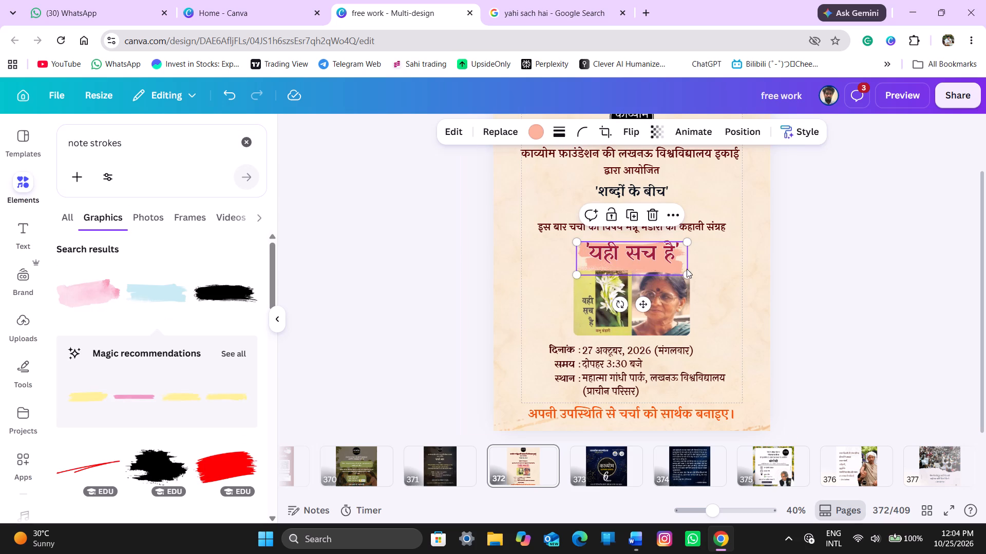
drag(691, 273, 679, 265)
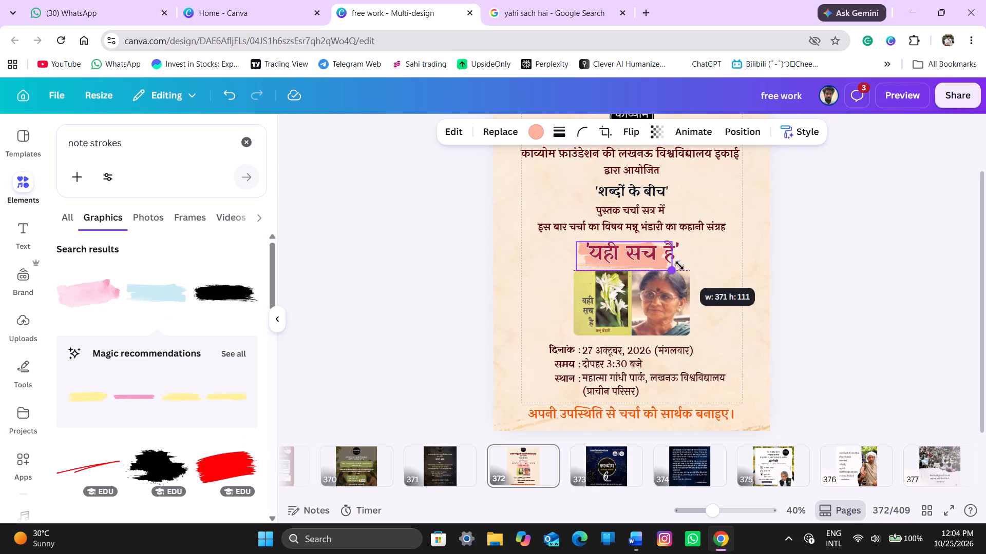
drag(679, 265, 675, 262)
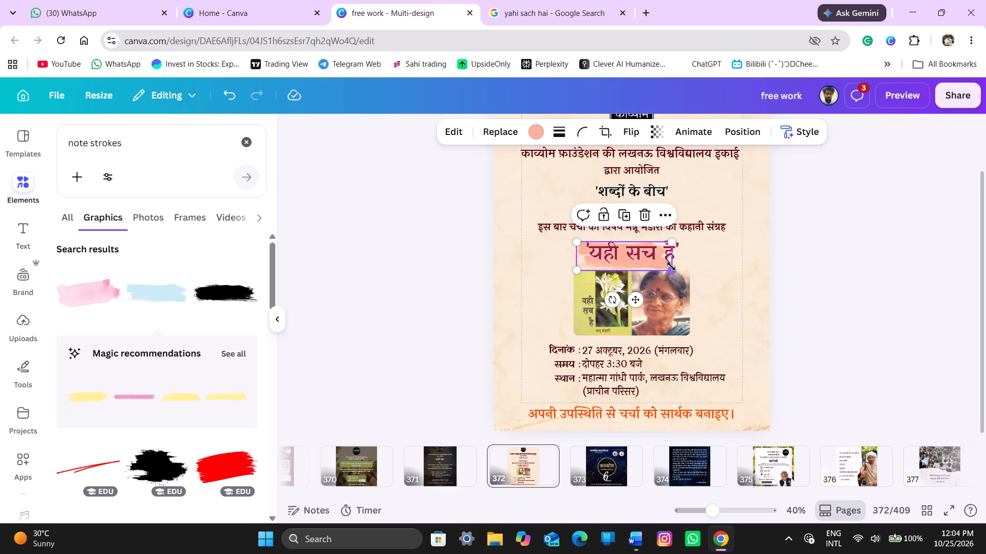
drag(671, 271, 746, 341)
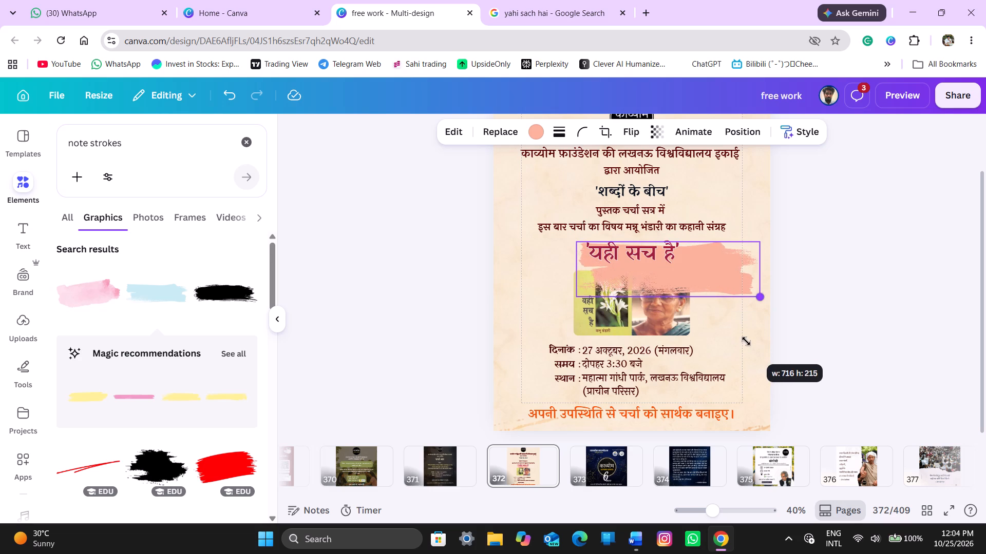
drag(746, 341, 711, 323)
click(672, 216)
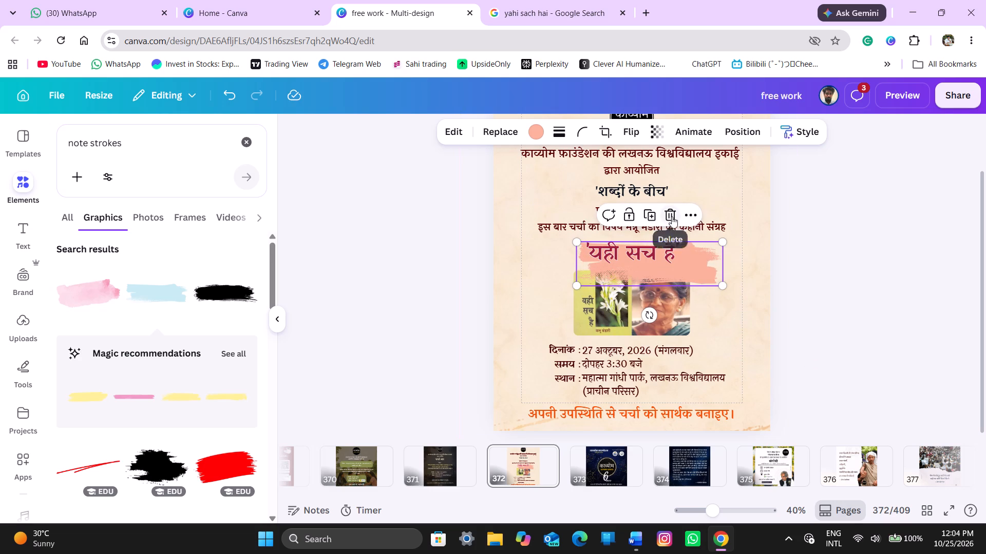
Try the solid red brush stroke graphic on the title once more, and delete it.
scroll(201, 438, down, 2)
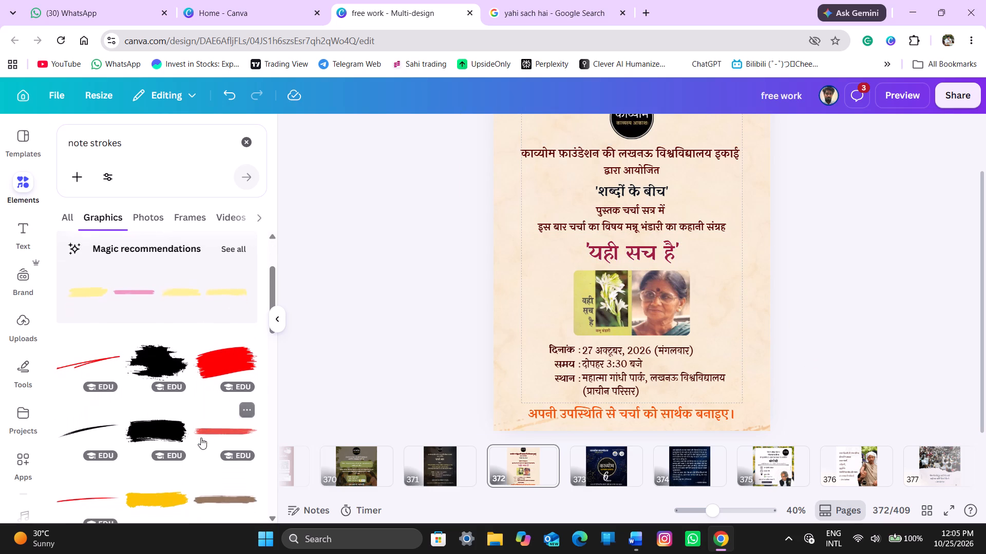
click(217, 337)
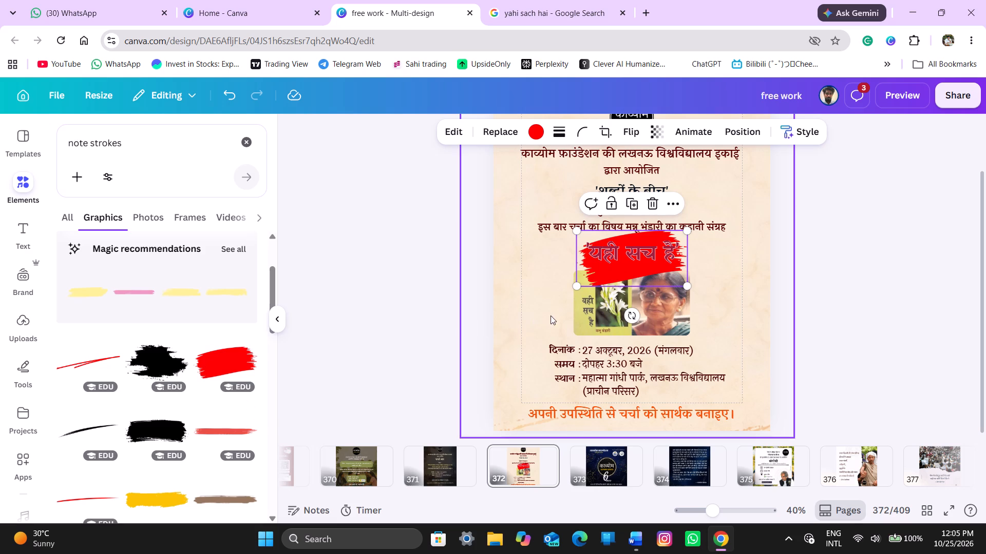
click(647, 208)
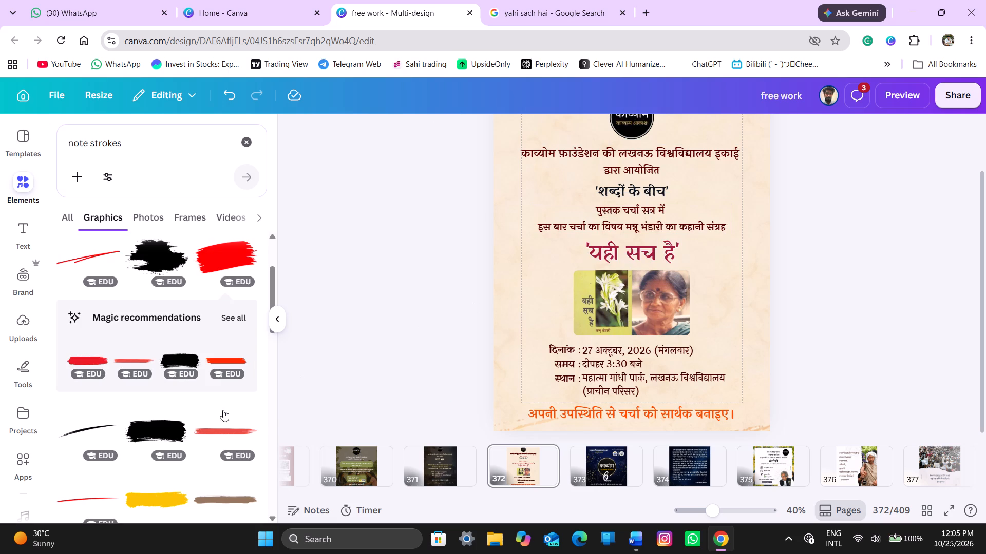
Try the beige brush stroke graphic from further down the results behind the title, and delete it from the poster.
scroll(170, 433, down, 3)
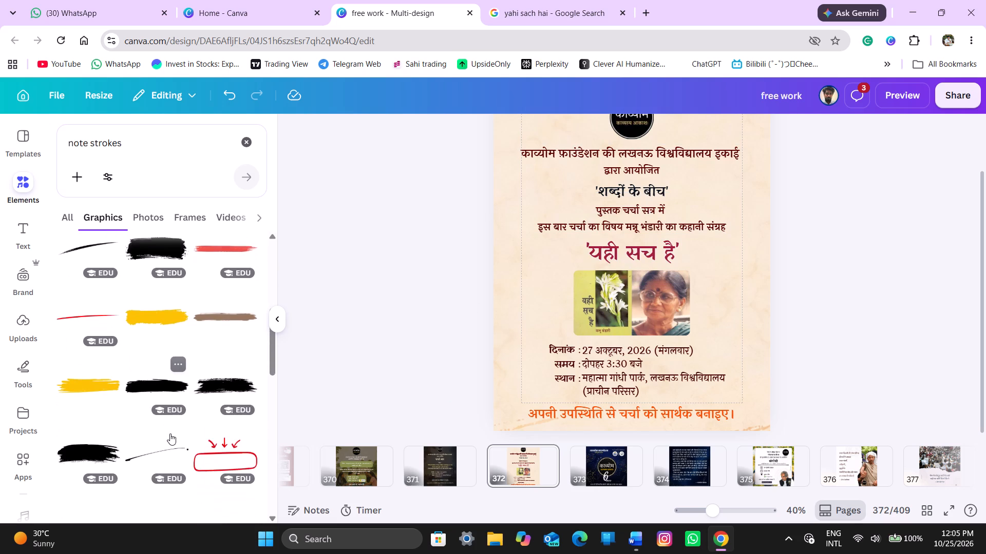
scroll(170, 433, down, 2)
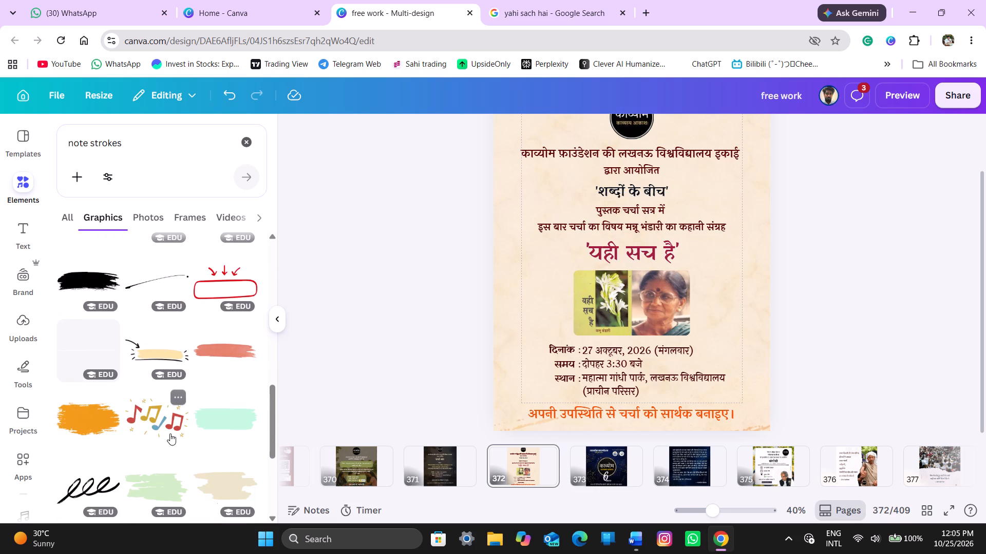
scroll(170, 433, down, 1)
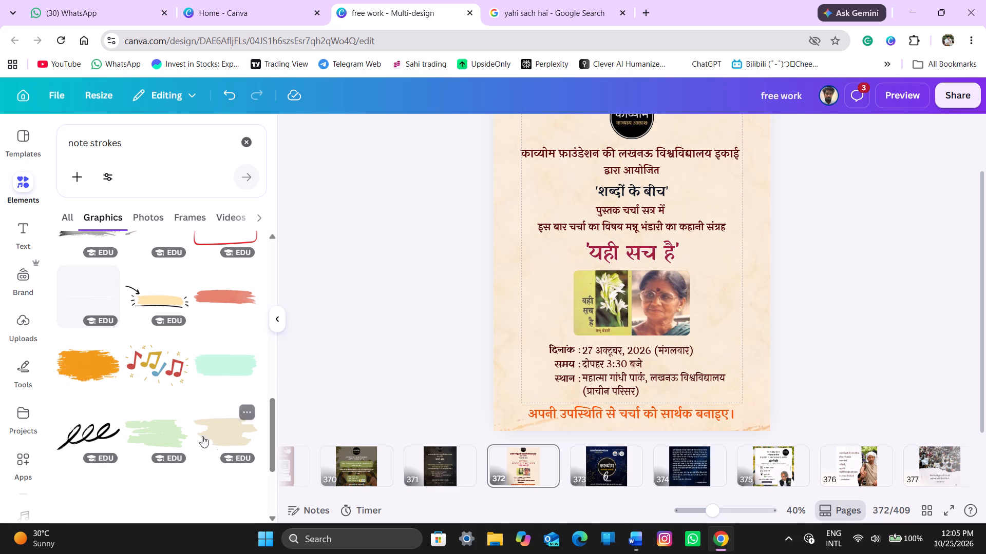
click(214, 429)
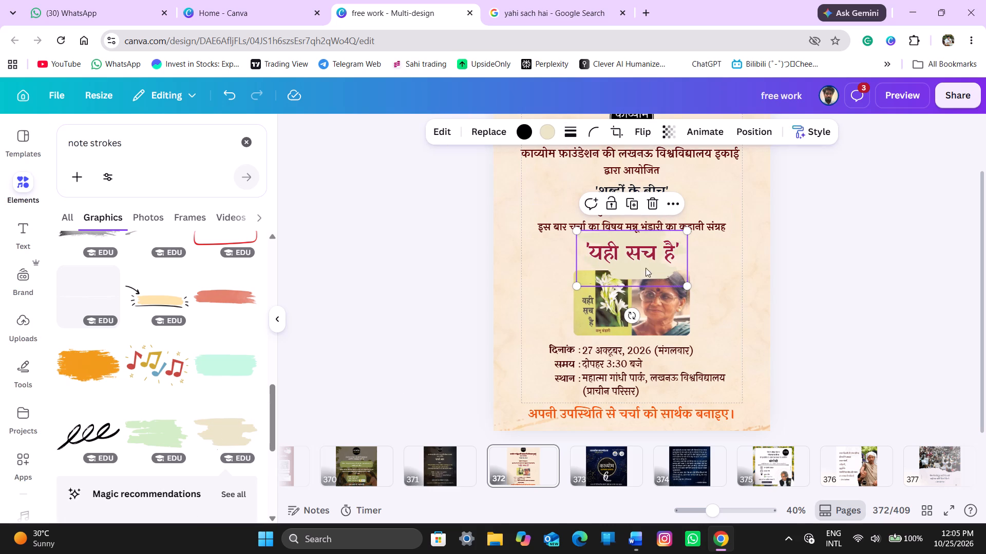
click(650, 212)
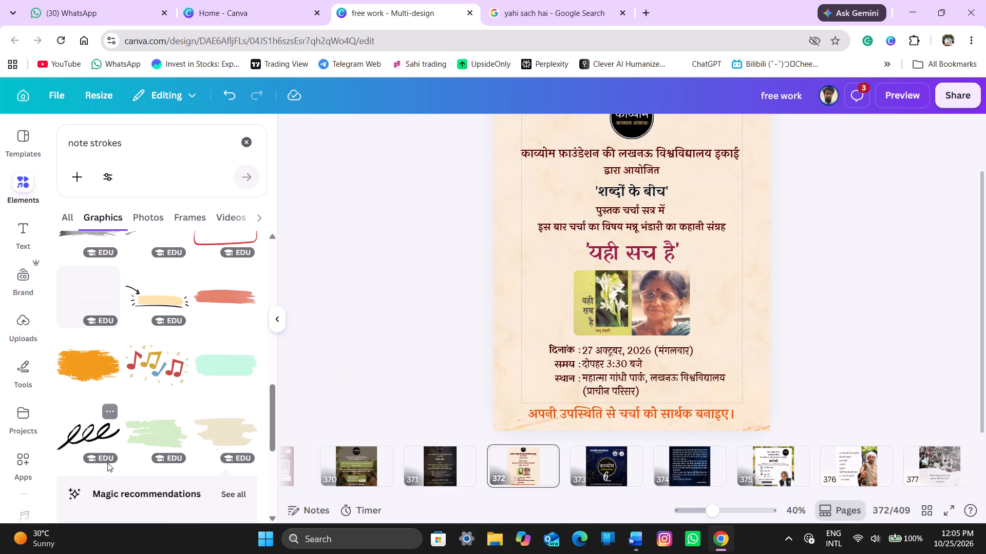
Find the salmon-red brush stroke among the "note strokes" graphics and add it to the poster behind the title.
scroll(154, 446, down, 4)
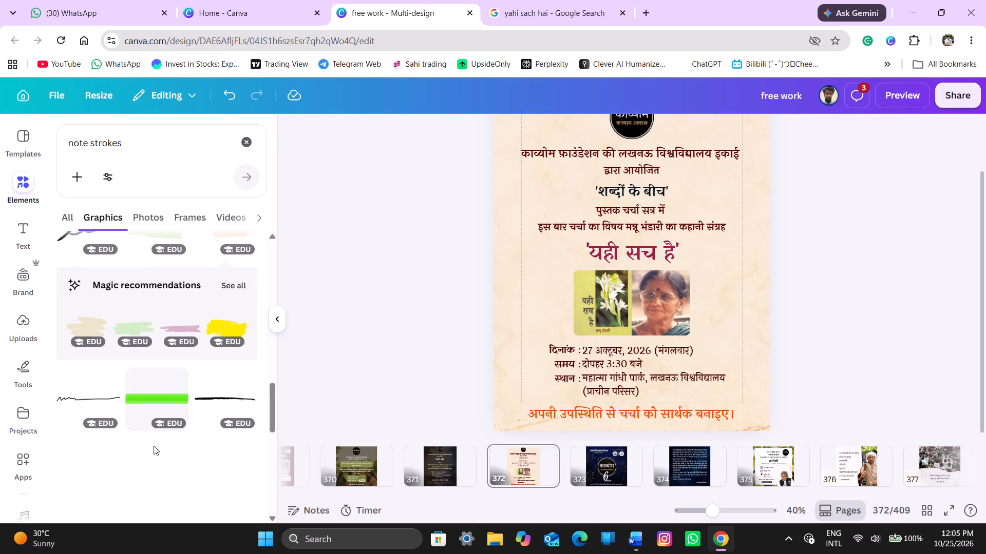
scroll(154, 446, down, 2)
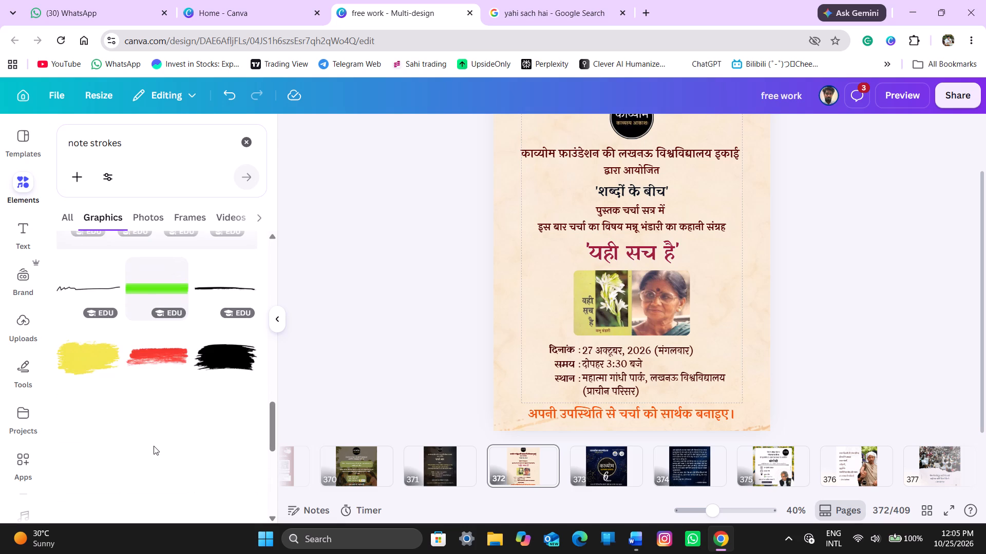
scroll(154, 446, up, 1)
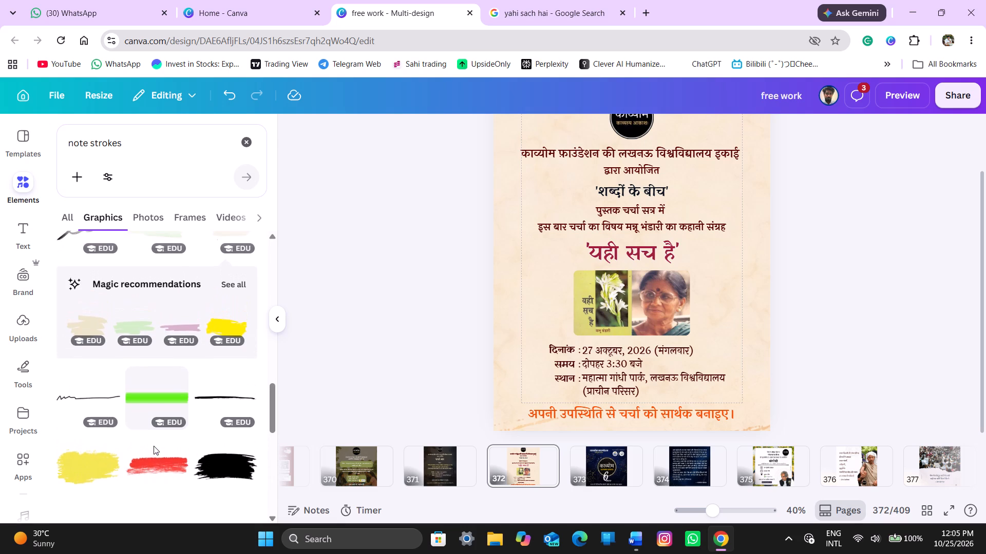
scroll(154, 446, up, 4)
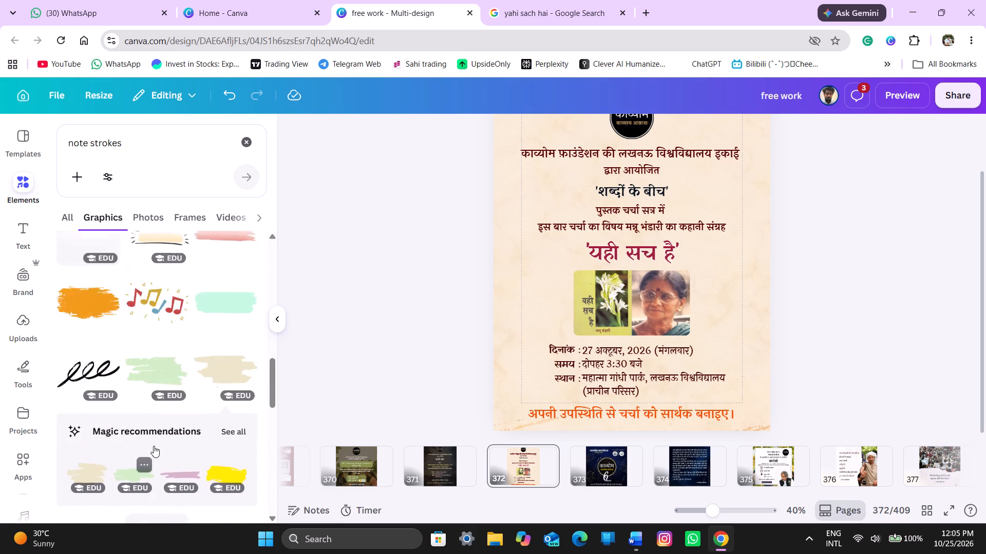
scroll(154, 446, up, 2)
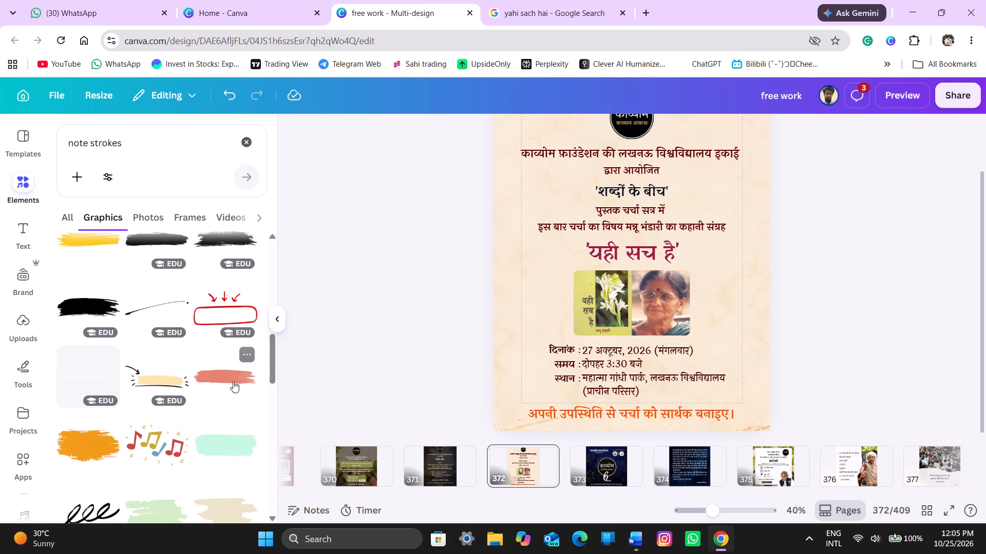
click(233, 381)
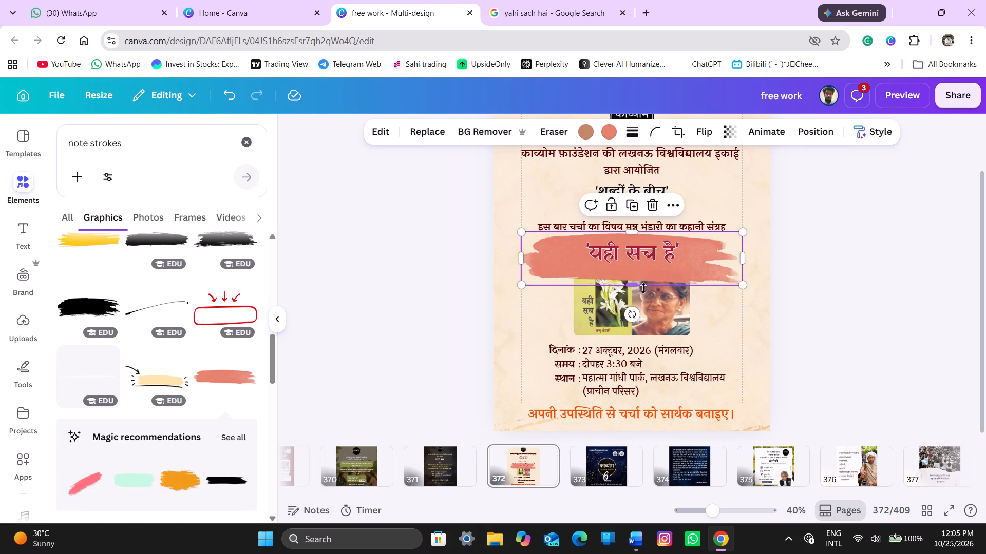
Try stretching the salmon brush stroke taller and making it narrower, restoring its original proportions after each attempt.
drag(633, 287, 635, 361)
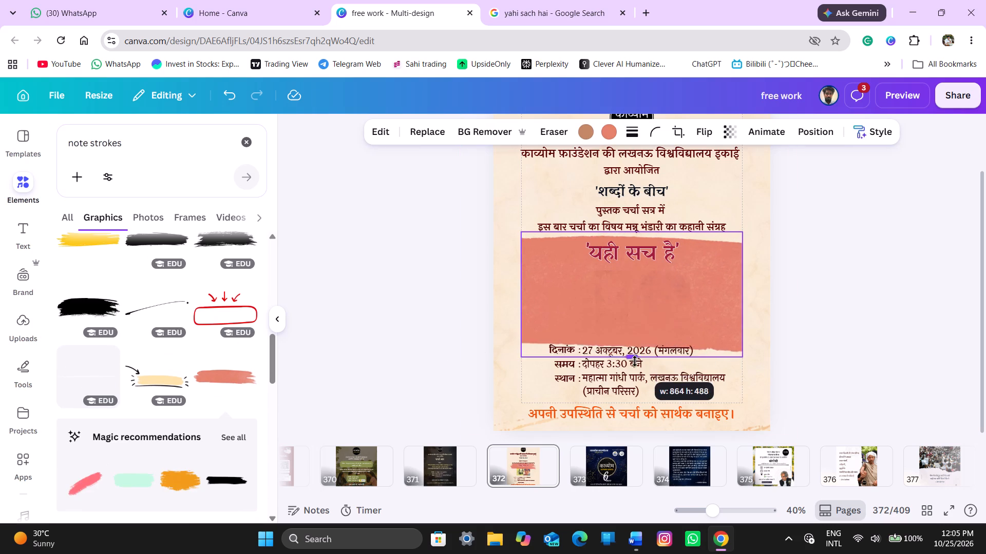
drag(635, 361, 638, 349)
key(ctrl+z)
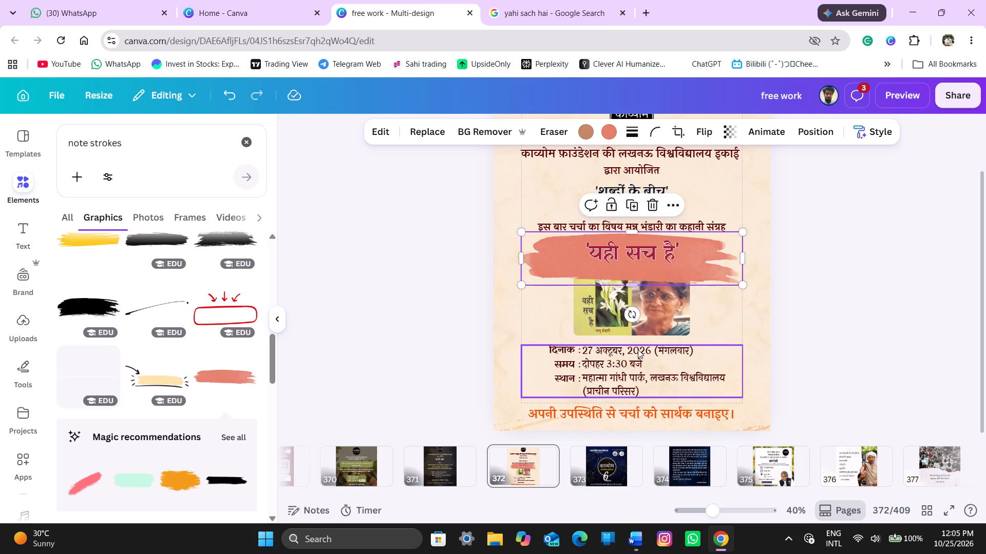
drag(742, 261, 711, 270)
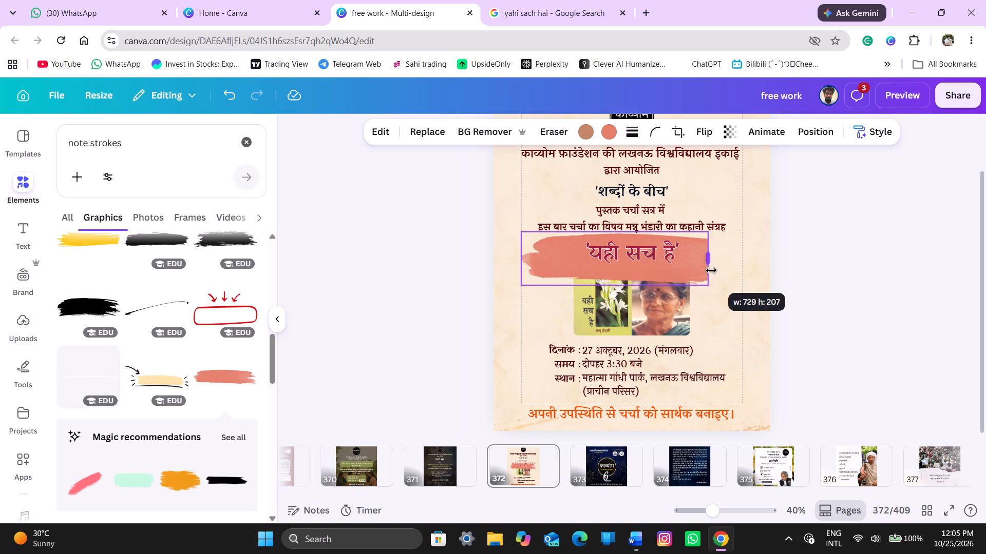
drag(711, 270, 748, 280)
Shrink the brush stroke to slightly wider than the title 'यही सच है', place it behind the title and tilt it slightly.
drag(746, 285, 669, 264)
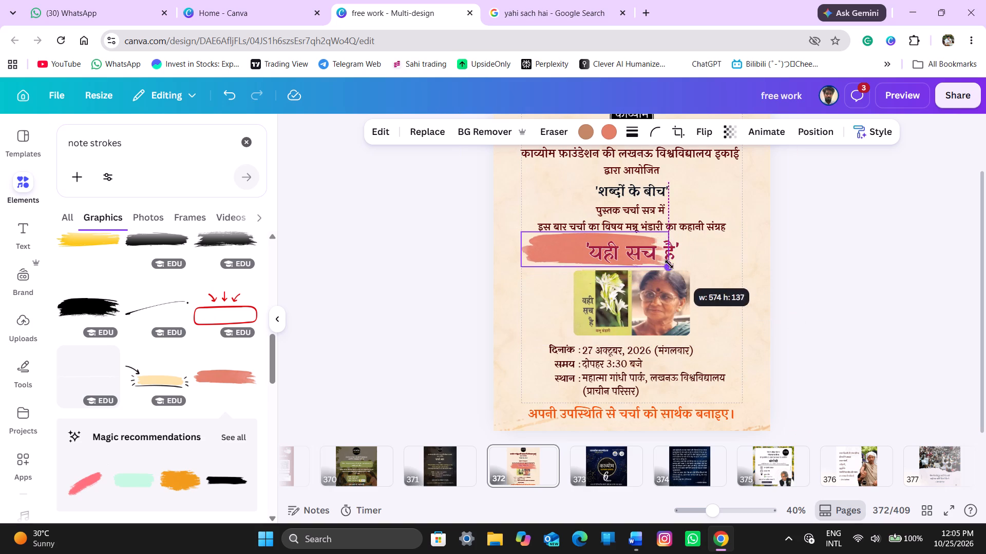
drag(669, 264, 650, 264)
drag(561, 258, 622, 259)
drag(562, 255, 605, 263)
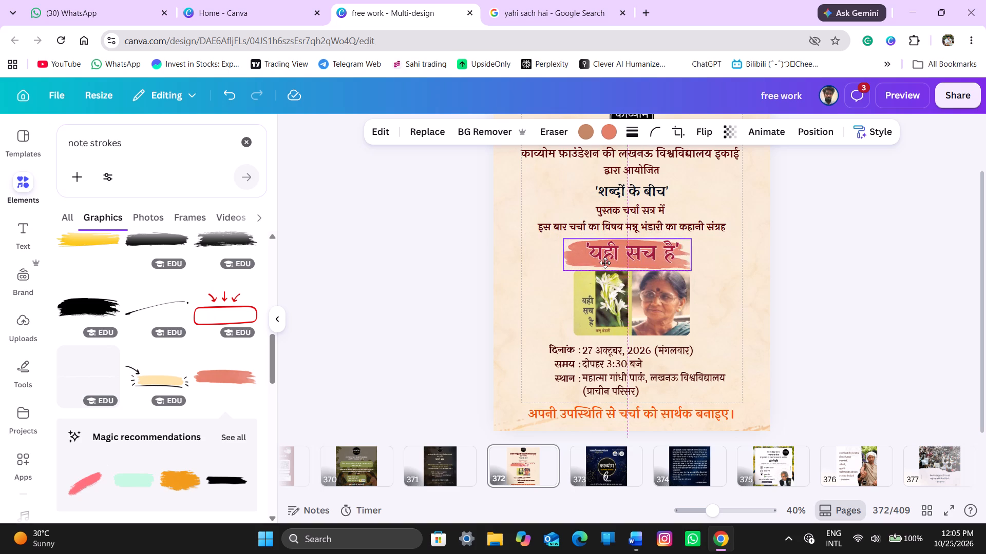
drag(605, 263, 599, 261)
click(613, 296)
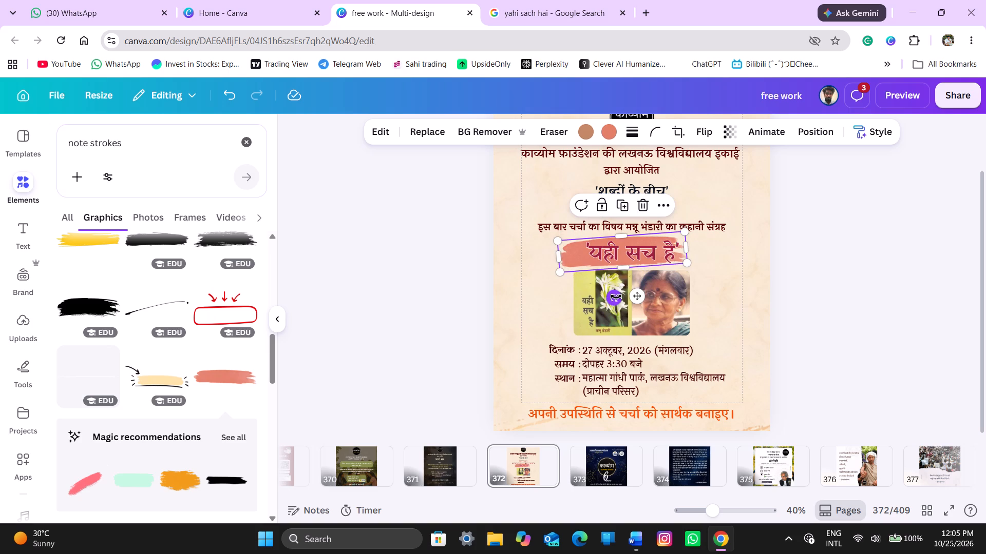
click(869, 292)
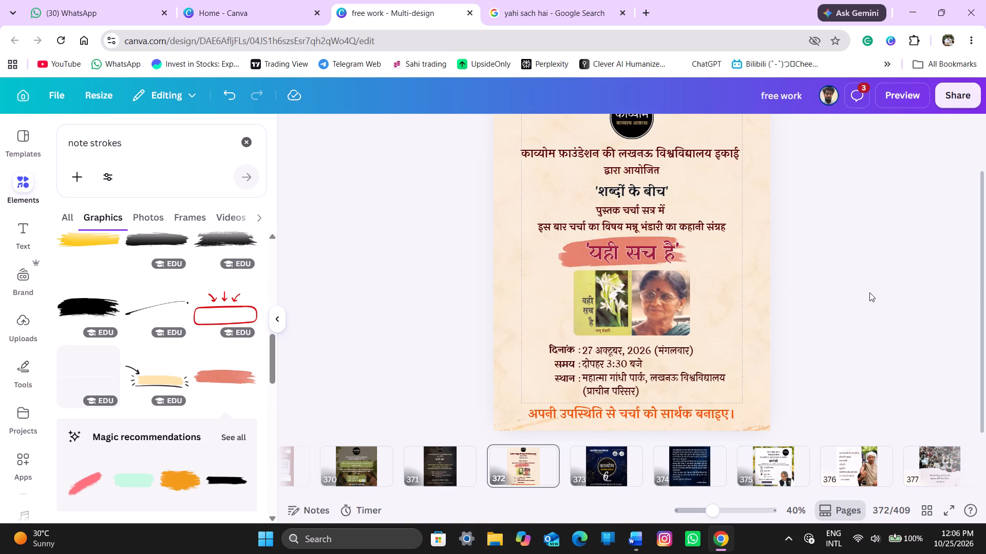
Compare peach and brown shades from the photo colours on the brush stroke's salmon colour, and settle on the light tan shade.
click(577, 252)
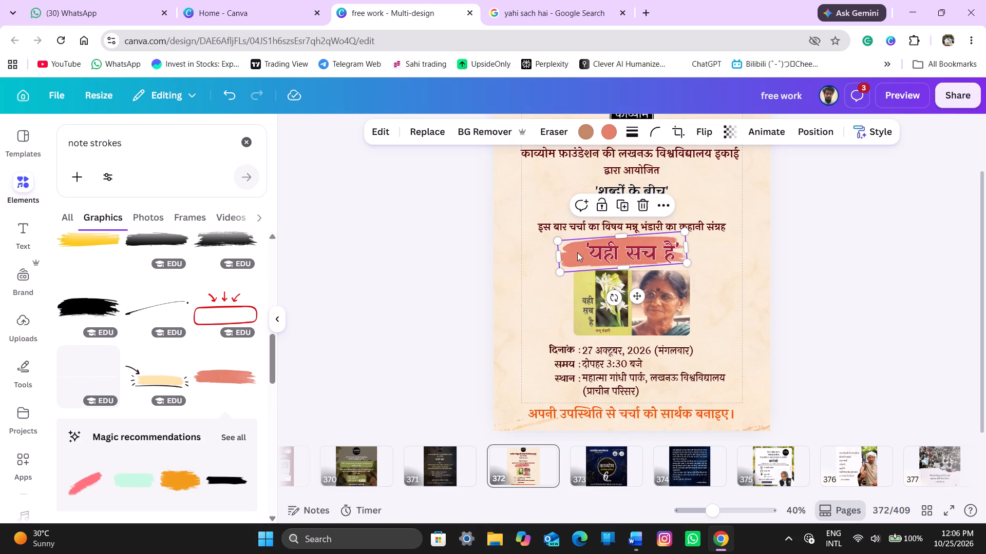
click(606, 134)
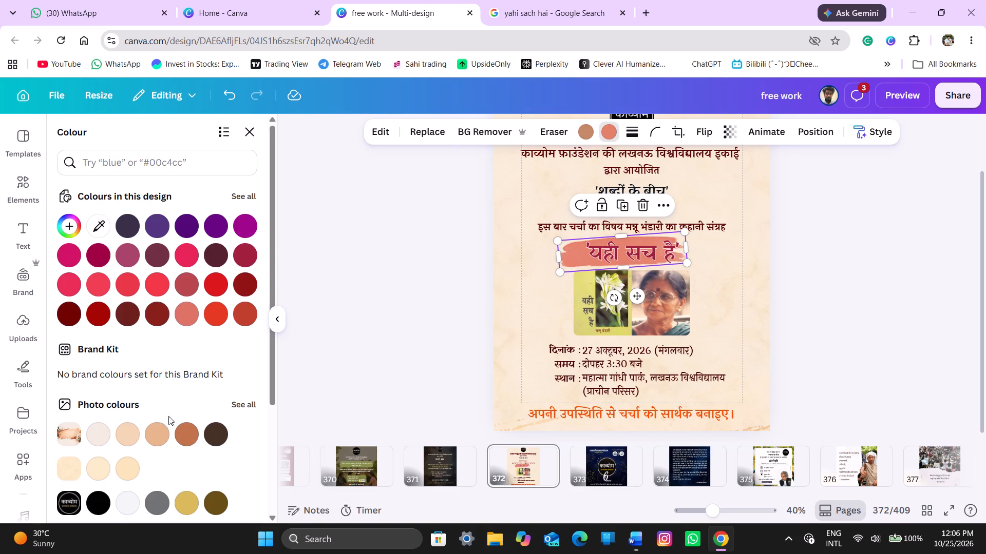
click(130, 437)
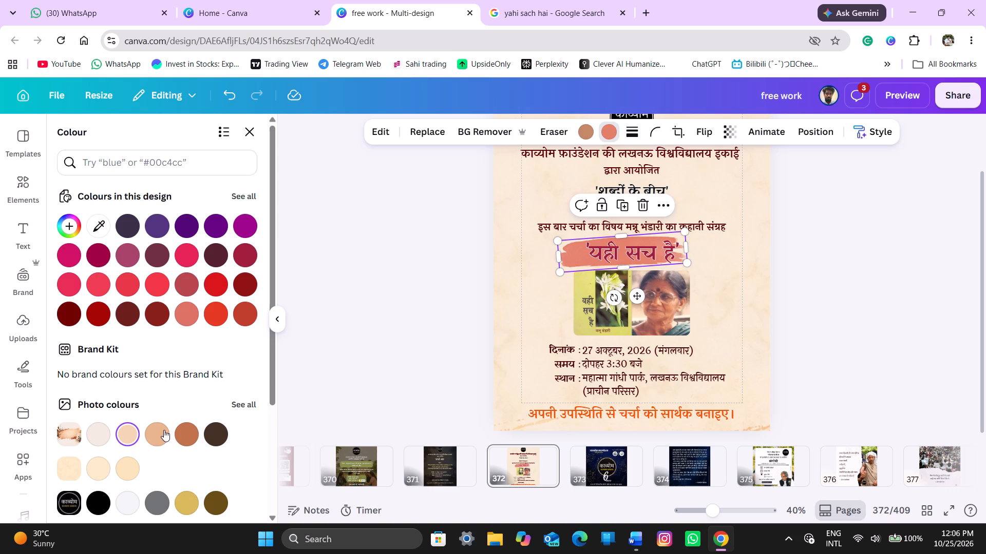
click(163, 428)
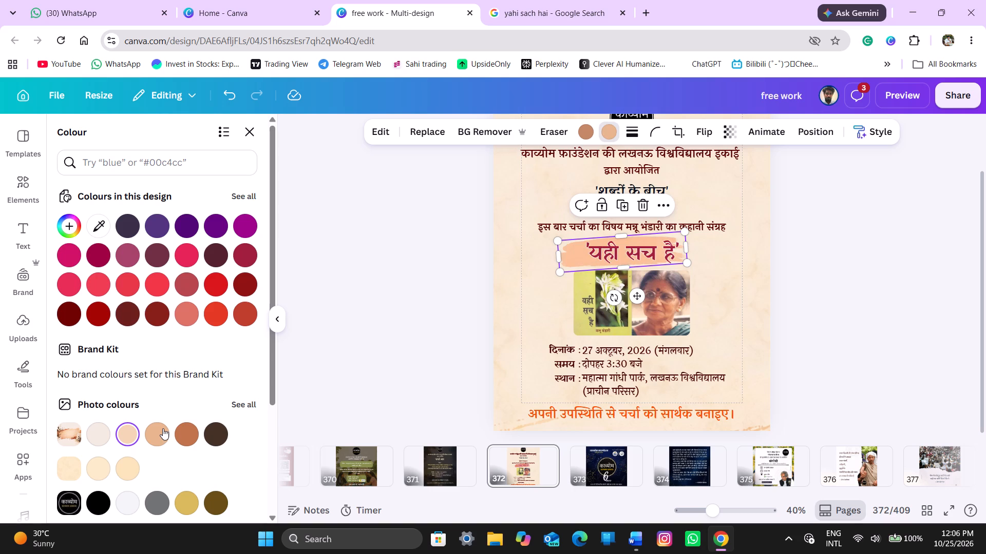
click(184, 432)
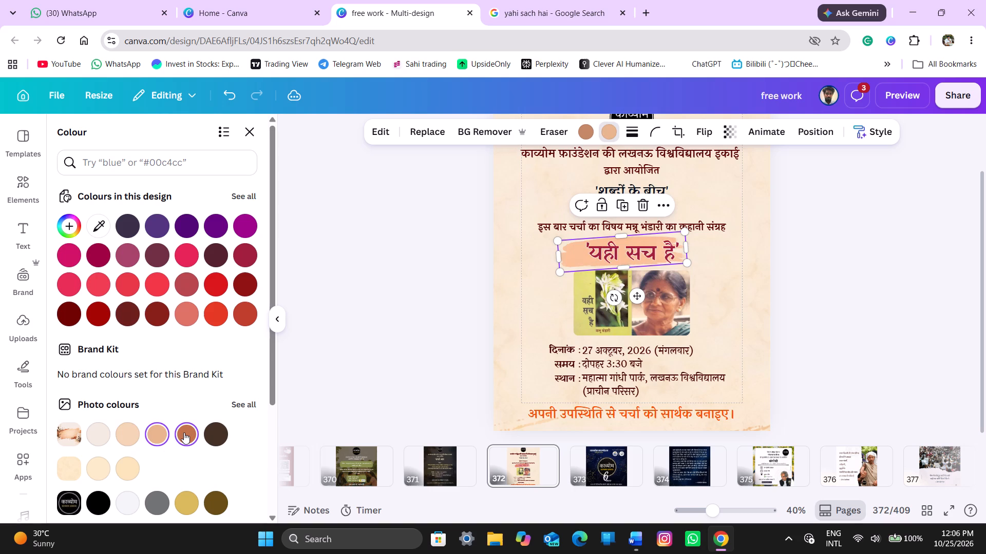
click(145, 432)
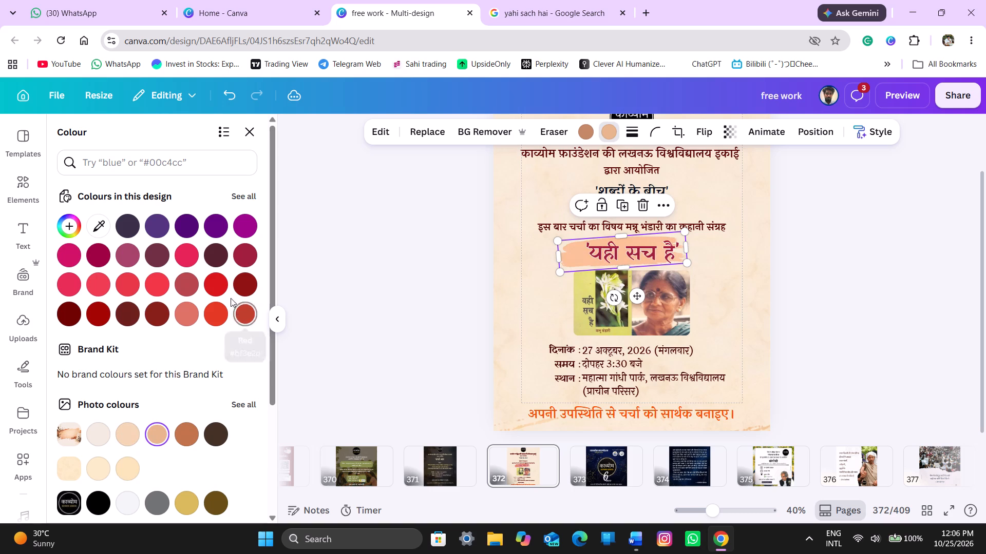
click(275, 316)
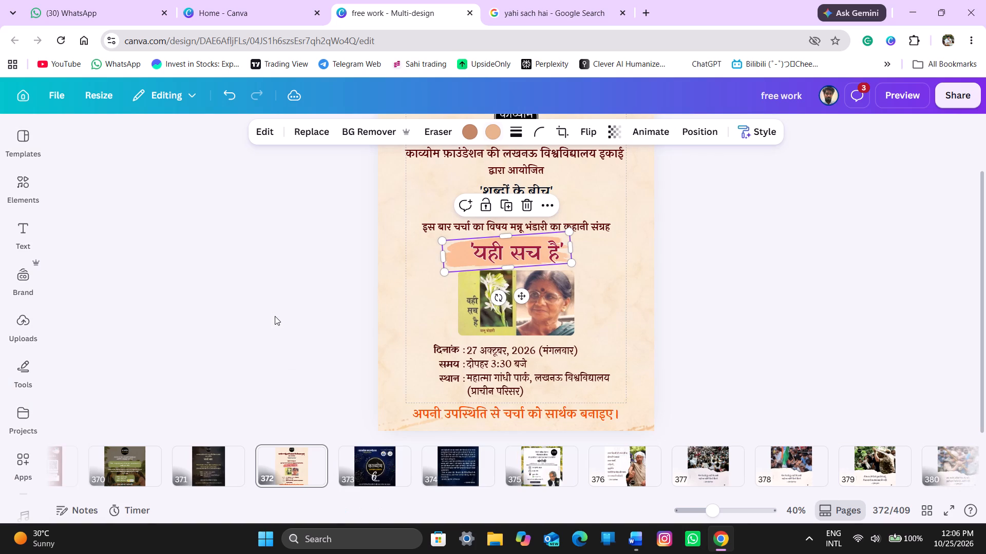
click(275, 316)
Shift the tilted brush stroke sideways so that it sits centred behind the title 'यही सच है'.
scroll(299, 314, right, 1)
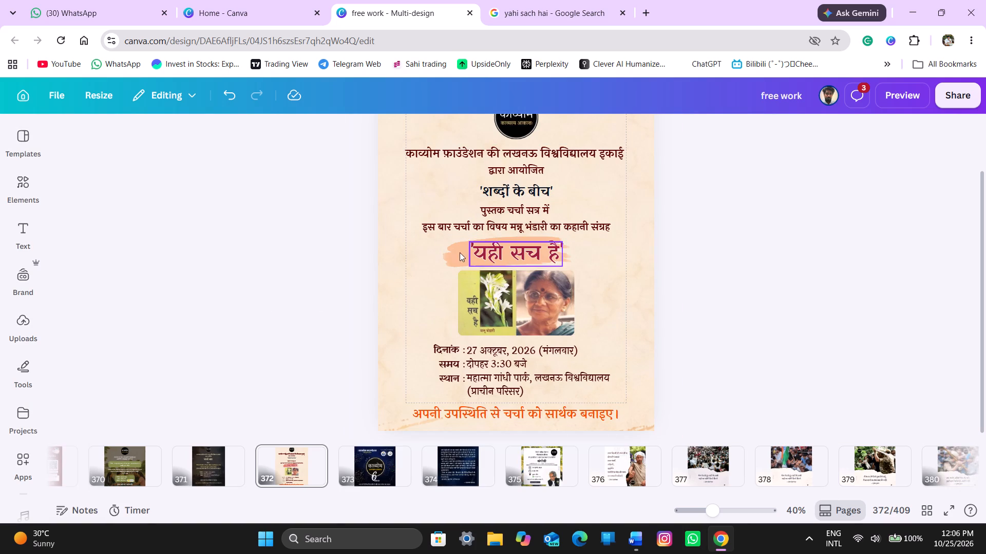
scroll(460, 252, right, 1)
click(454, 250)
drag(454, 250, 470, 251)
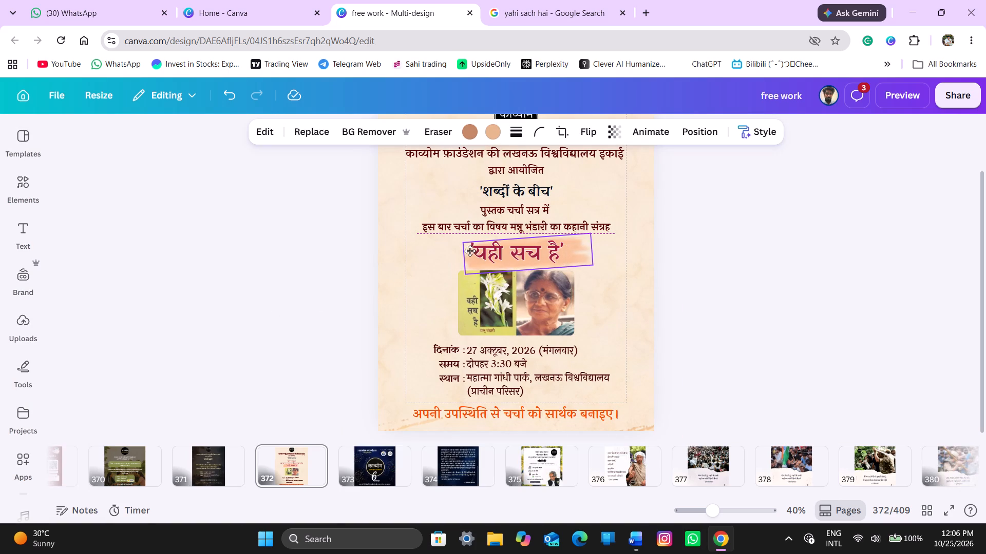
drag(470, 251, 463, 249)
click(752, 285)
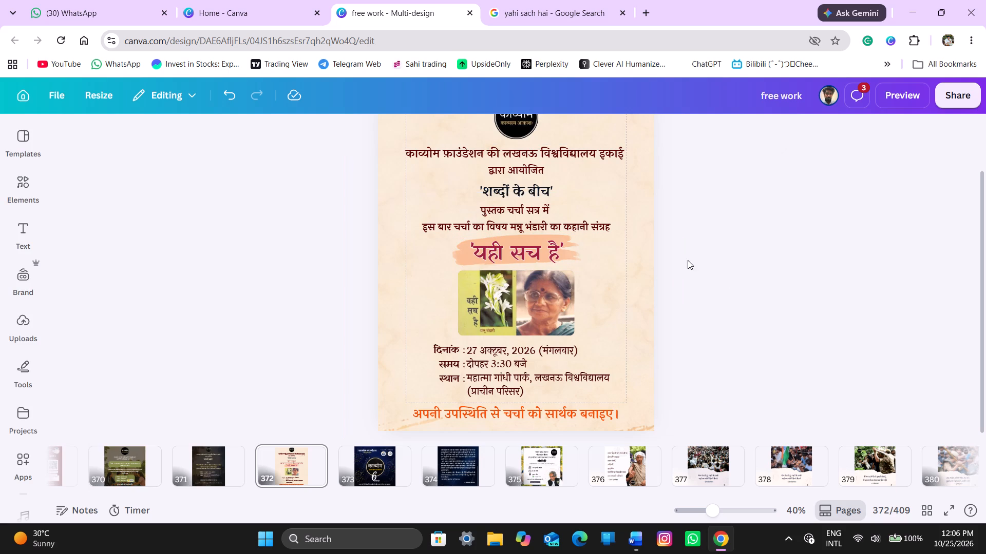
Nudge the brush stroke down slightly in small increments behind the title.
click(564, 239)
key(Down)
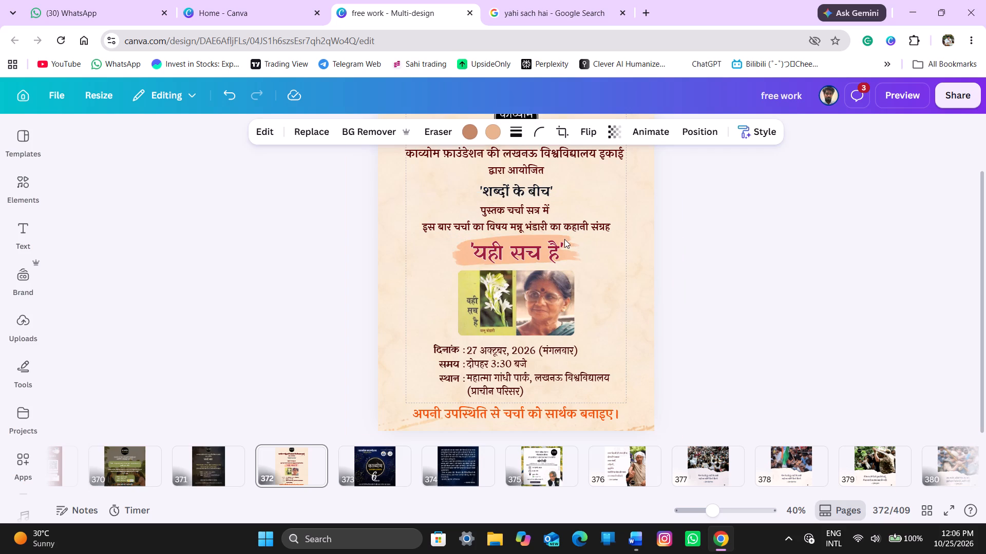
key(Down)
key(Down)
key(Down)
key(Down)
key(Down)
key(Down)
key(Down)
key(Down)
key(Down)
key(Down)
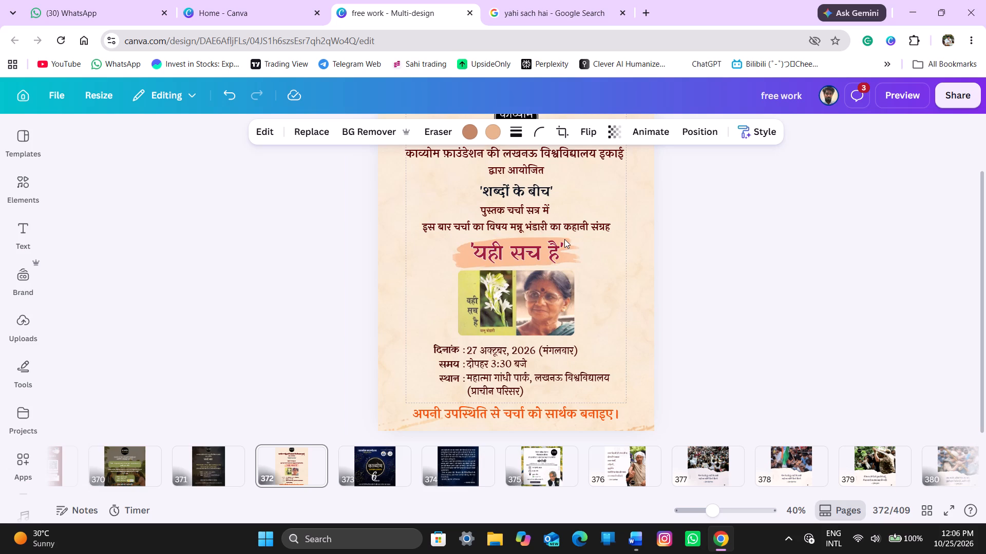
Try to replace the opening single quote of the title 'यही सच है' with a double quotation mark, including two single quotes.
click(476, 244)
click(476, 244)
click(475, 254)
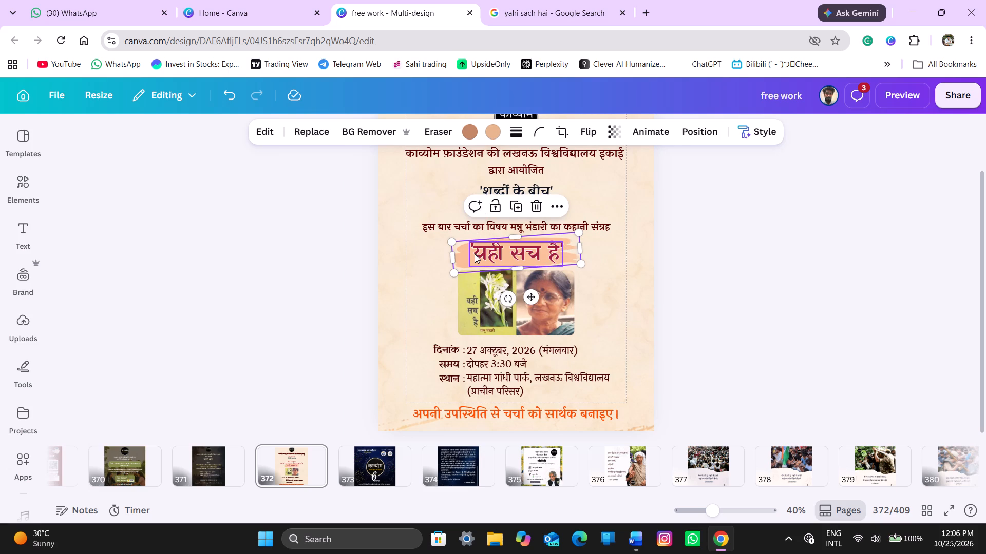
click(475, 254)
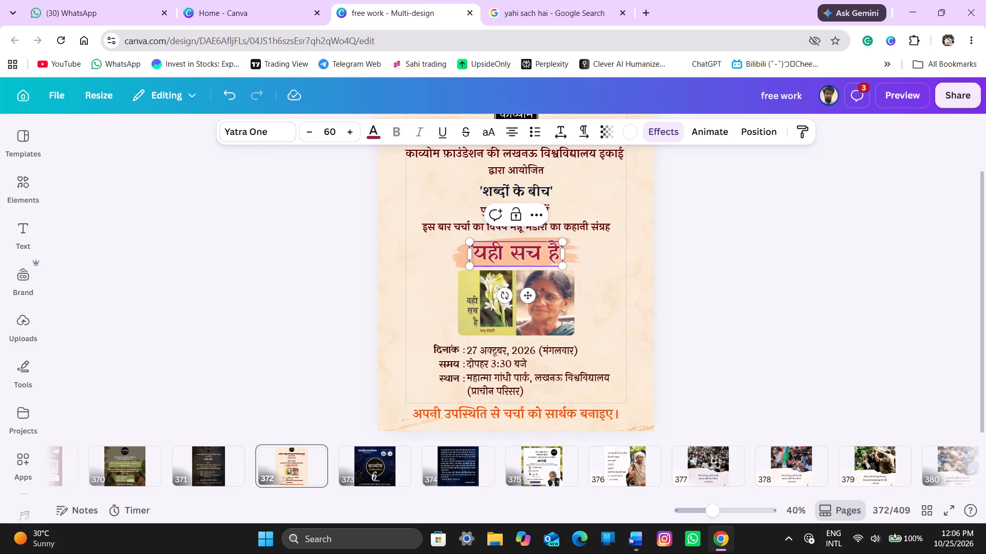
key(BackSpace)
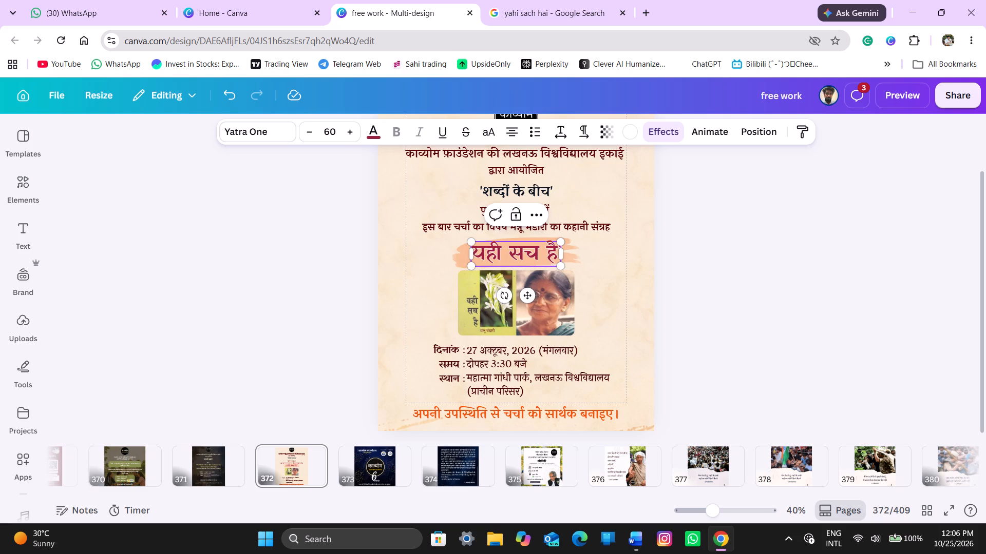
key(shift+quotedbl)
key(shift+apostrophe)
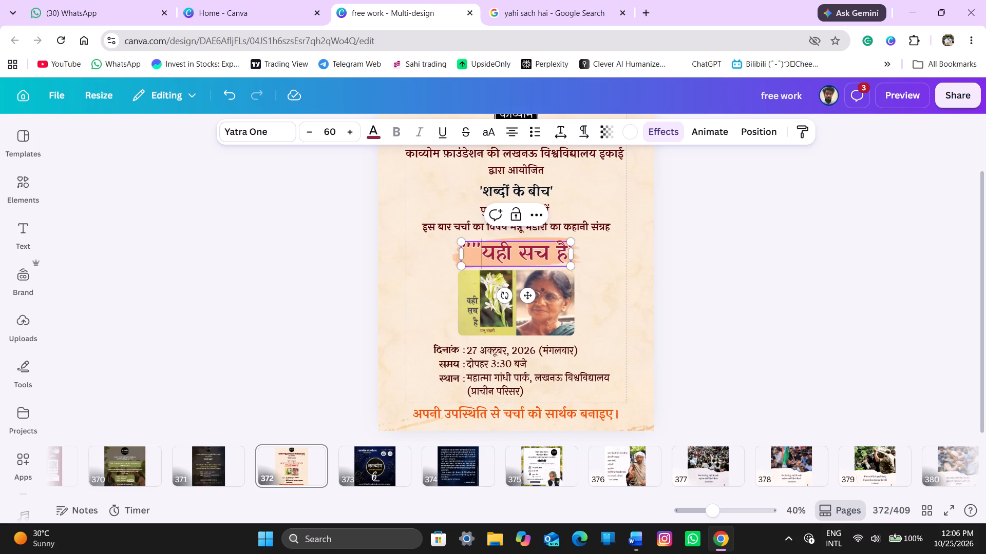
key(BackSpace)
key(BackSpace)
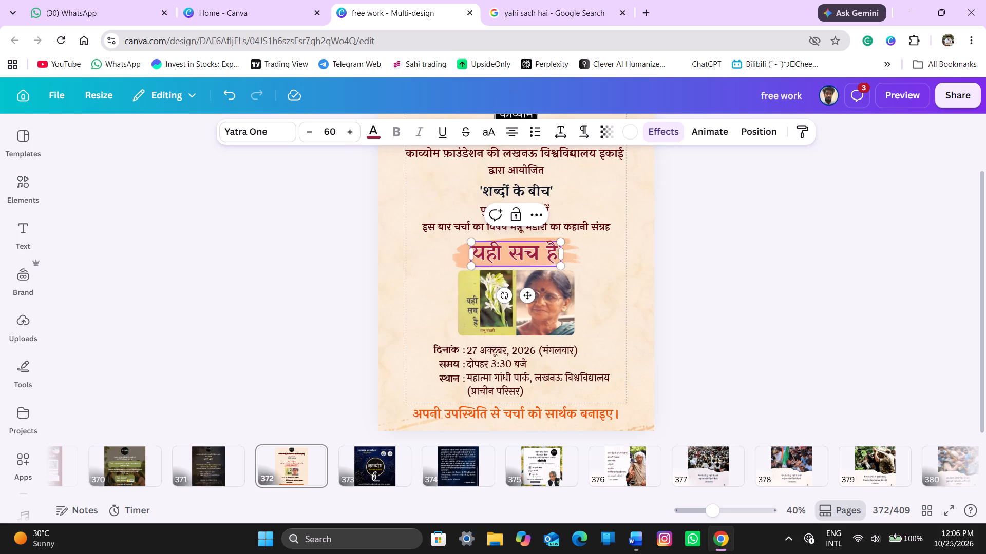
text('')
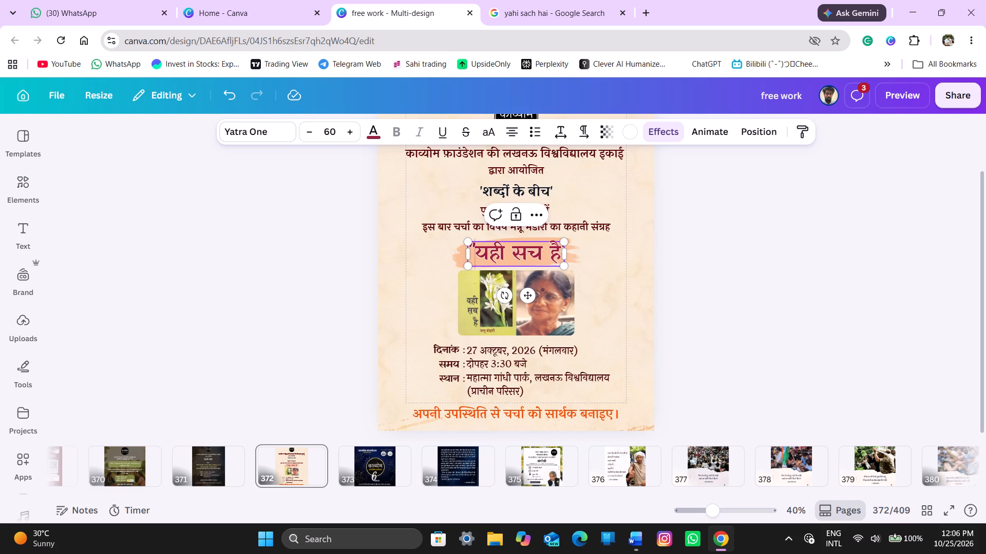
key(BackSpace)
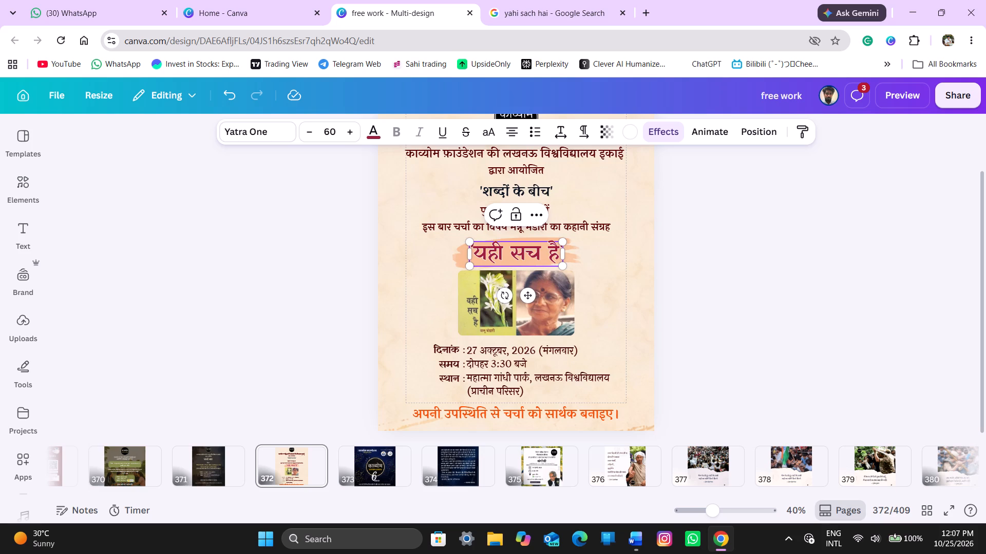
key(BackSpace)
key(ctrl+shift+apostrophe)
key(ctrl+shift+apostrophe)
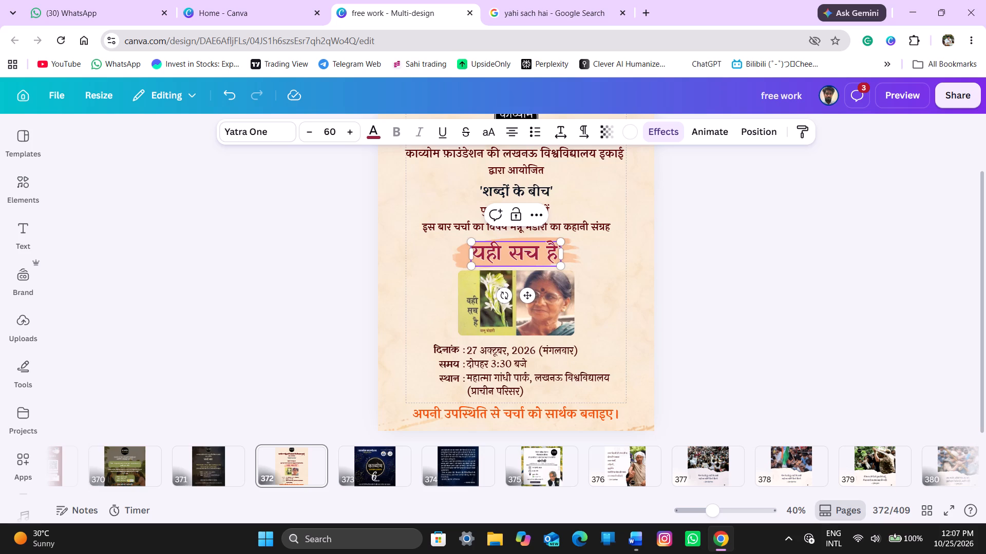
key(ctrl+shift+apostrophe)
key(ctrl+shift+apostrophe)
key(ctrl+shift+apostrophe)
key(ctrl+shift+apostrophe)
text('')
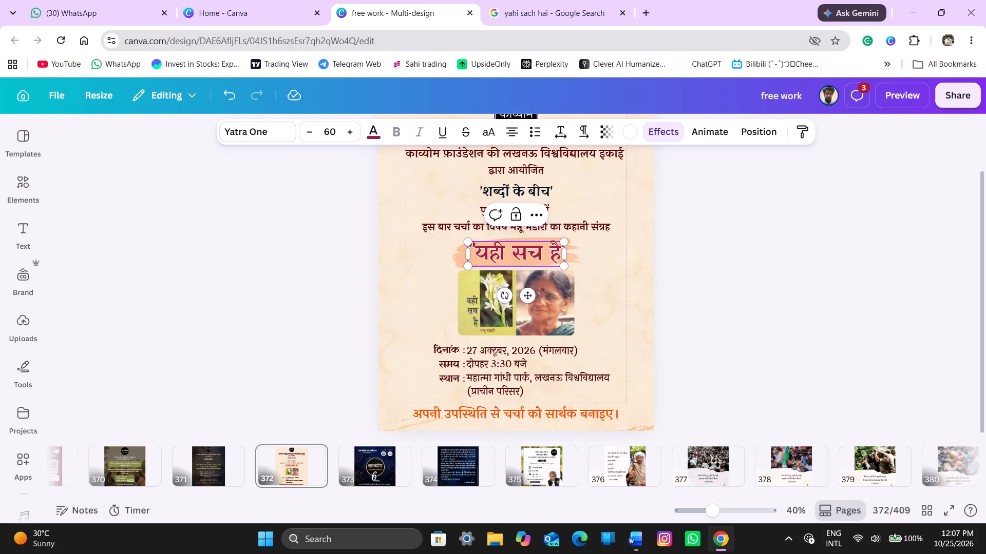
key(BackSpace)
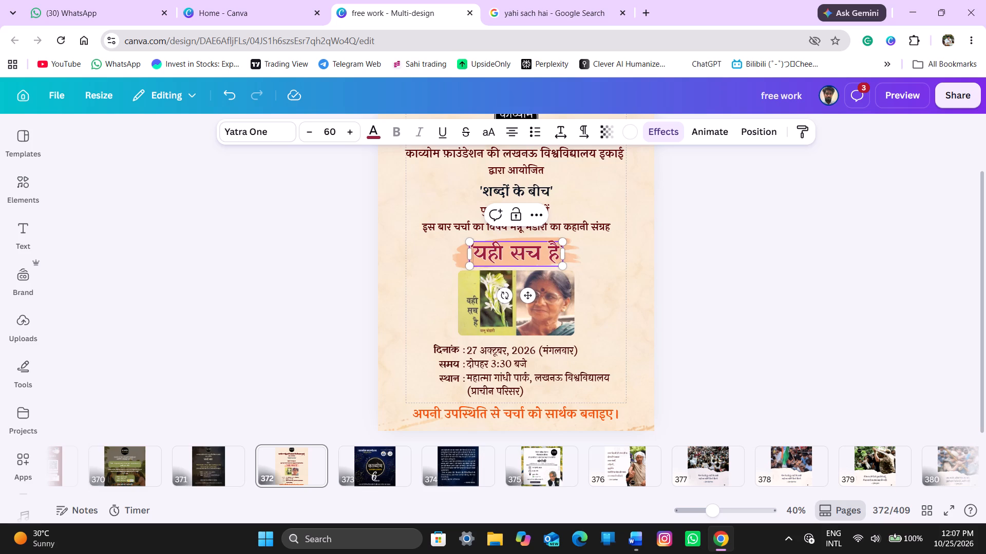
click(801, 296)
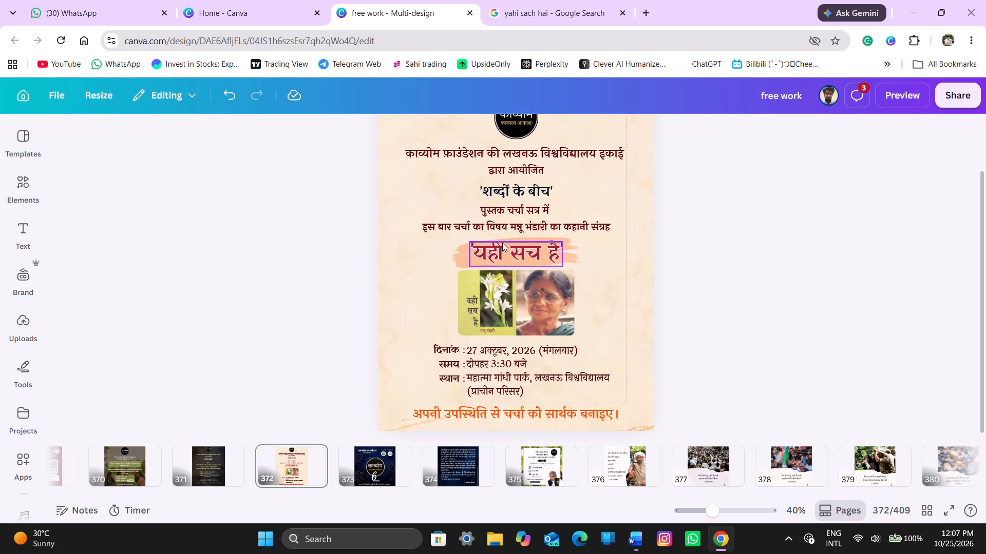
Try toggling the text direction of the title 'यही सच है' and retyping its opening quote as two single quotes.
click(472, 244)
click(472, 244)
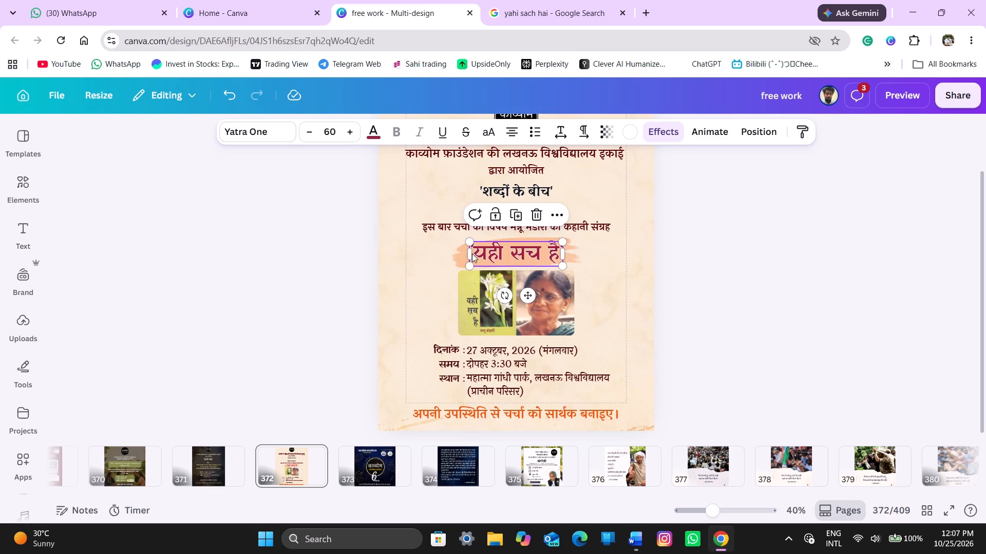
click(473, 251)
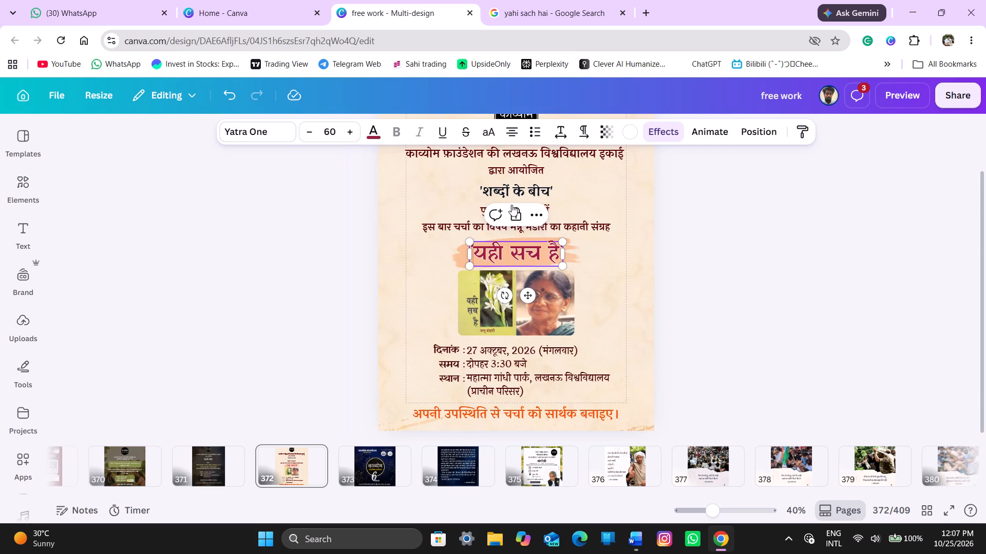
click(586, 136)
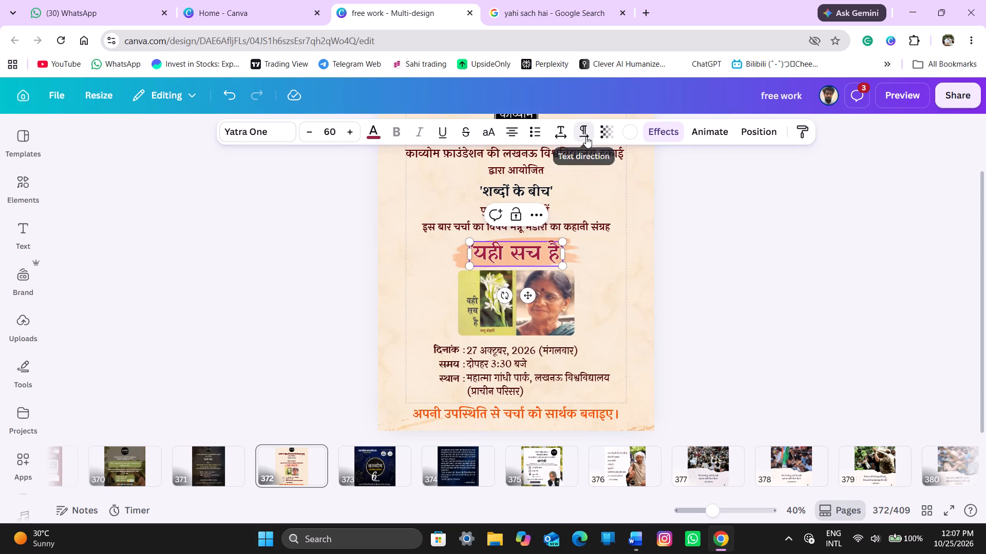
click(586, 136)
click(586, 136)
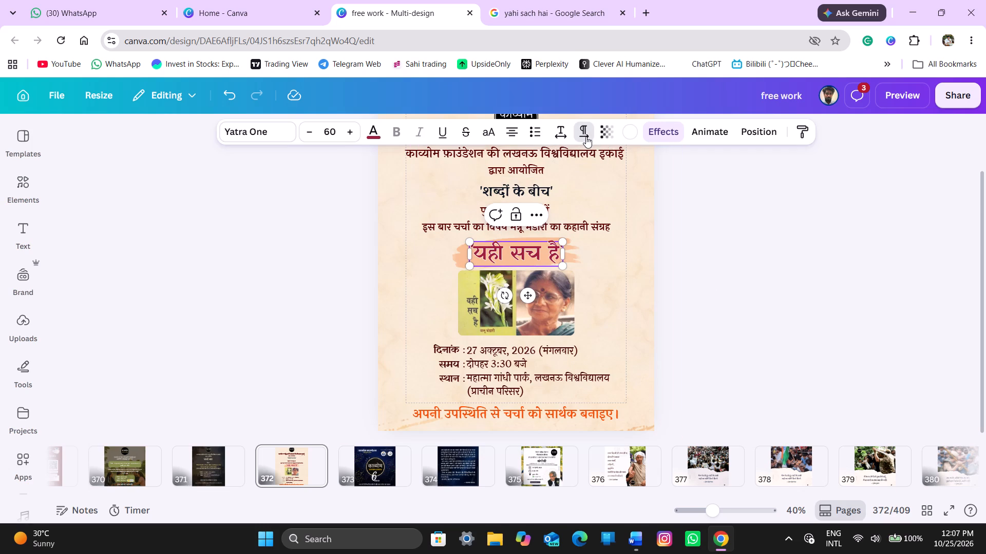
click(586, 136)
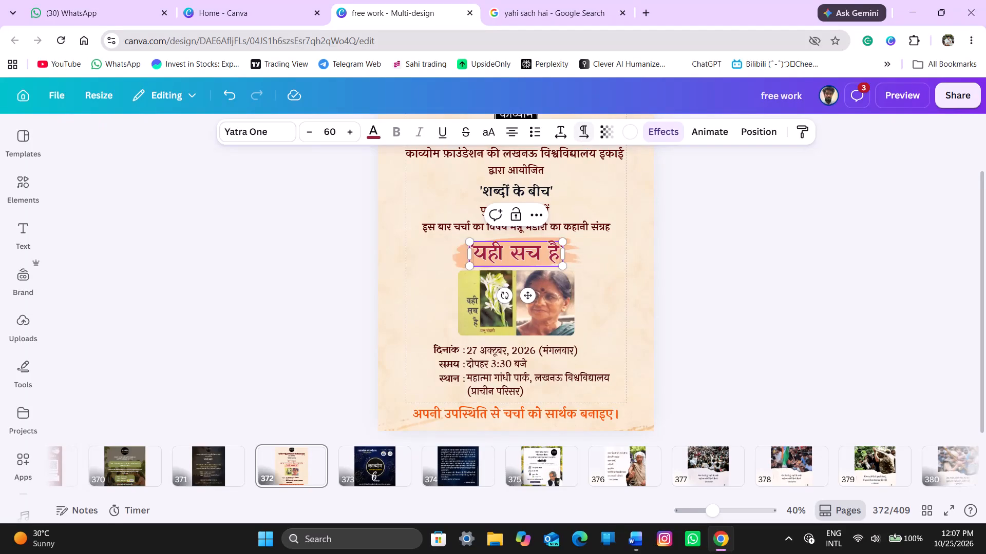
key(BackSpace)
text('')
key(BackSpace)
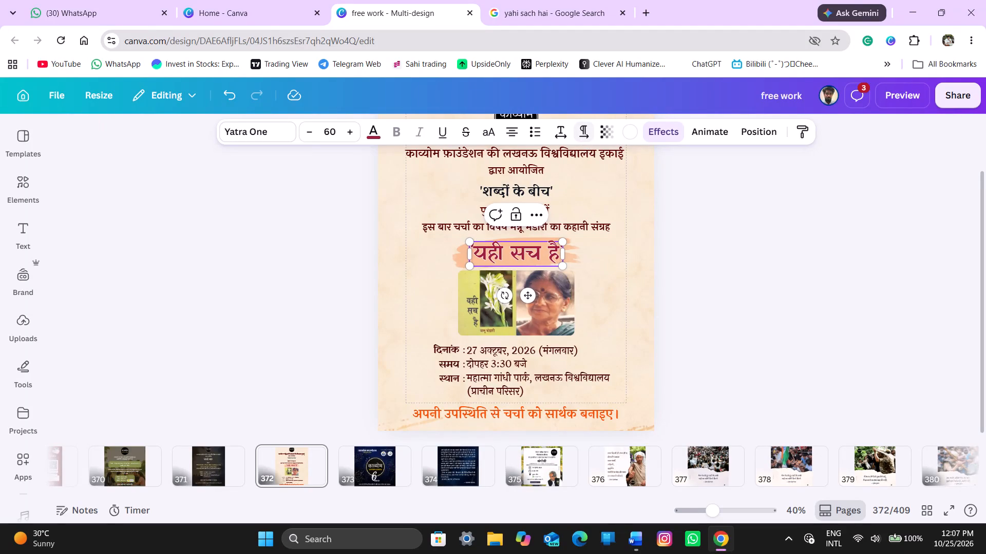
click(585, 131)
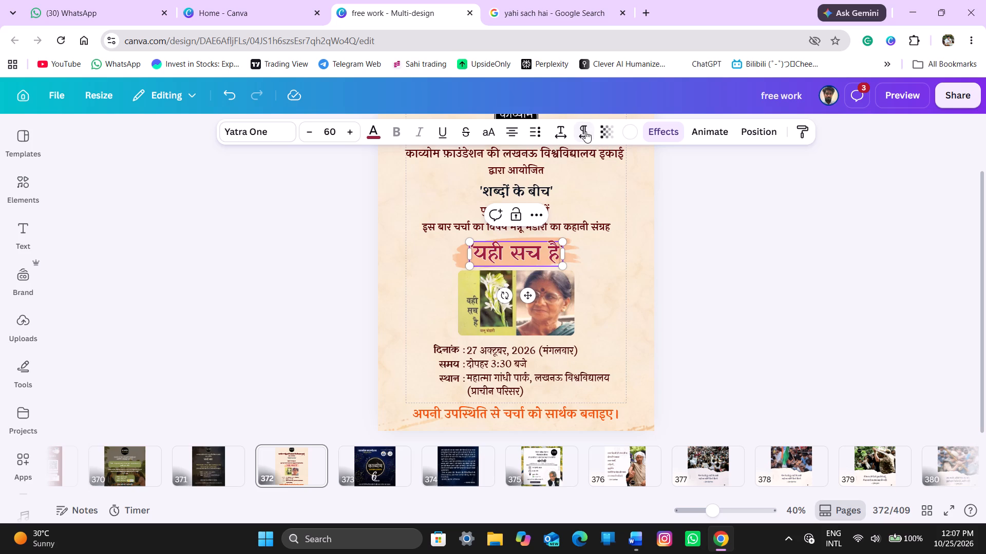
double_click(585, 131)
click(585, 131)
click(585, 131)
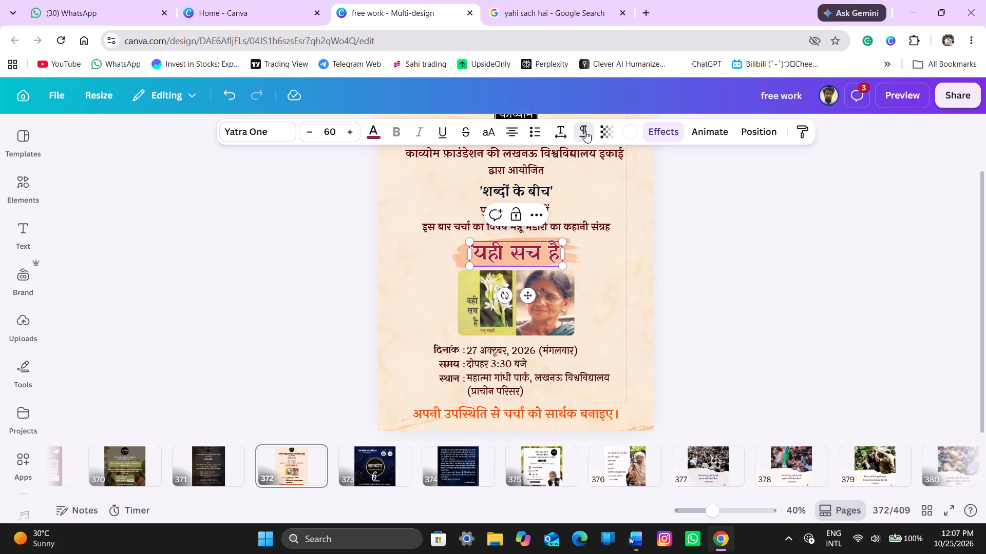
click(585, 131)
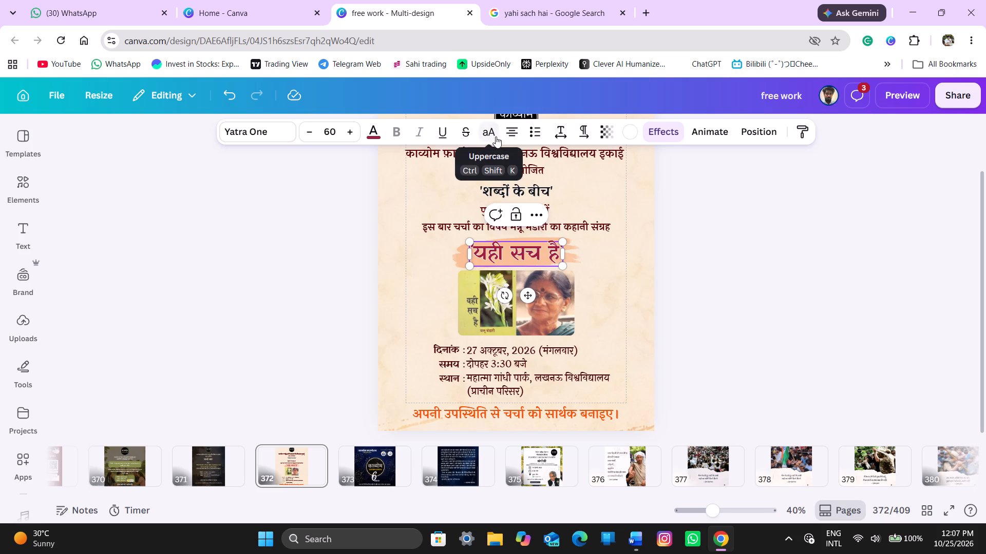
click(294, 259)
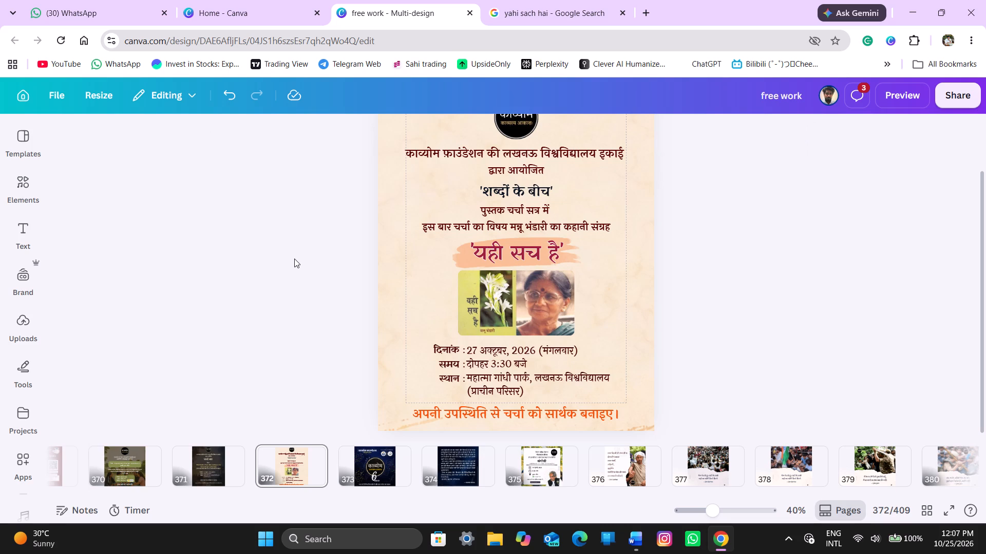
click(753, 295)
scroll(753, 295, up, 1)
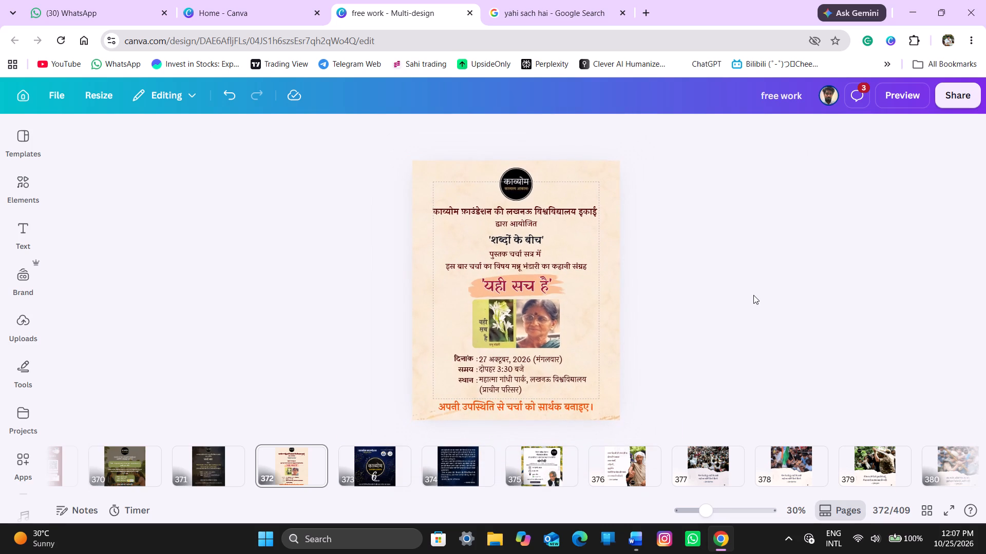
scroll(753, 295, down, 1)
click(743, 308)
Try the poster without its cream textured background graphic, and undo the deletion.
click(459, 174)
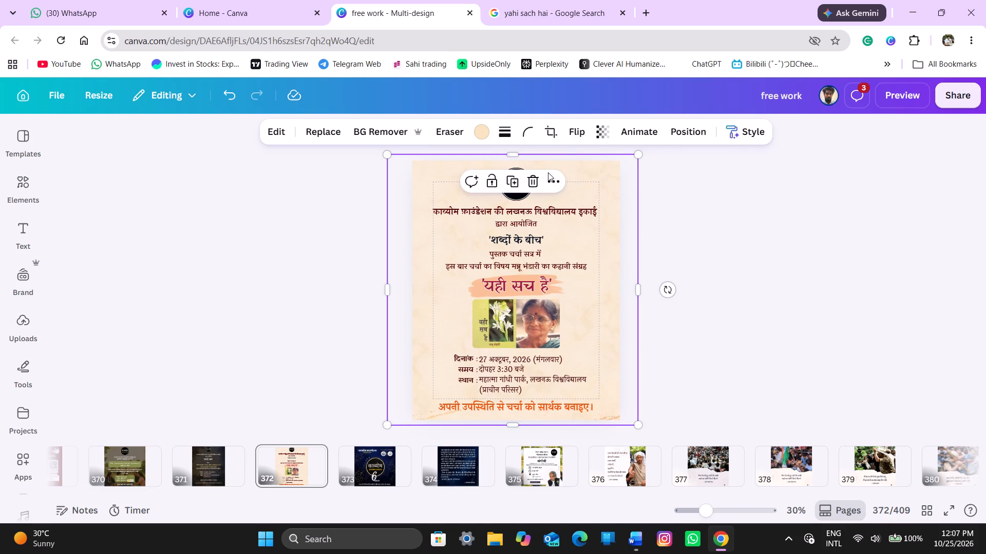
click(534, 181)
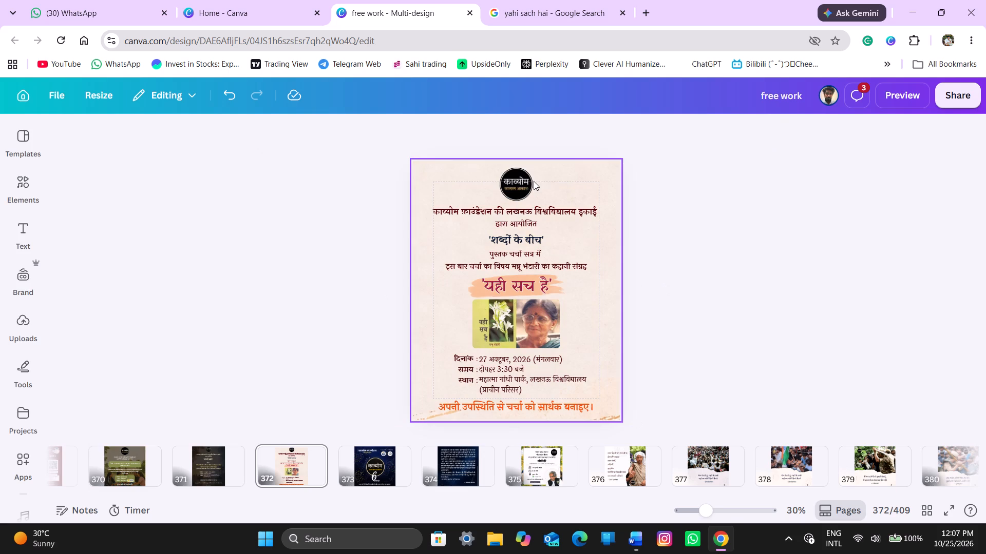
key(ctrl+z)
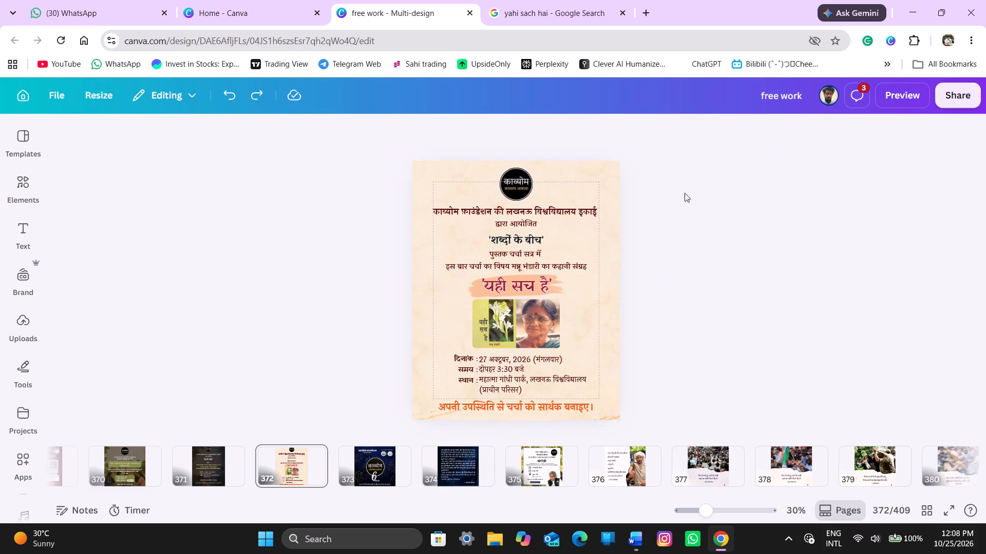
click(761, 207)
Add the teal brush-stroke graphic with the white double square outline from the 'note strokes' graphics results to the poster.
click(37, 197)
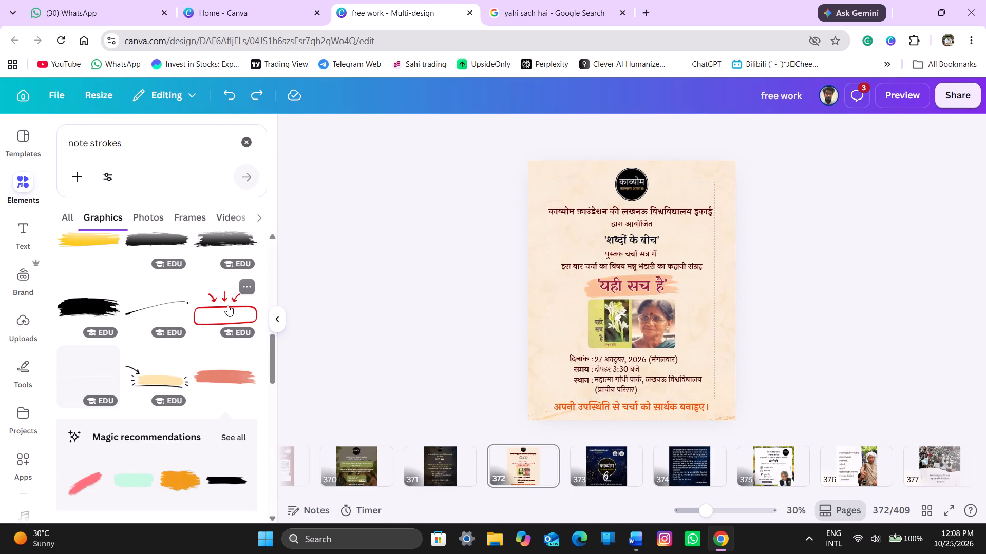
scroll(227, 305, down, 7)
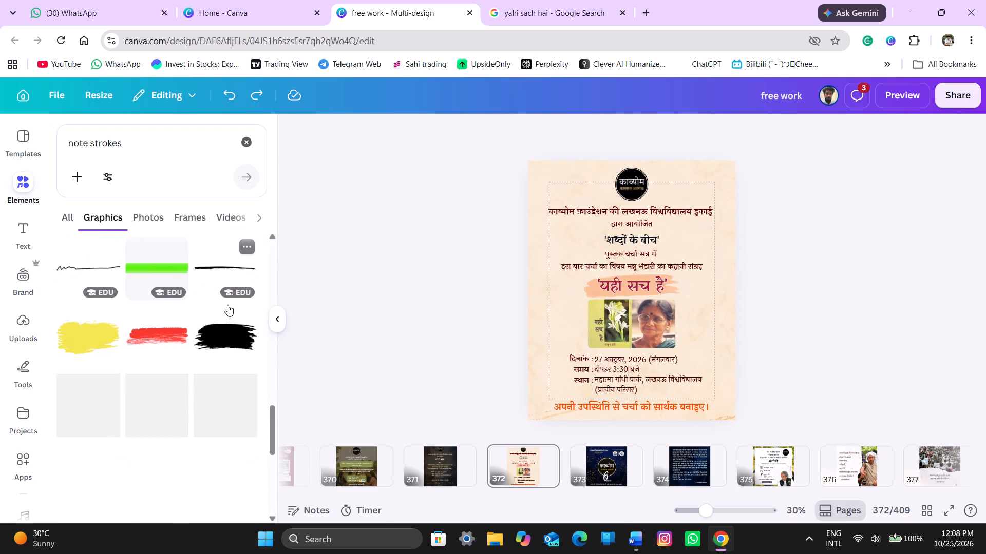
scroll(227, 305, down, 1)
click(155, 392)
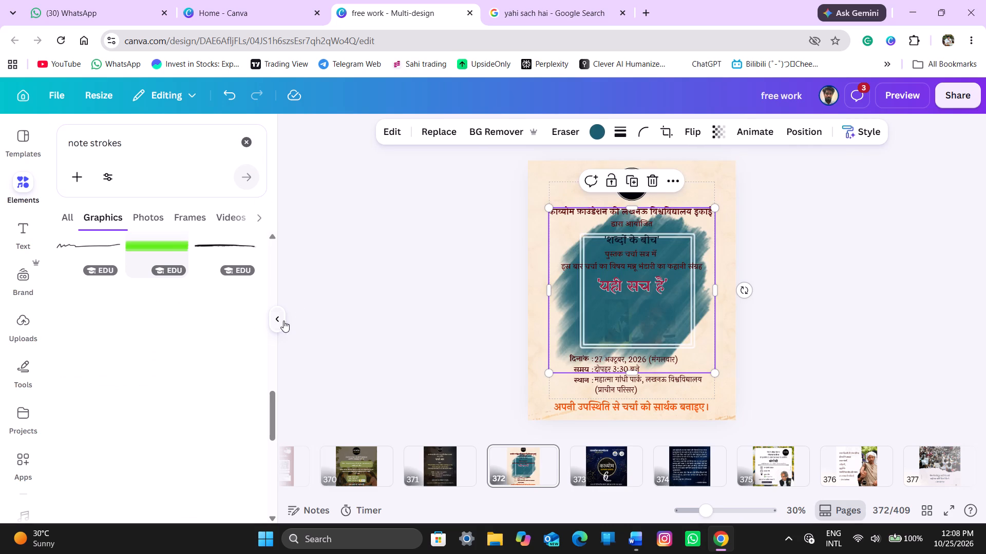
Look through more of the 'note strokes' graphics results for other strokes that could suit the poster.
scroll(157, 368, up, 2)
scroll(157, 368, down, 3)
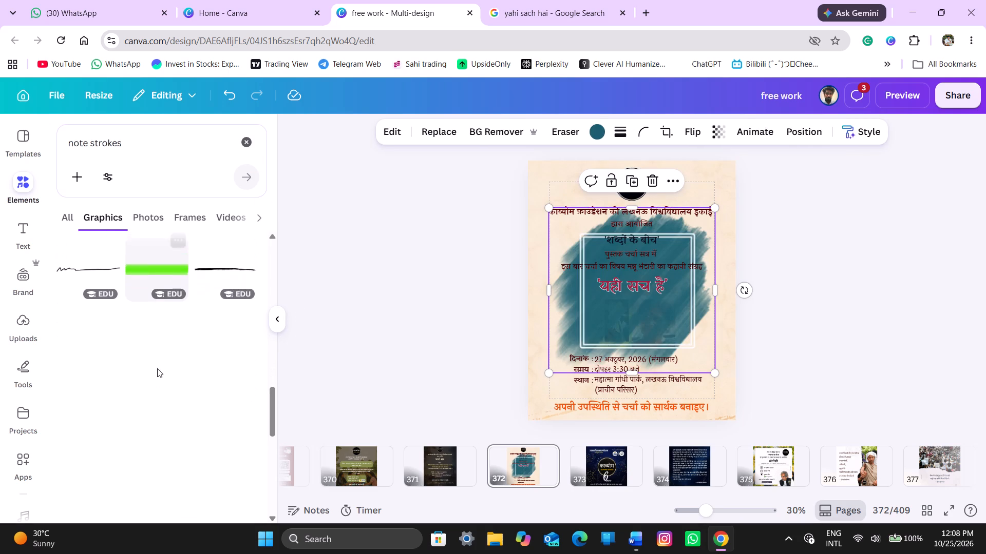
scroll(157, 368, down, 2)
scroll(157, 368, up, 3)
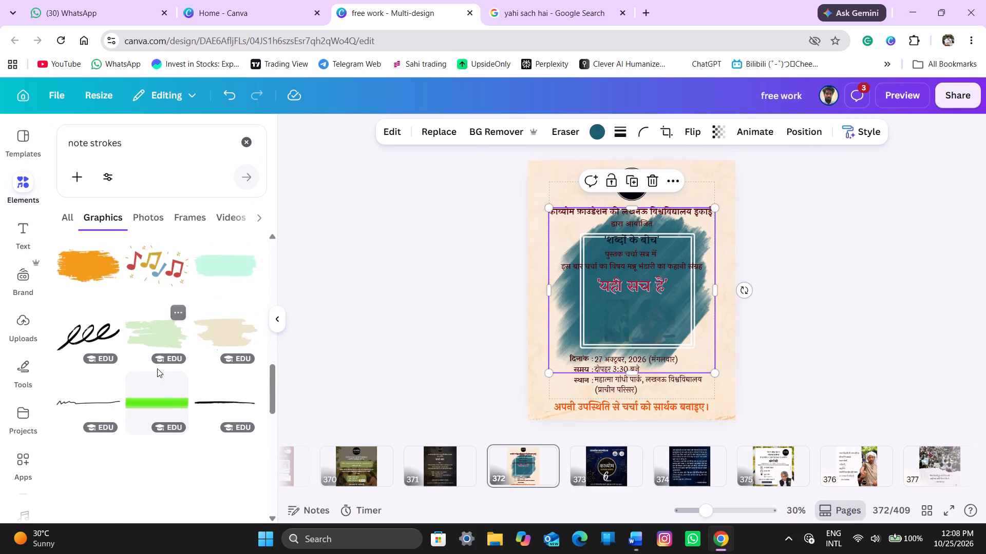
scroll(157, 368, up, 1)
scroll(157, 368, down, 6)
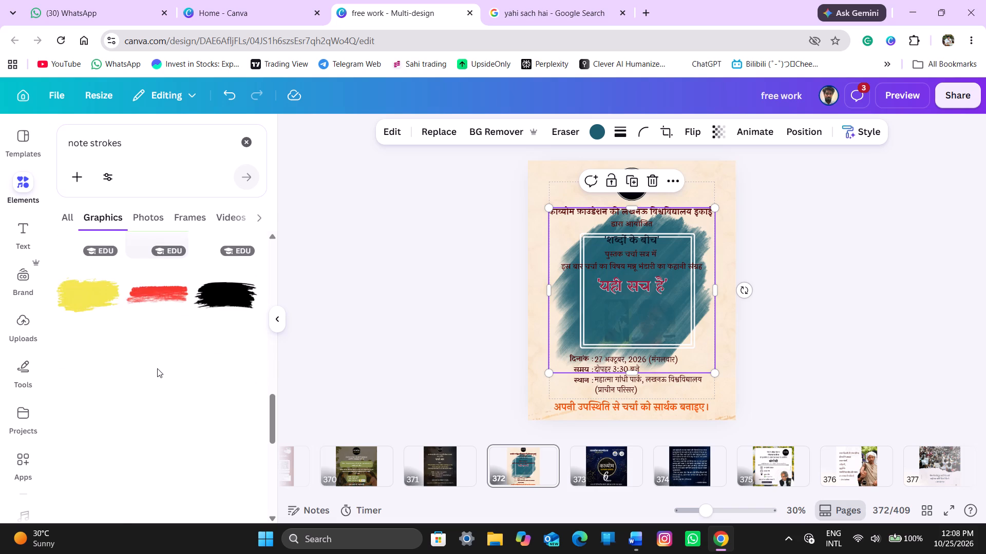
scroll(157, 368, down, 3)
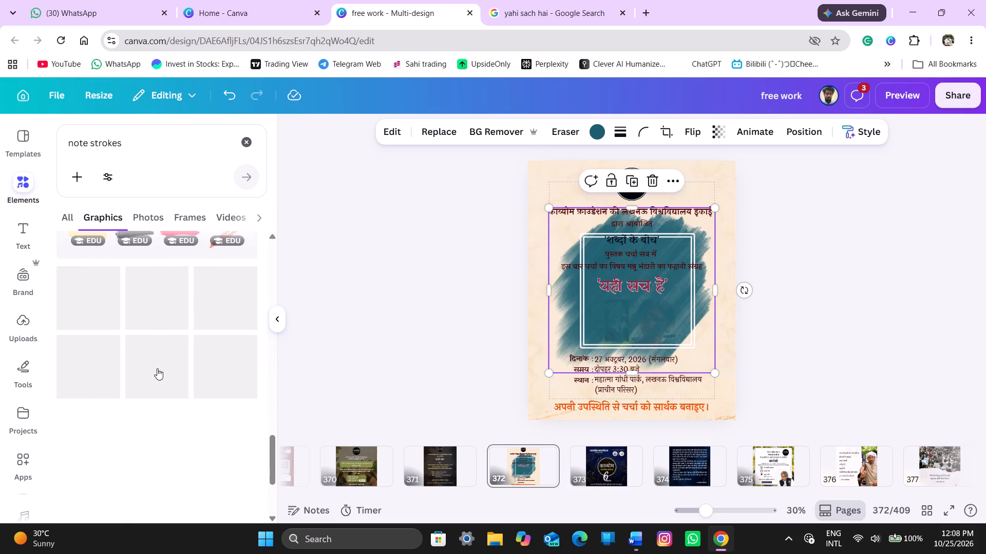
scroll(163, 401, down, 2)
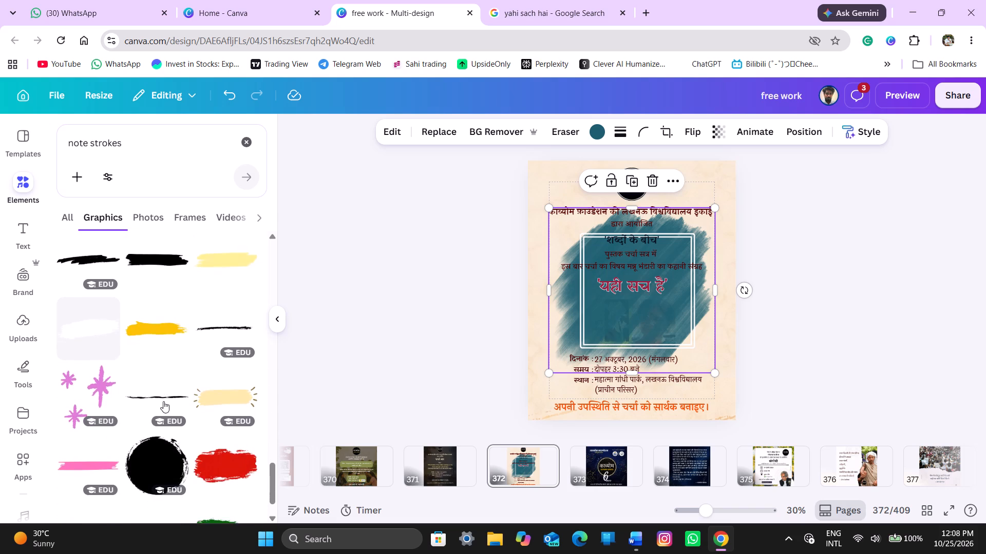
scroll(163, 401, down, 2)
click(274, 315)
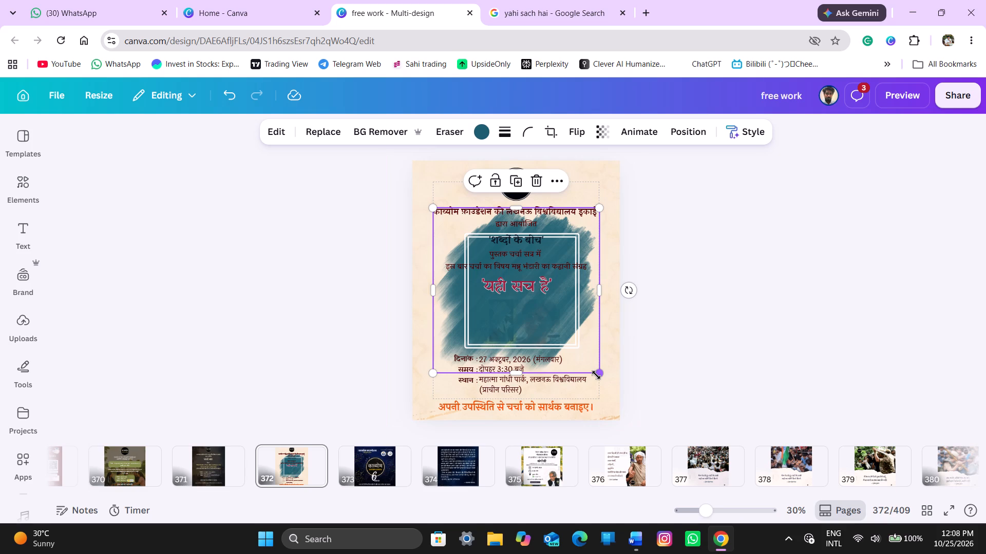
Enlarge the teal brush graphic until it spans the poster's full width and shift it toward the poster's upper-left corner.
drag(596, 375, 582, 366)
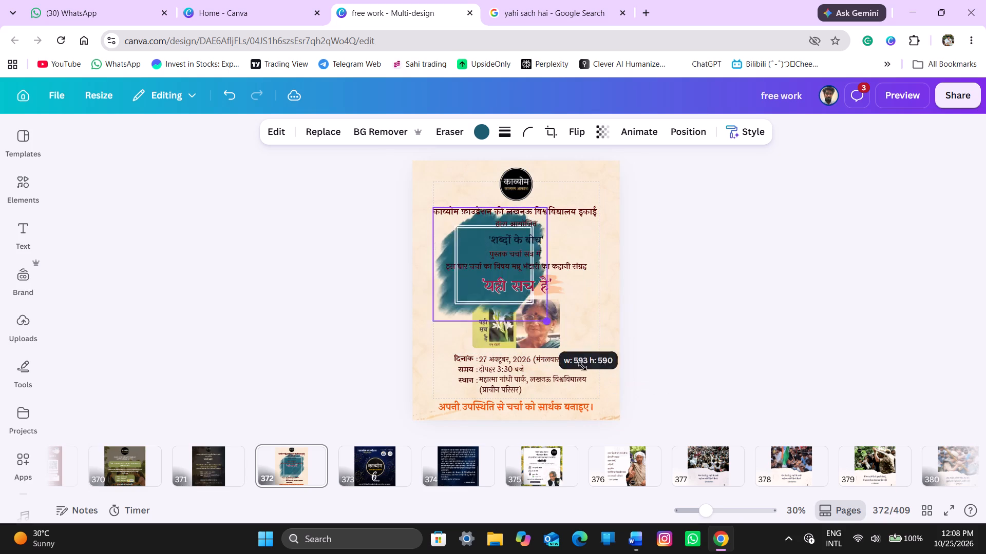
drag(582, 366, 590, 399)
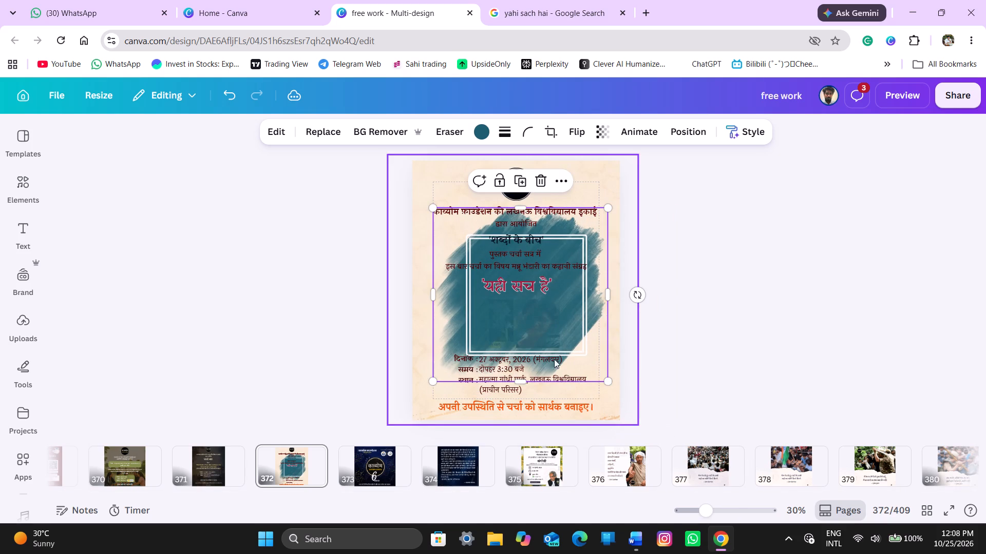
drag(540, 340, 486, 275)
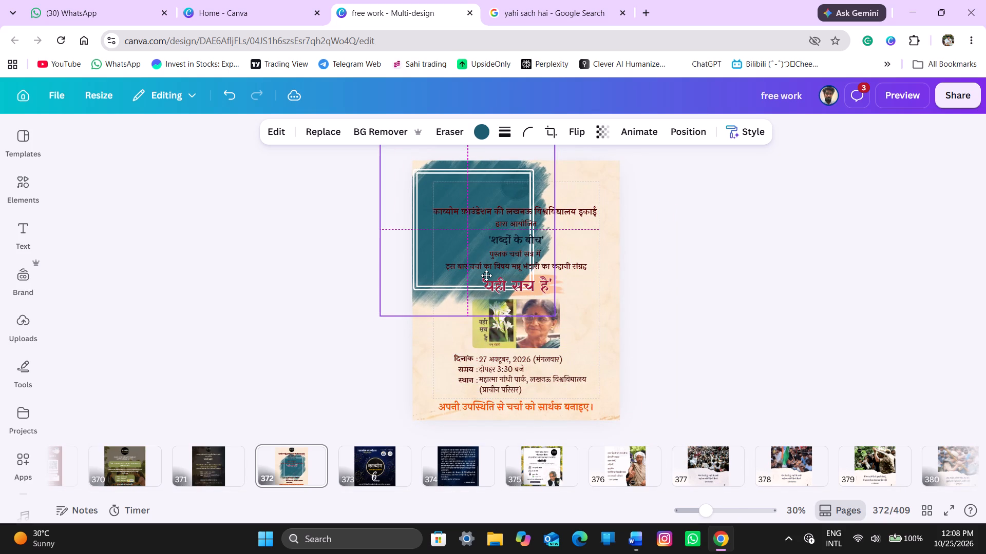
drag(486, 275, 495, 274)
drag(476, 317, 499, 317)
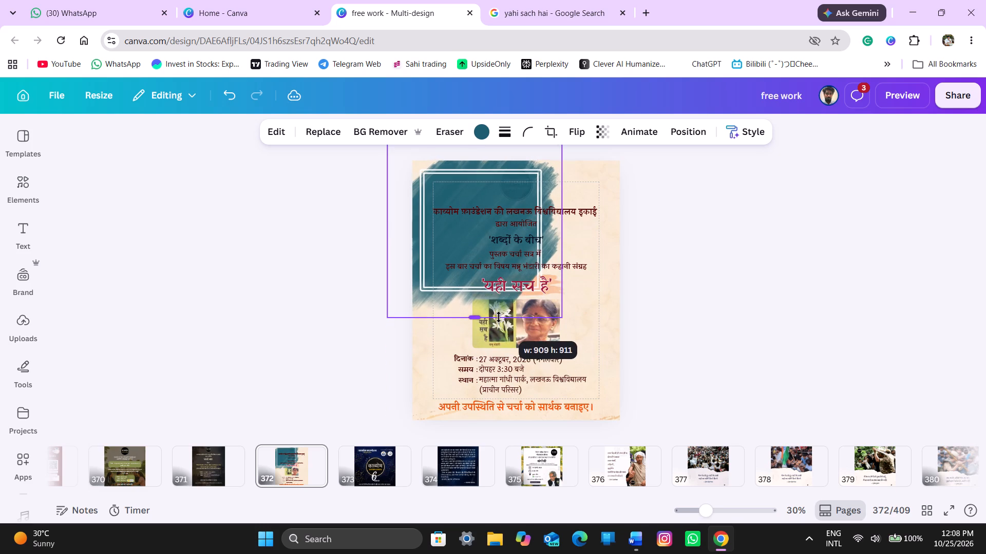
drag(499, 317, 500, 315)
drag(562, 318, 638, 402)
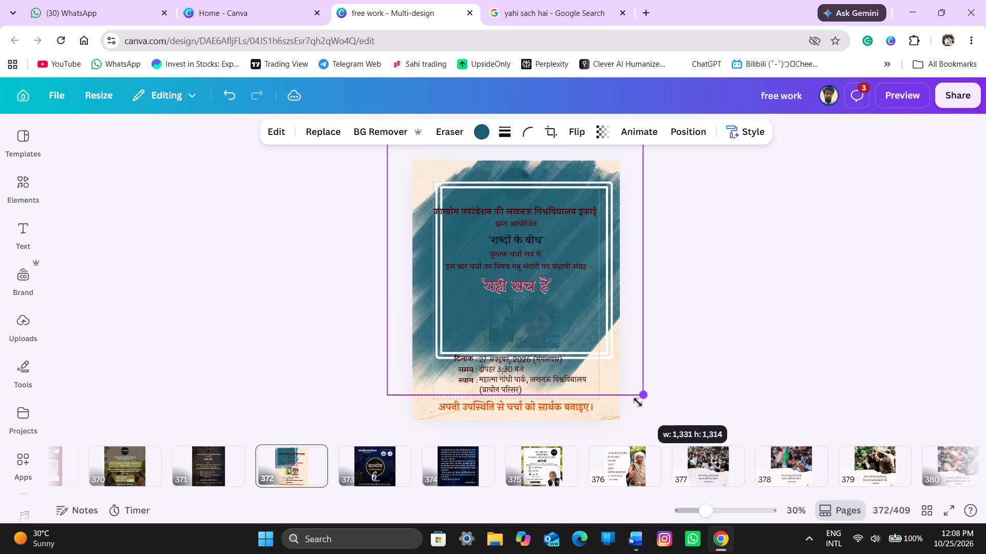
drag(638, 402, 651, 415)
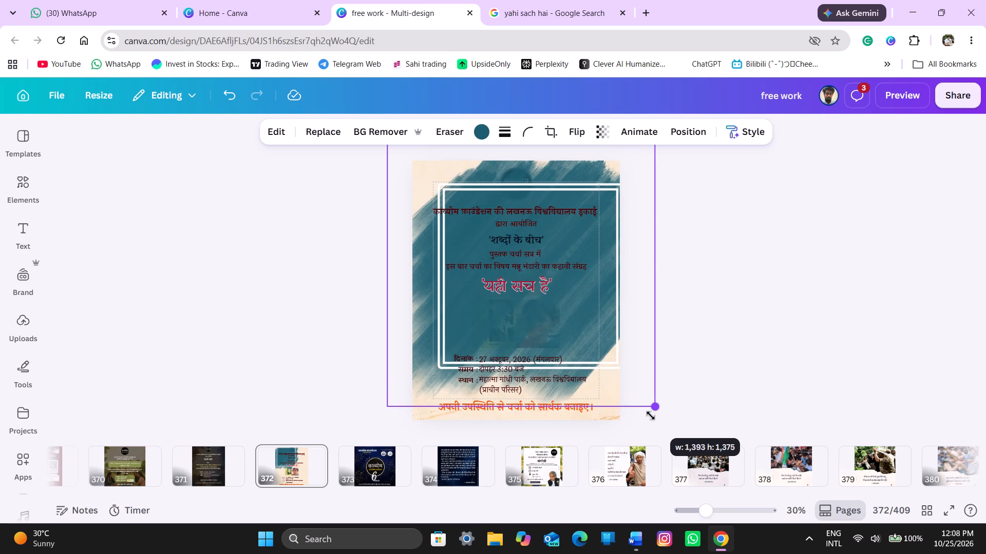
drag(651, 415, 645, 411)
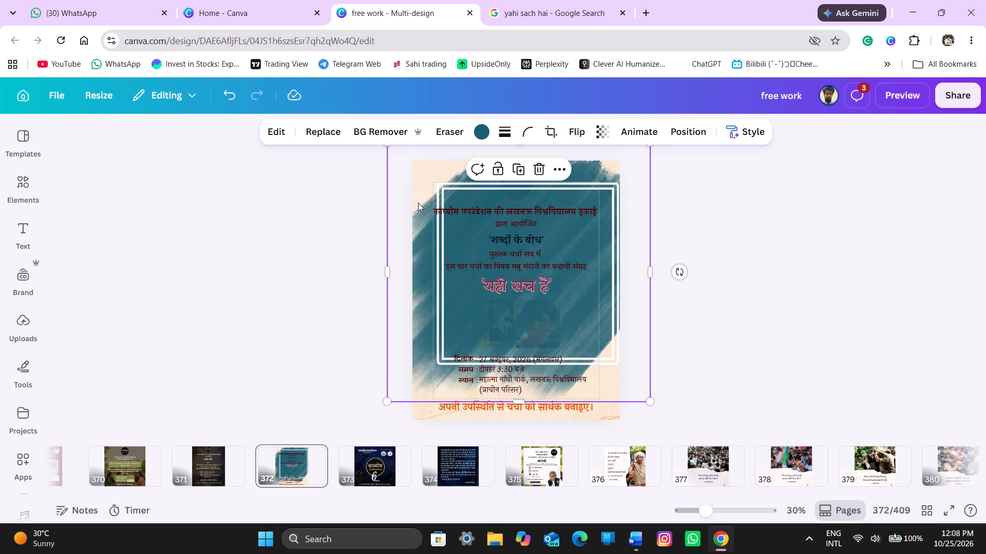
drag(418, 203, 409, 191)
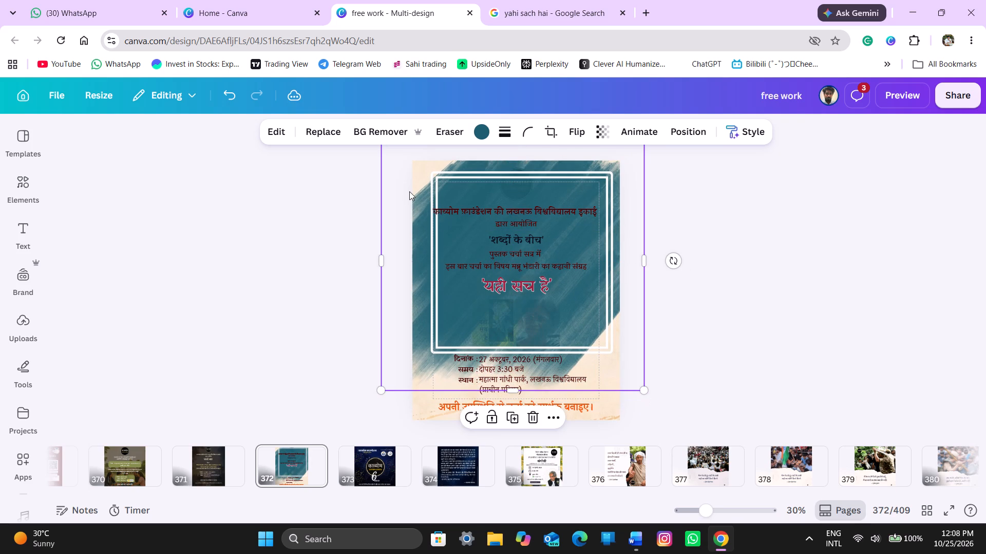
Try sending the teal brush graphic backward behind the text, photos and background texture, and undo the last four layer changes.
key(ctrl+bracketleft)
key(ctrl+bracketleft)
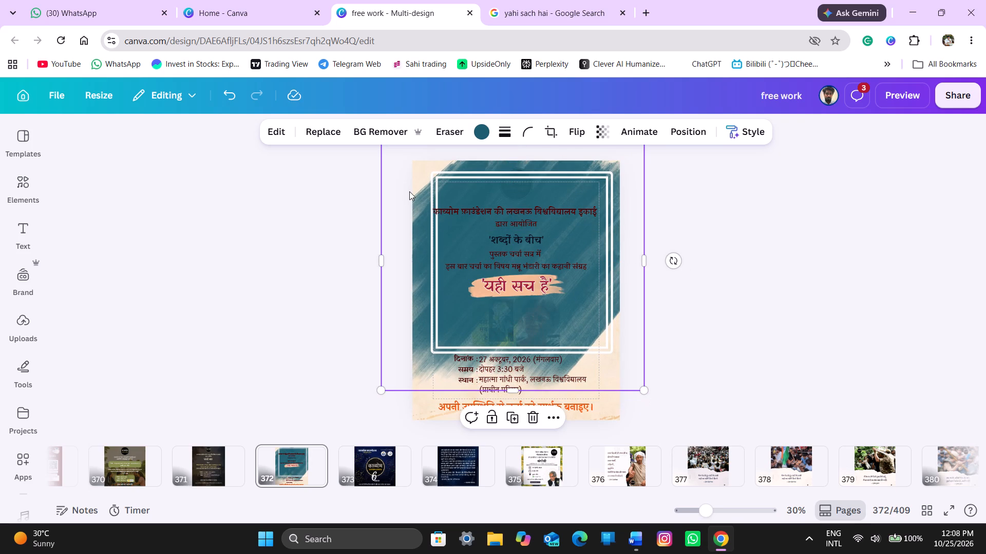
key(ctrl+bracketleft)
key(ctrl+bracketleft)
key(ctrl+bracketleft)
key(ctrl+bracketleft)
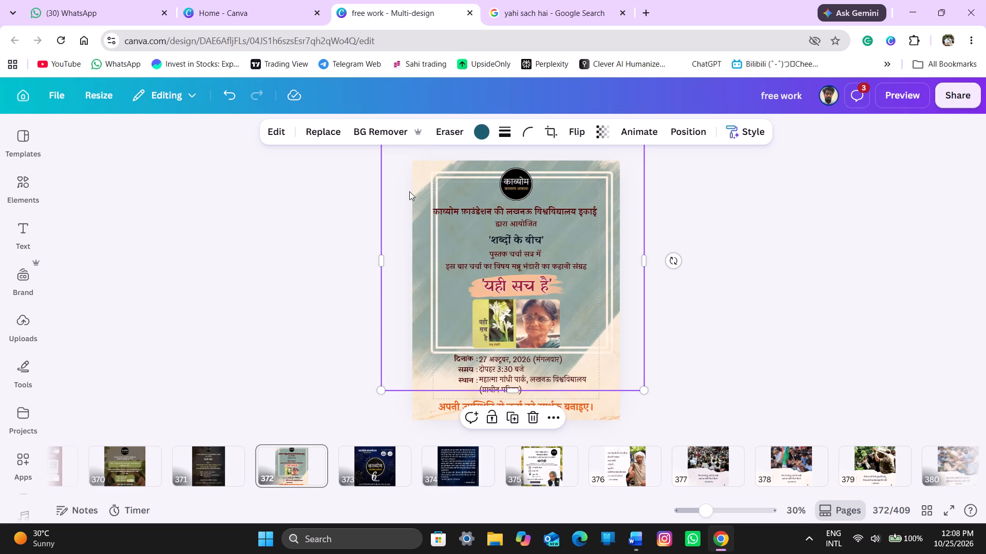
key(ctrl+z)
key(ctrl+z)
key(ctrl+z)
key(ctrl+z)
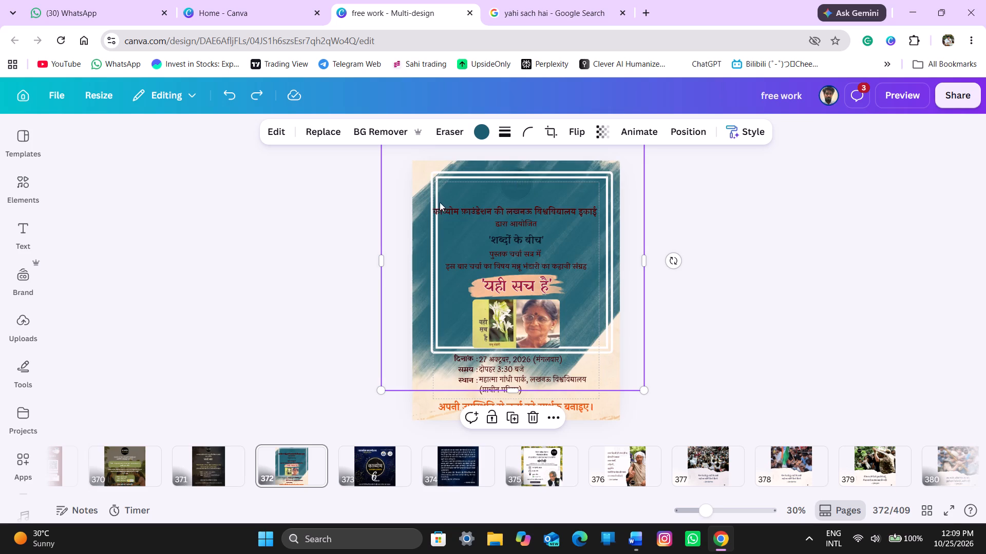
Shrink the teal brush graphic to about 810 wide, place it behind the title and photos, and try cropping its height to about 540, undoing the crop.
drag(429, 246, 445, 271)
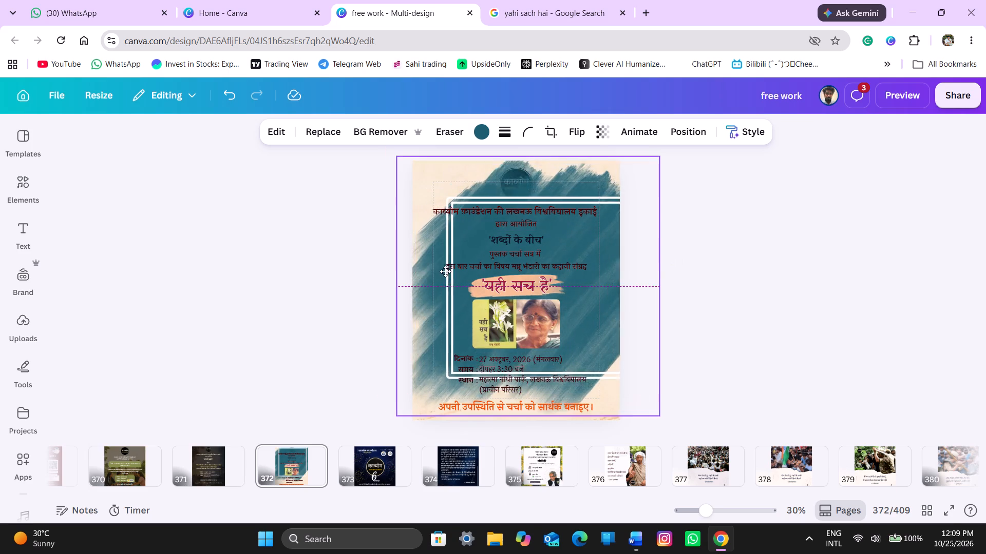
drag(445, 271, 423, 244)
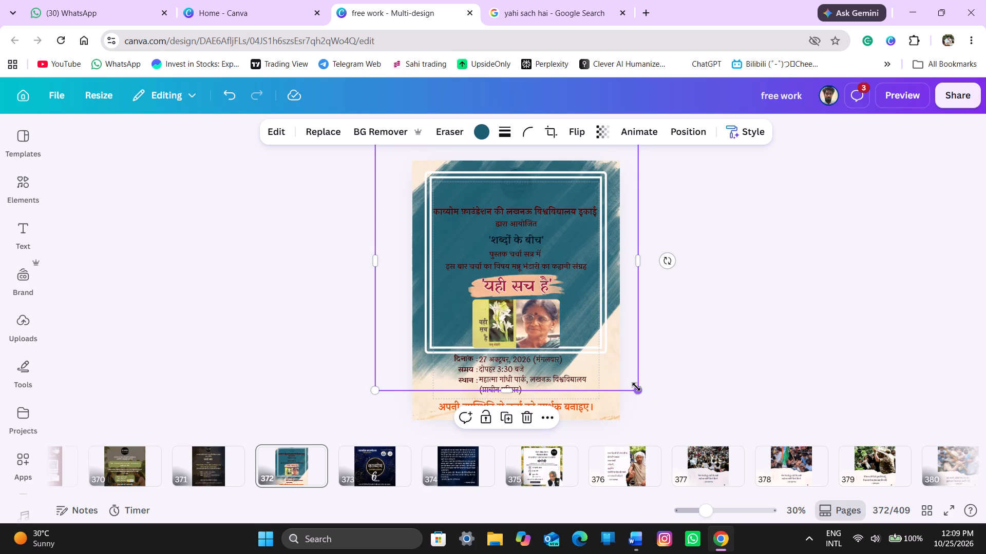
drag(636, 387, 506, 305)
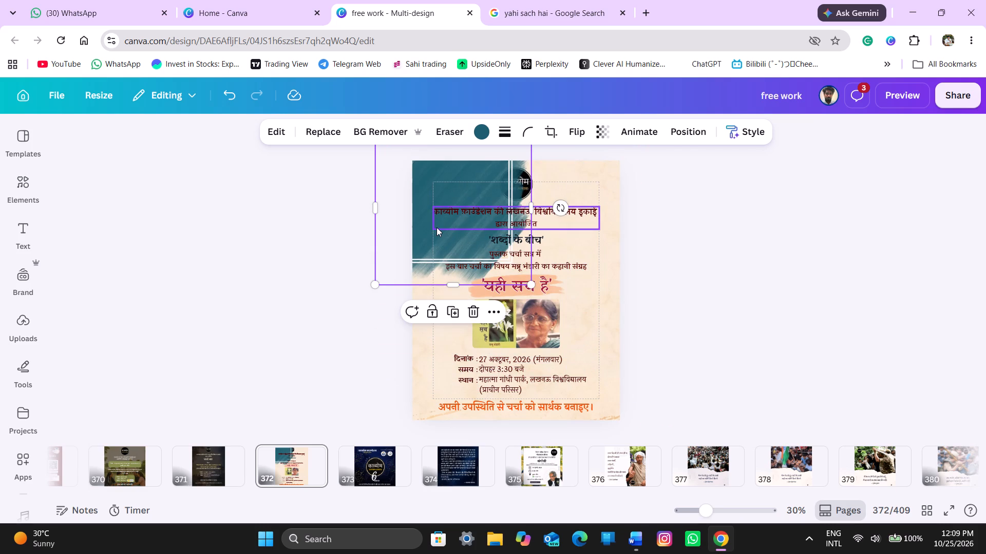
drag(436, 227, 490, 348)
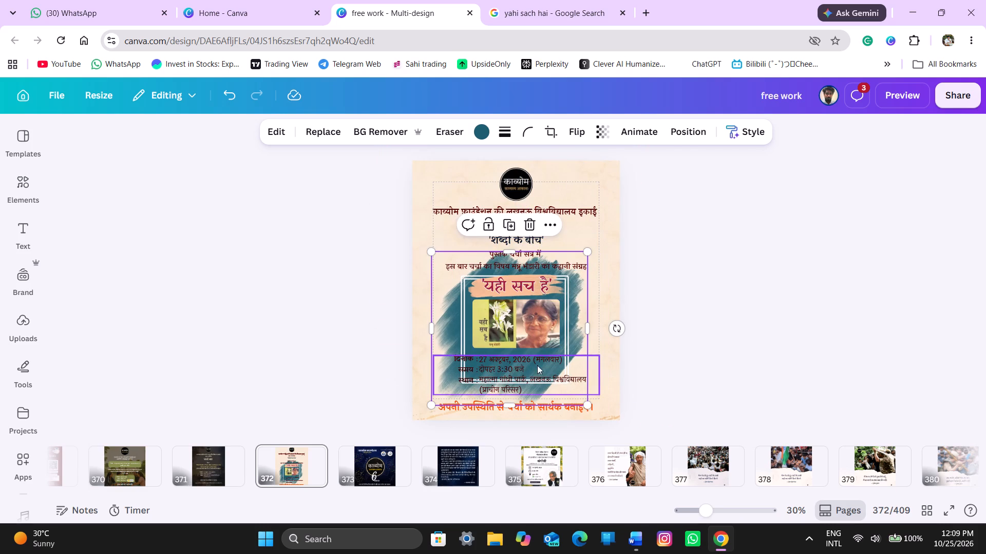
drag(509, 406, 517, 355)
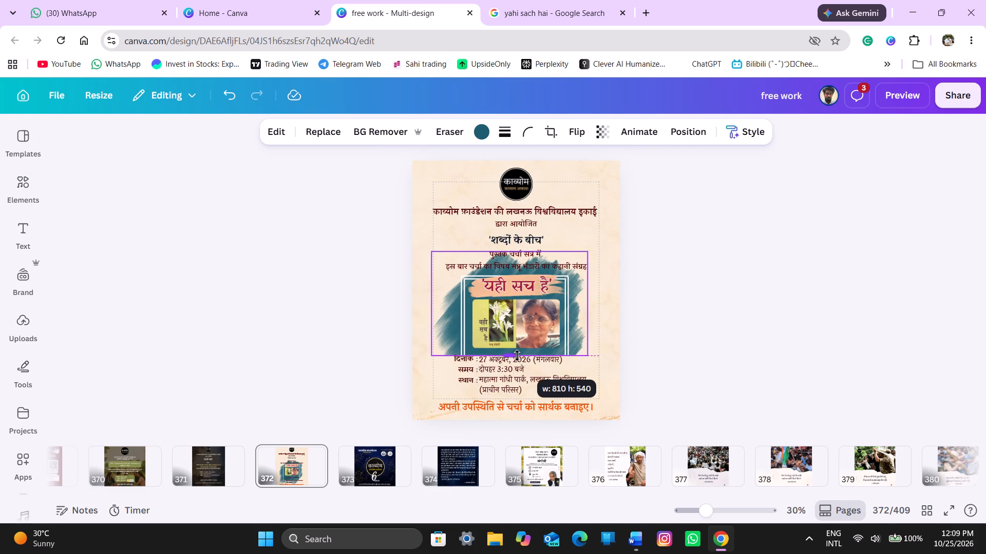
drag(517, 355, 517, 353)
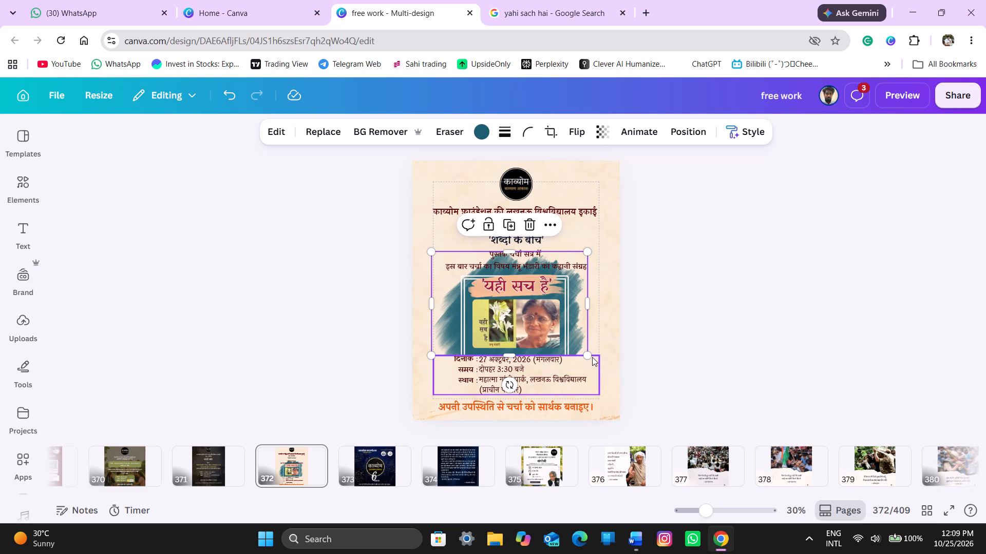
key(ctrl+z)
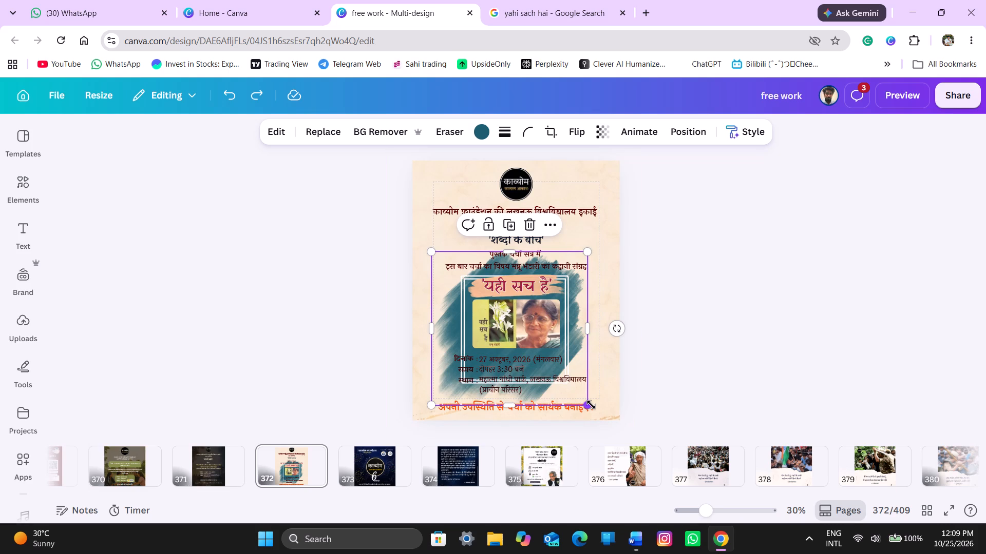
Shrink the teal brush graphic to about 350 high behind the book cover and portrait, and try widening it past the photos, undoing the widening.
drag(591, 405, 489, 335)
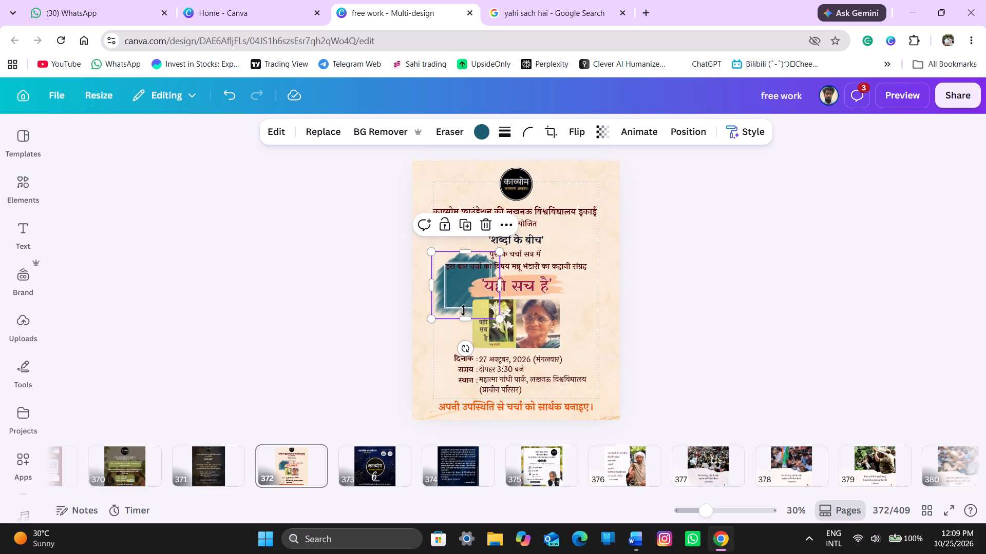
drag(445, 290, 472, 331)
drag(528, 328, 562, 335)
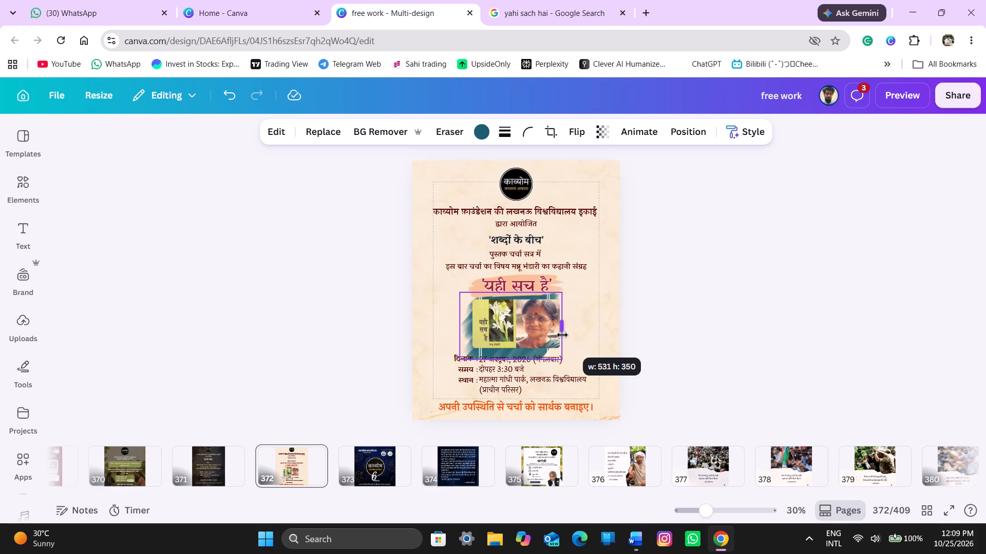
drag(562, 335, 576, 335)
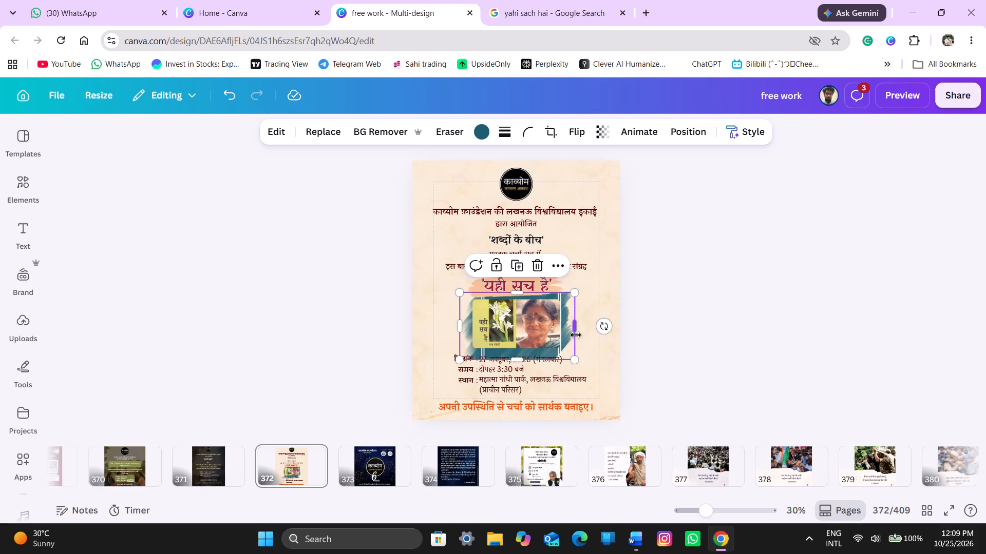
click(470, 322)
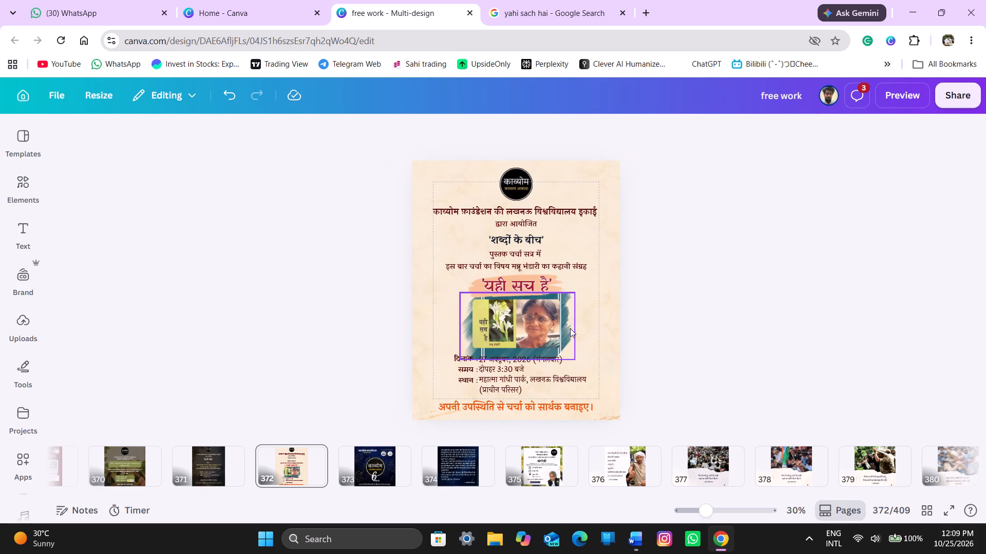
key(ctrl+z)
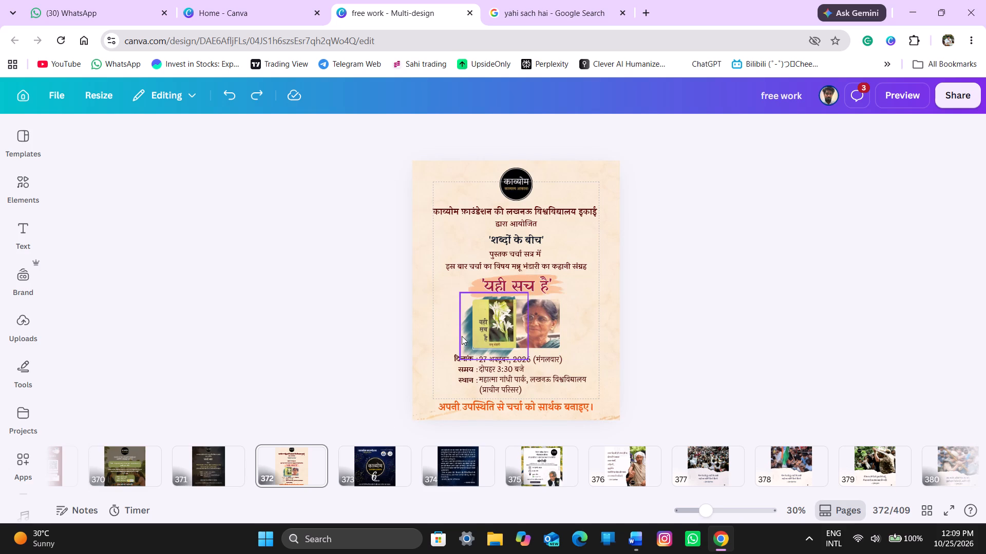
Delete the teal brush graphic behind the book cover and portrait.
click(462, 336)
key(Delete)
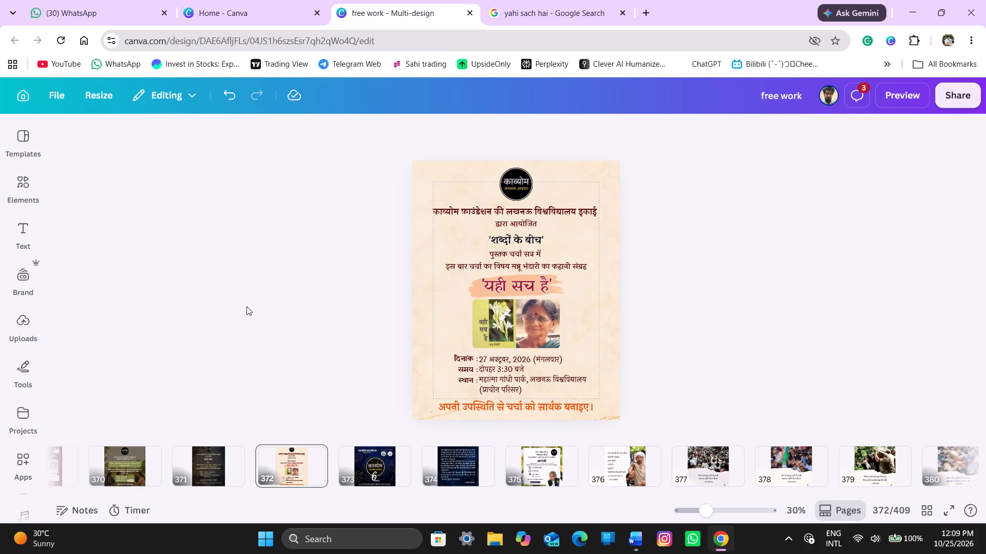
Look further through the 'note strokes' graphics results for a decorative stroke that suits the poster.
click(22, 187)
scroll(145, 415, down, 2)
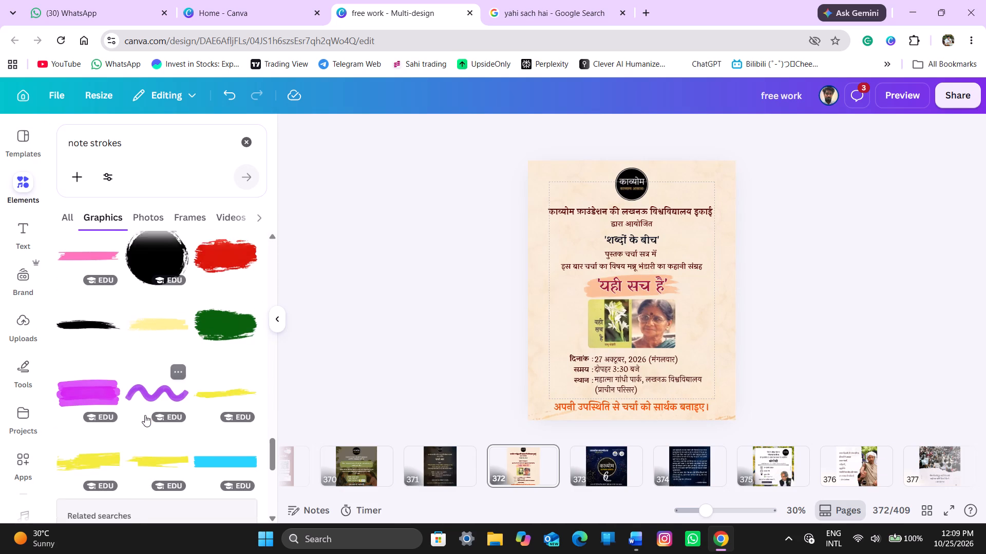
scroll(145, 415, down, 7)
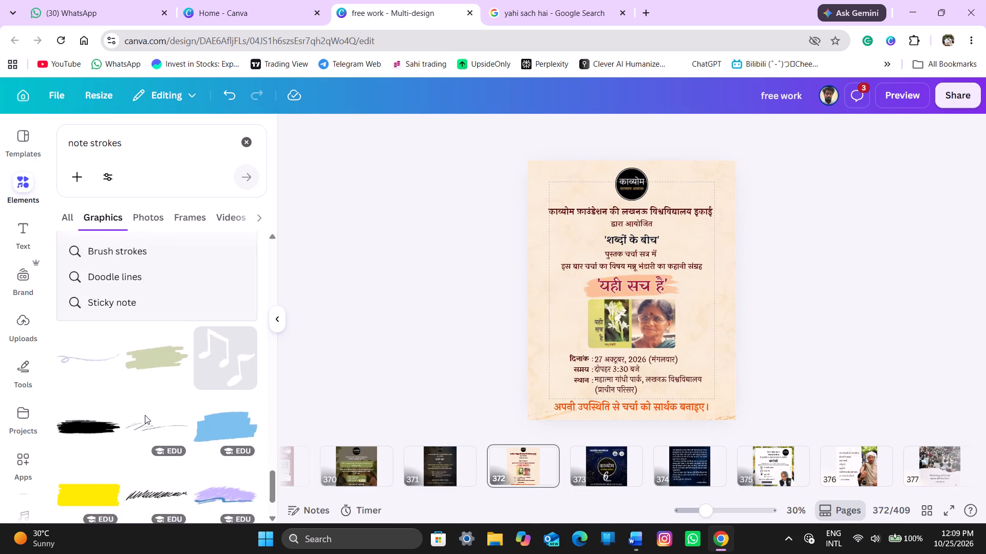
scroll(145, 415, down, 6)
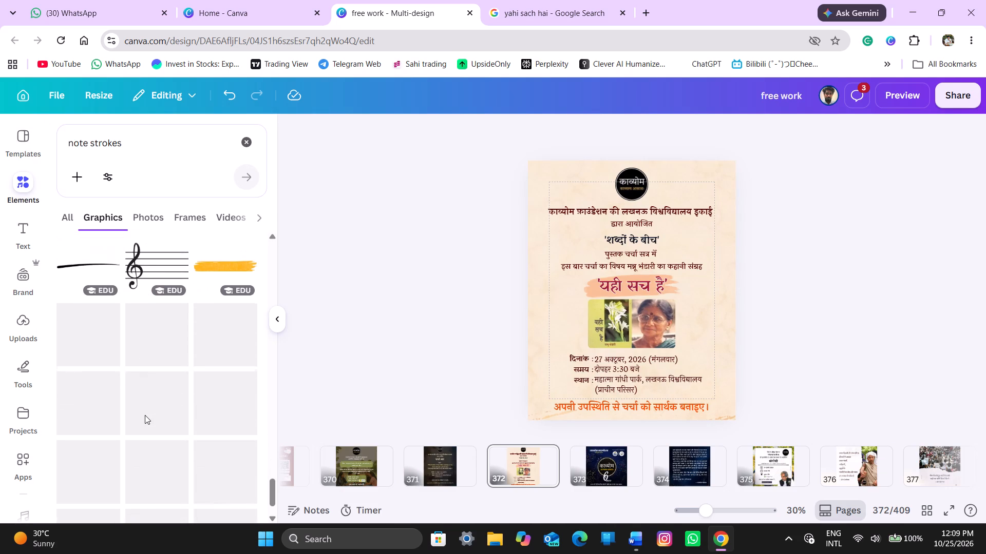
scroll(145, 415, up, 1)
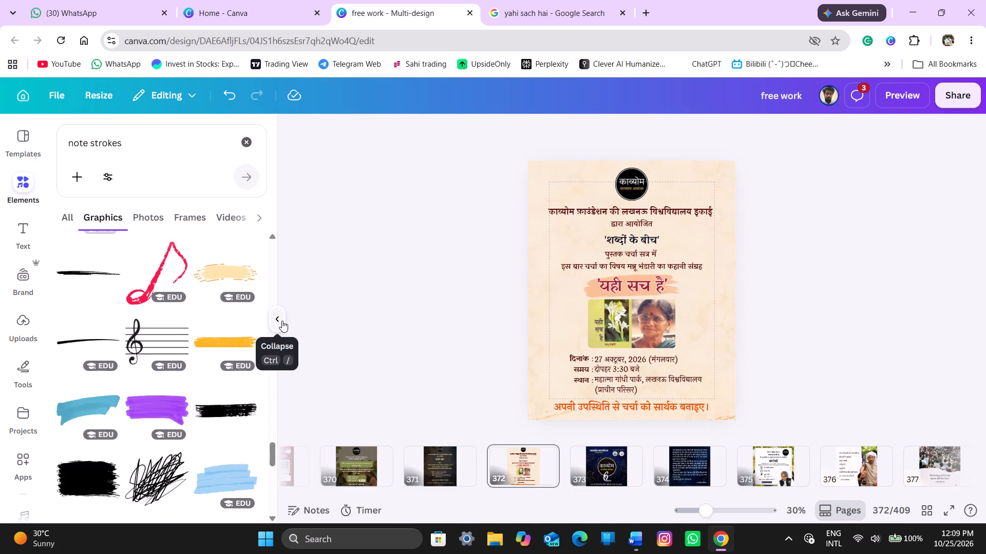
click(282, 321)
click(230, 318)
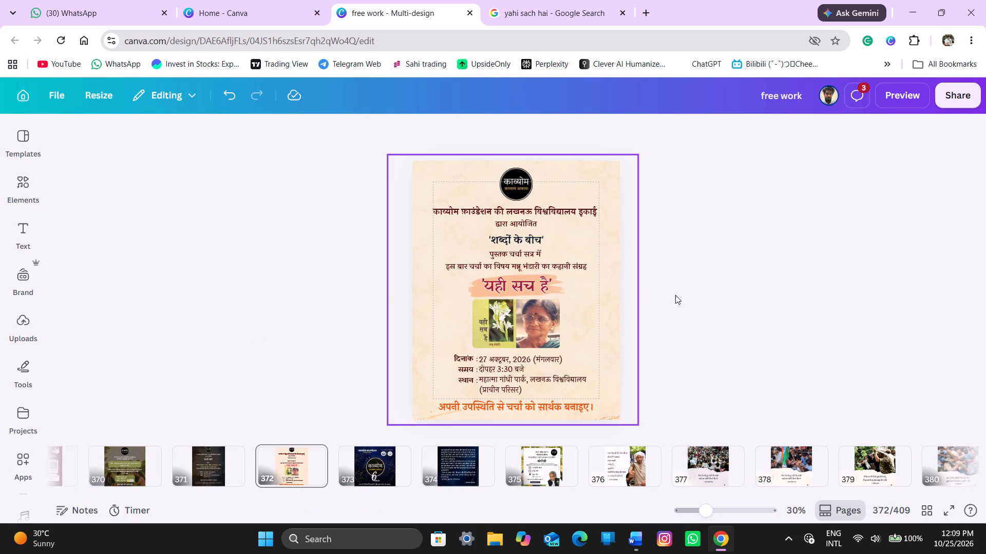
click(743, 289)
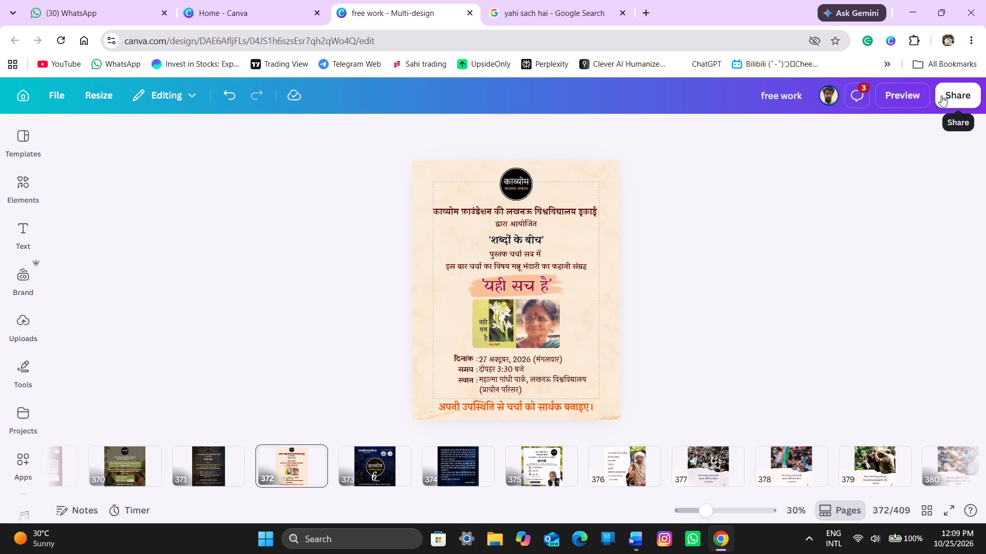
Open the sharing and export options for the design.
click(964, 94)
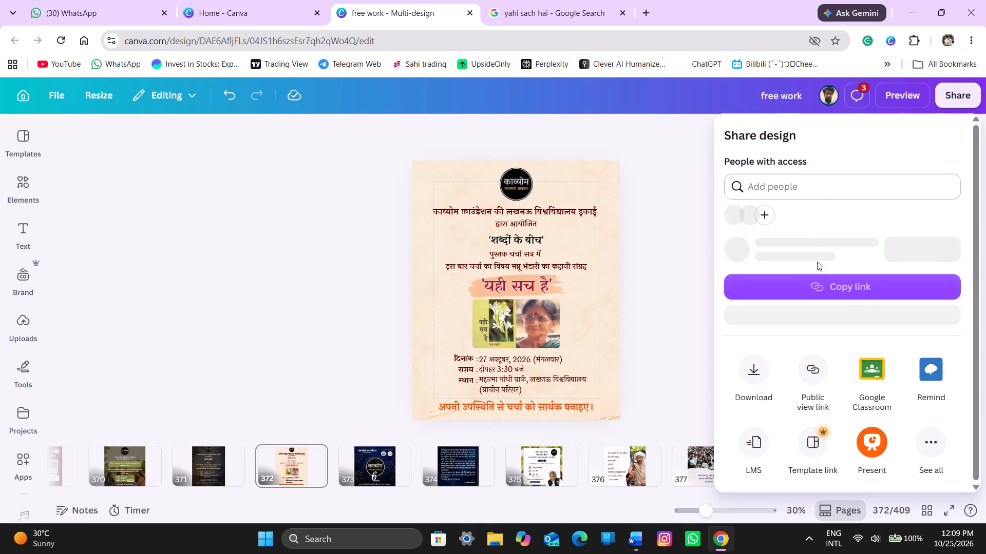
Set up the download of only the current page (372) as a JPG at size 2.5 and High quality.
click(767, 384)
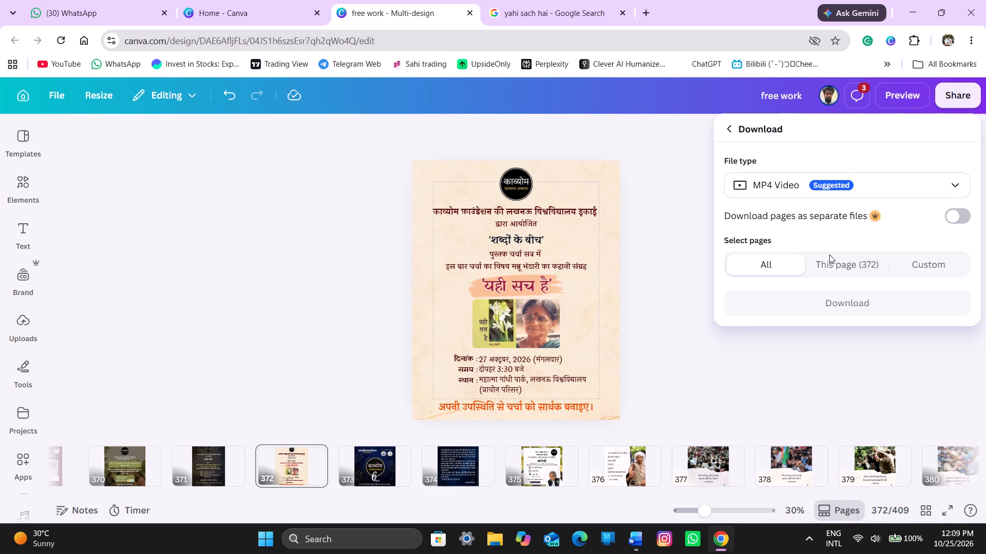
click(827, 273)
click(791, 184)
click(754, 230)
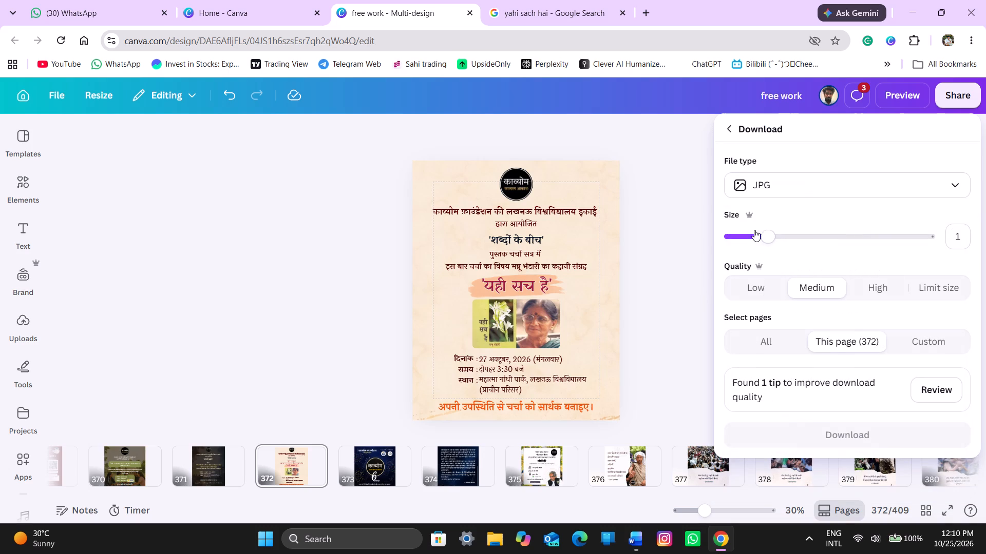
click(951, 229)
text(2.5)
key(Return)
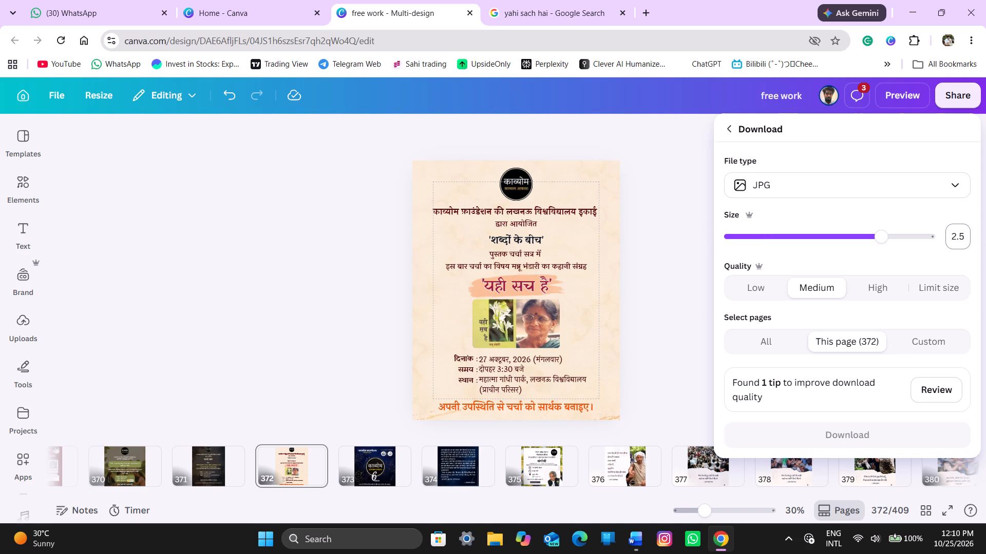
click(891, 289)
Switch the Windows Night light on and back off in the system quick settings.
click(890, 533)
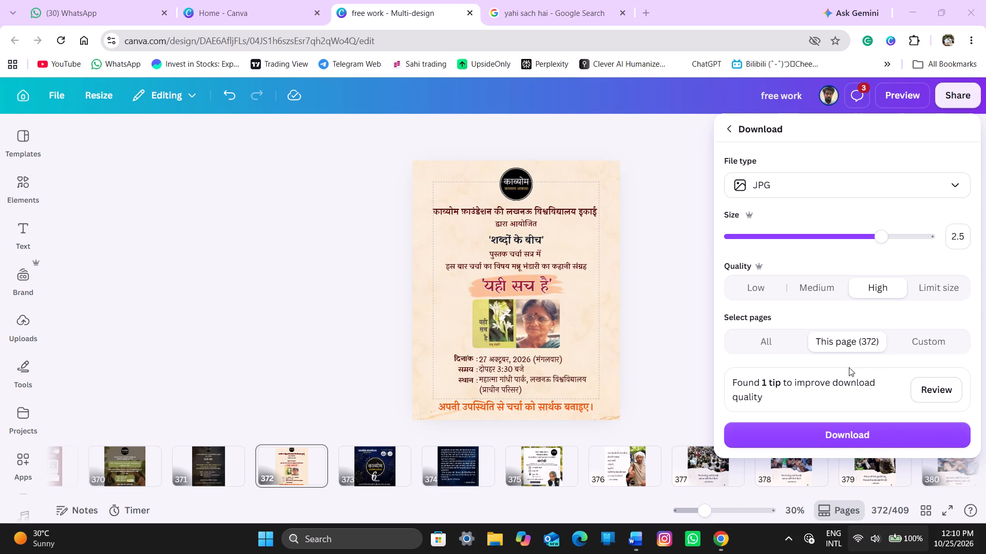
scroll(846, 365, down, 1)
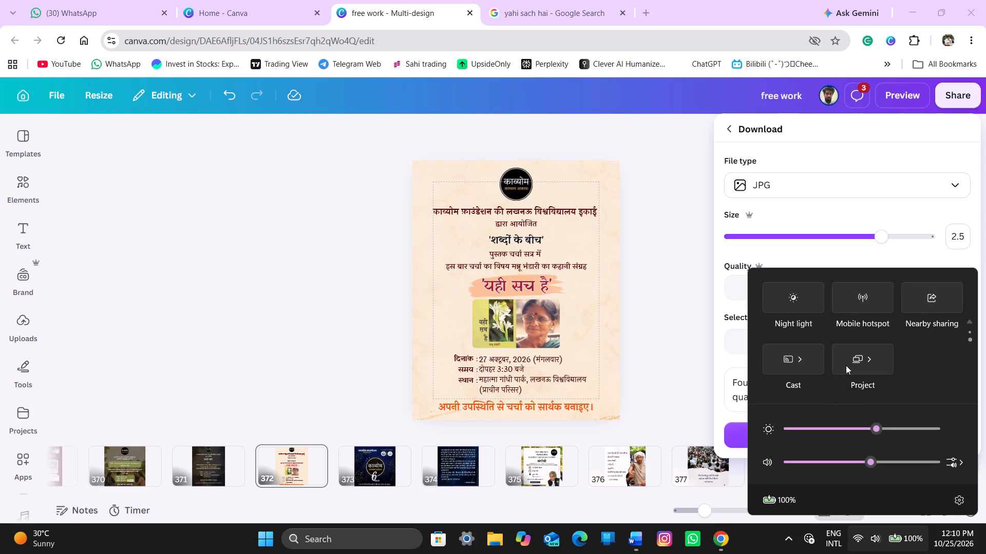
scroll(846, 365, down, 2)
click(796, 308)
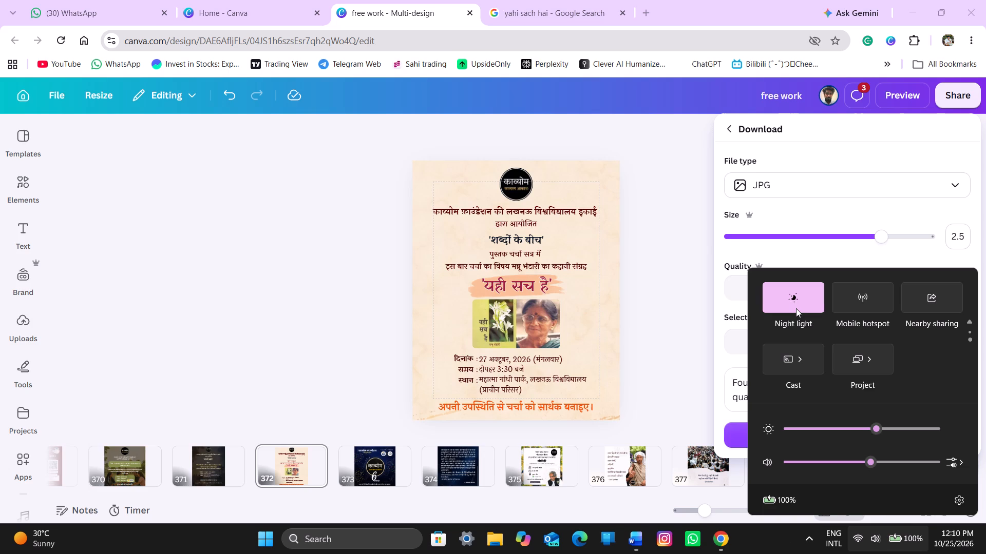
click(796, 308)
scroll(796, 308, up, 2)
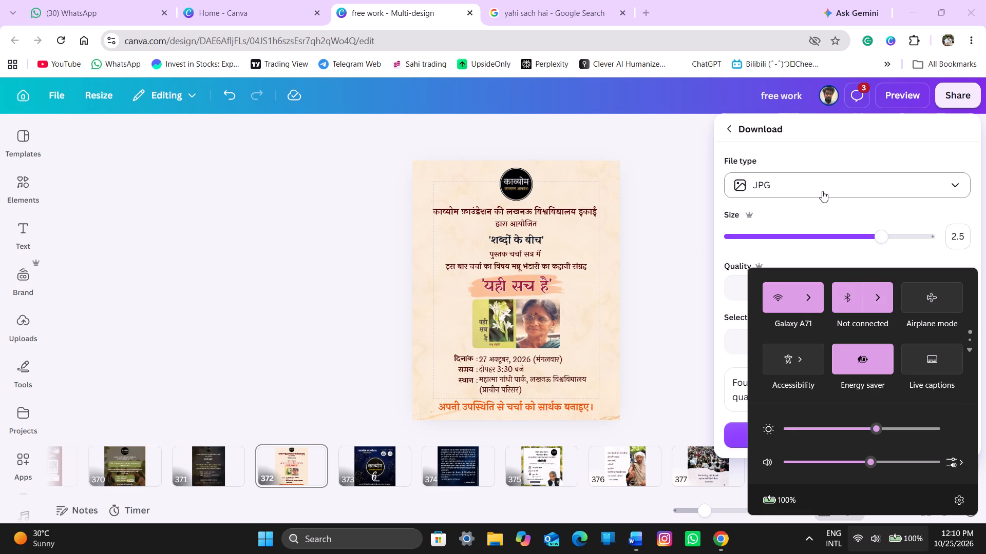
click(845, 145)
Download the 'यही सच है' poster page with the chosen JPG settings.
click(808, 430)
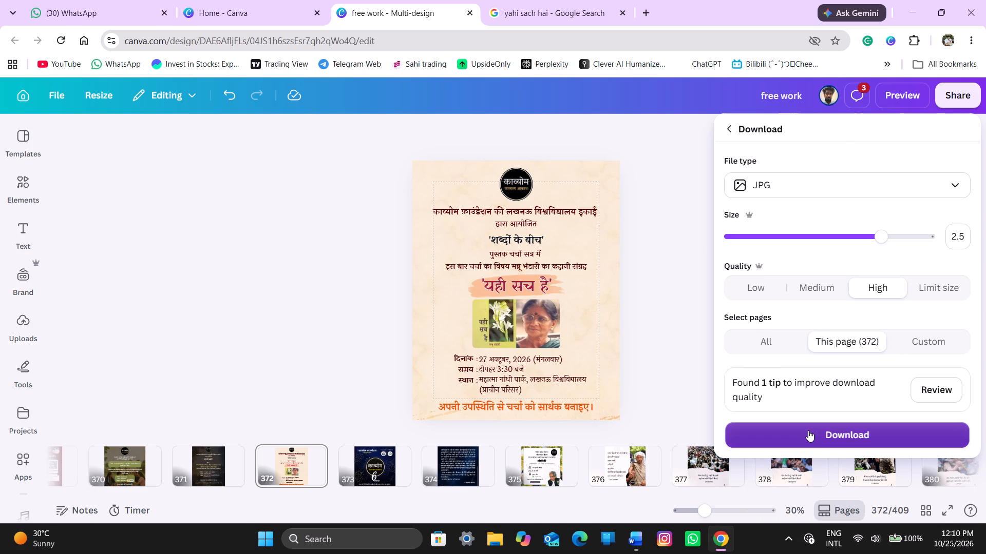